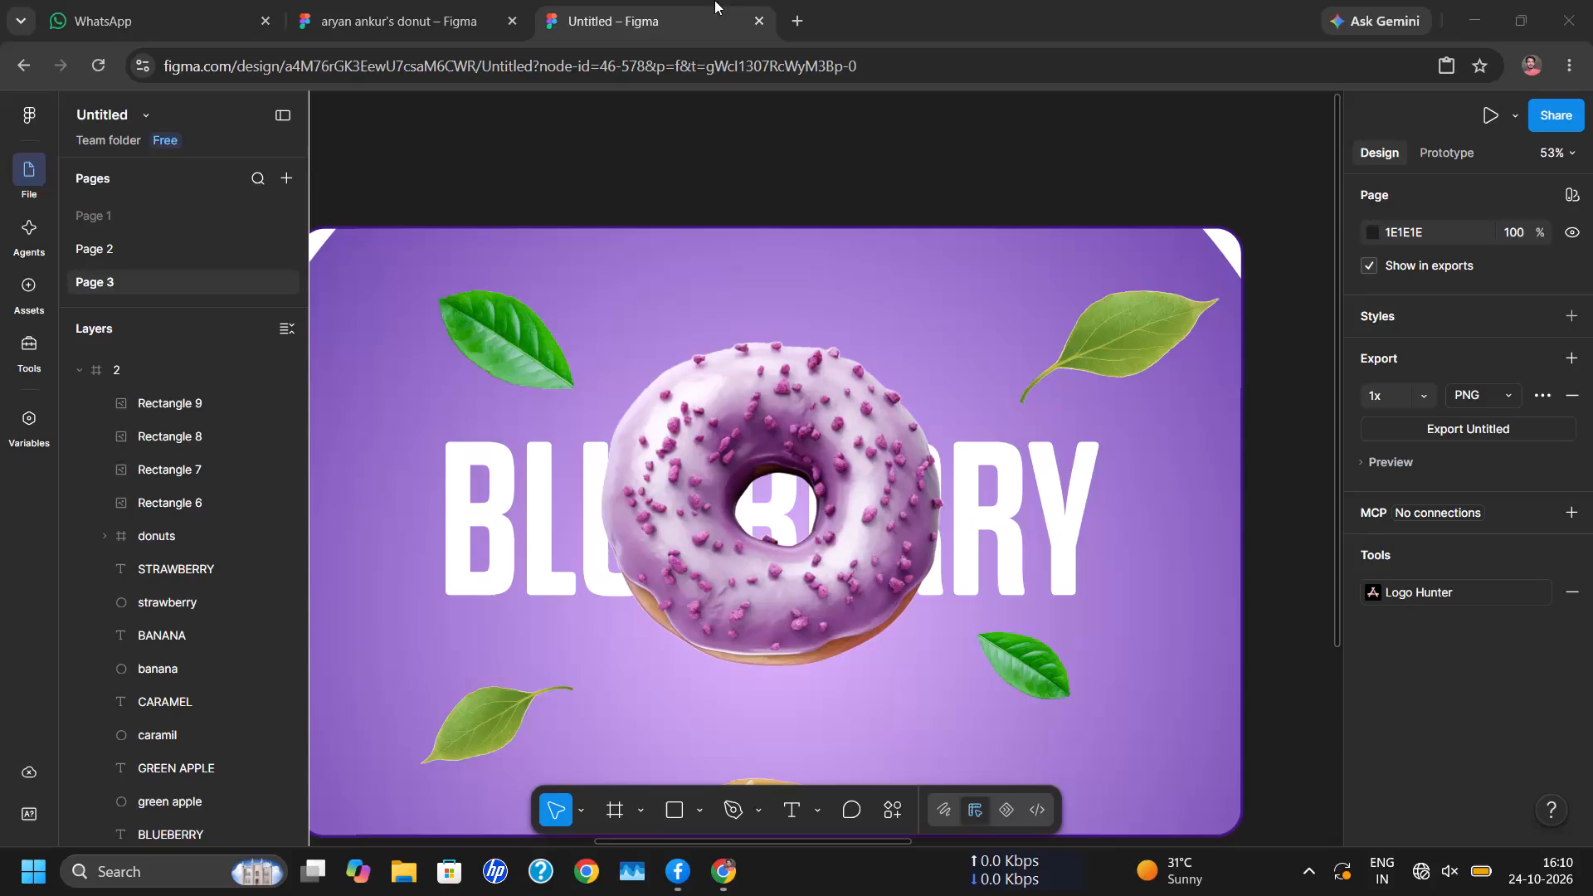
Copy frame 3, the CARAMEL design, from the source donut file and paste it beside frame 2 on Page 3 of the Untitled file.
scroll(773, 136, "left", 1)
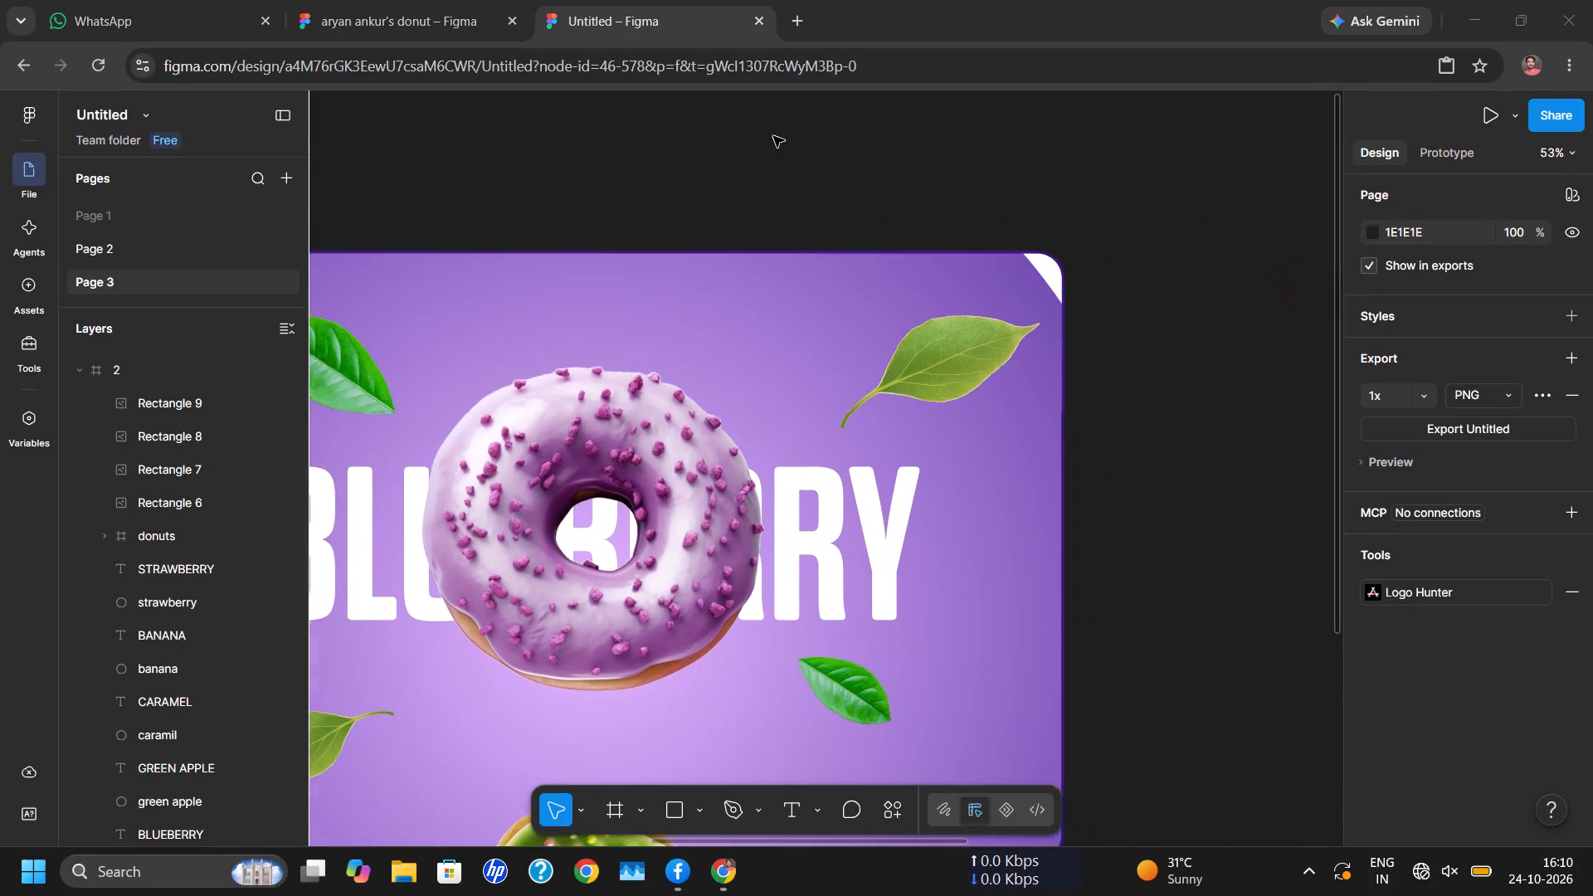
scroll(773, 136, "left", 4)
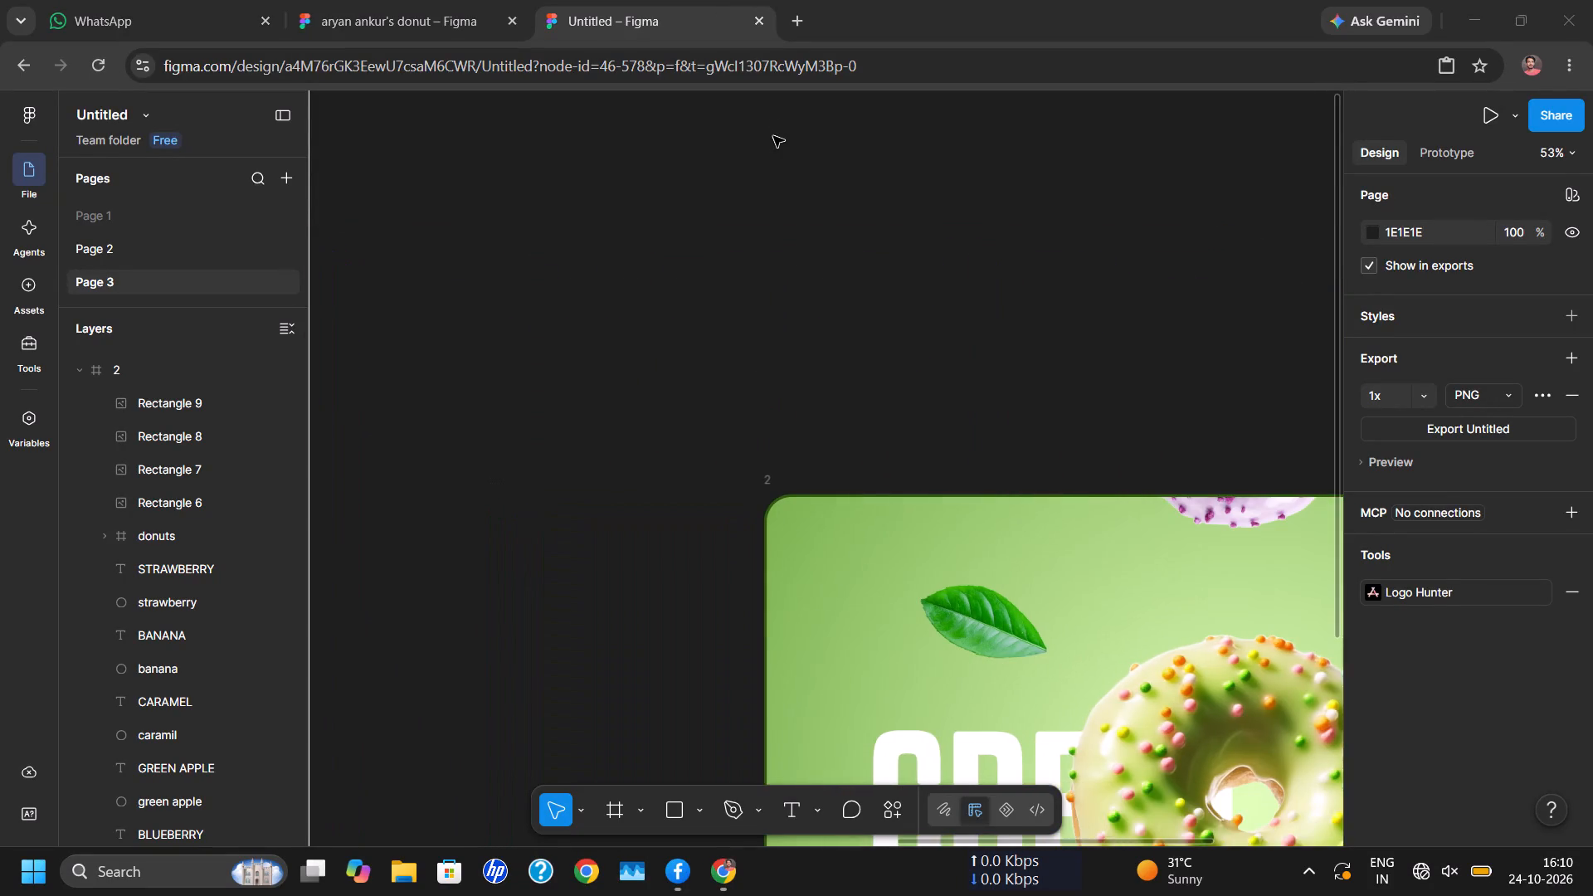
scroll(773, 136, "left", 1)
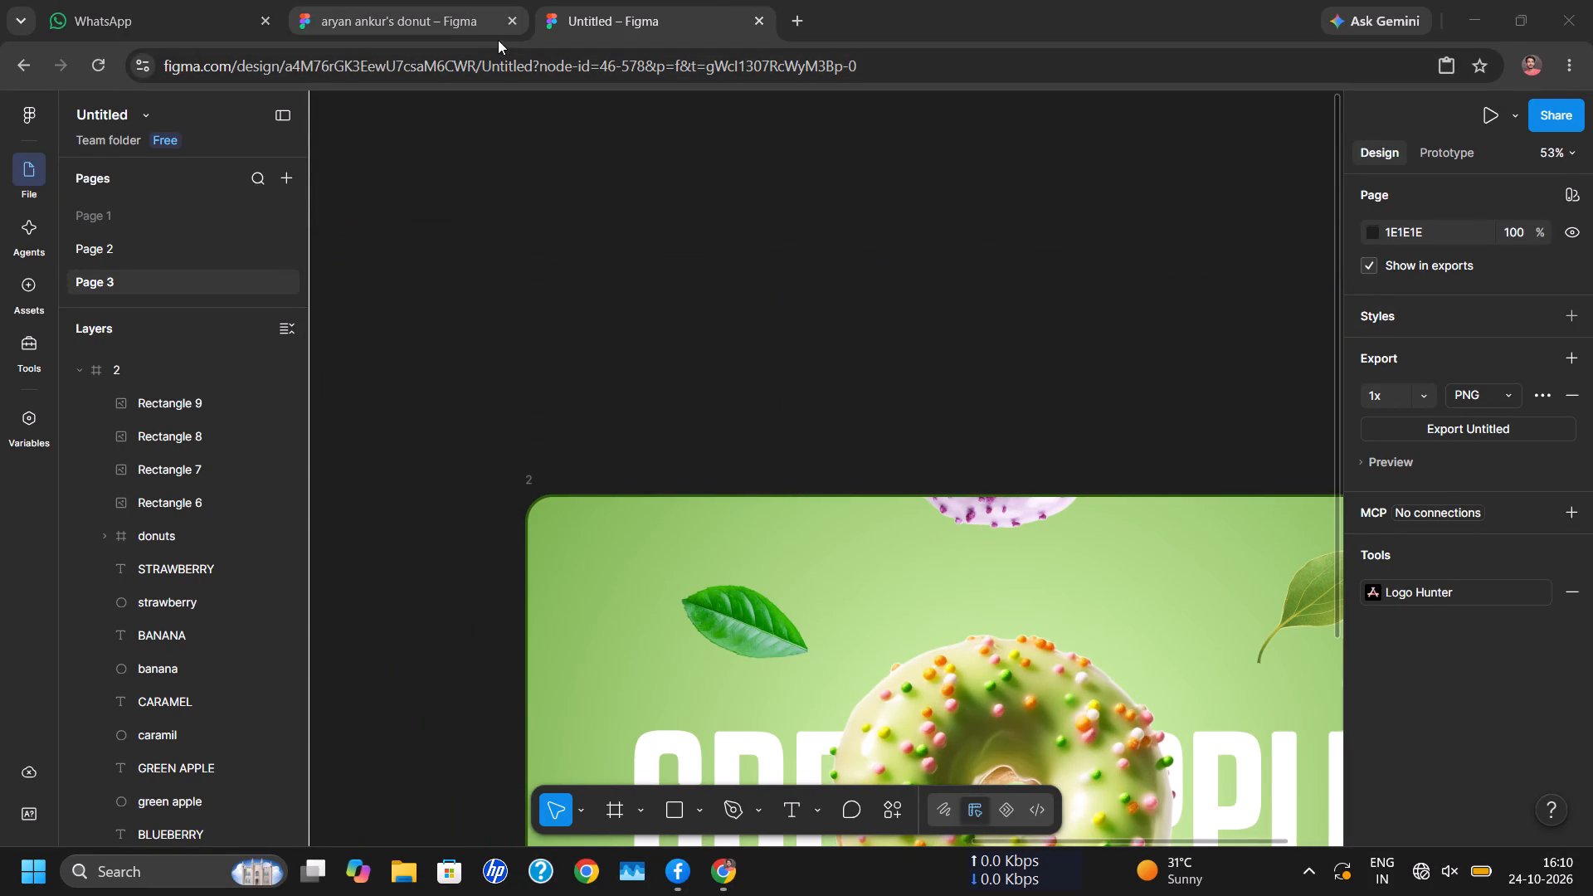
left_click(410, 17)
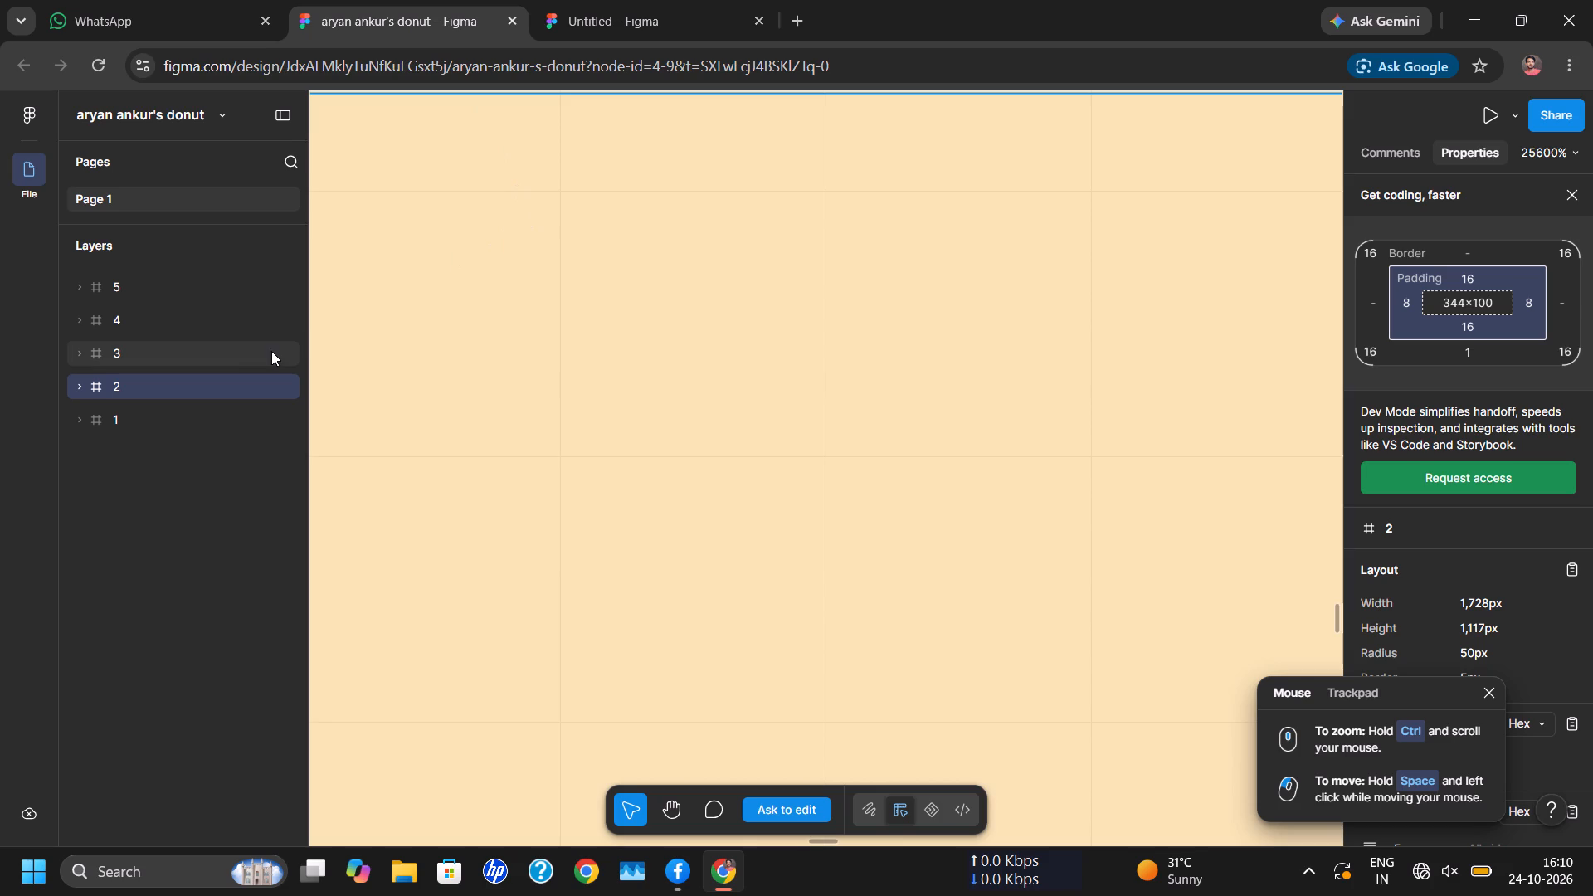
right_click(216, 349)
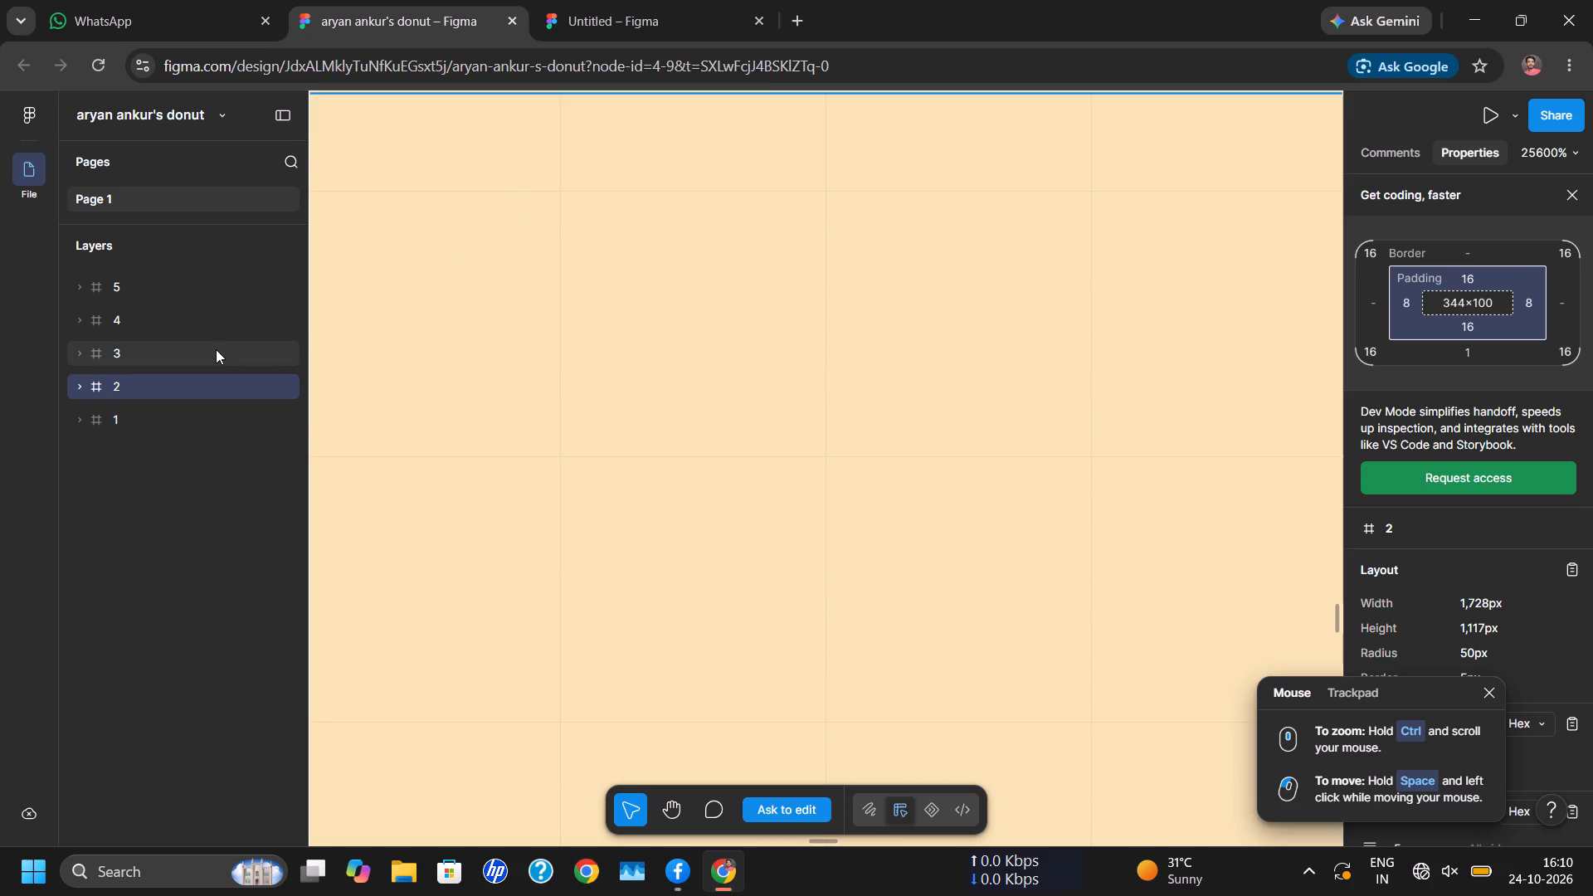
left_click(286, 369)
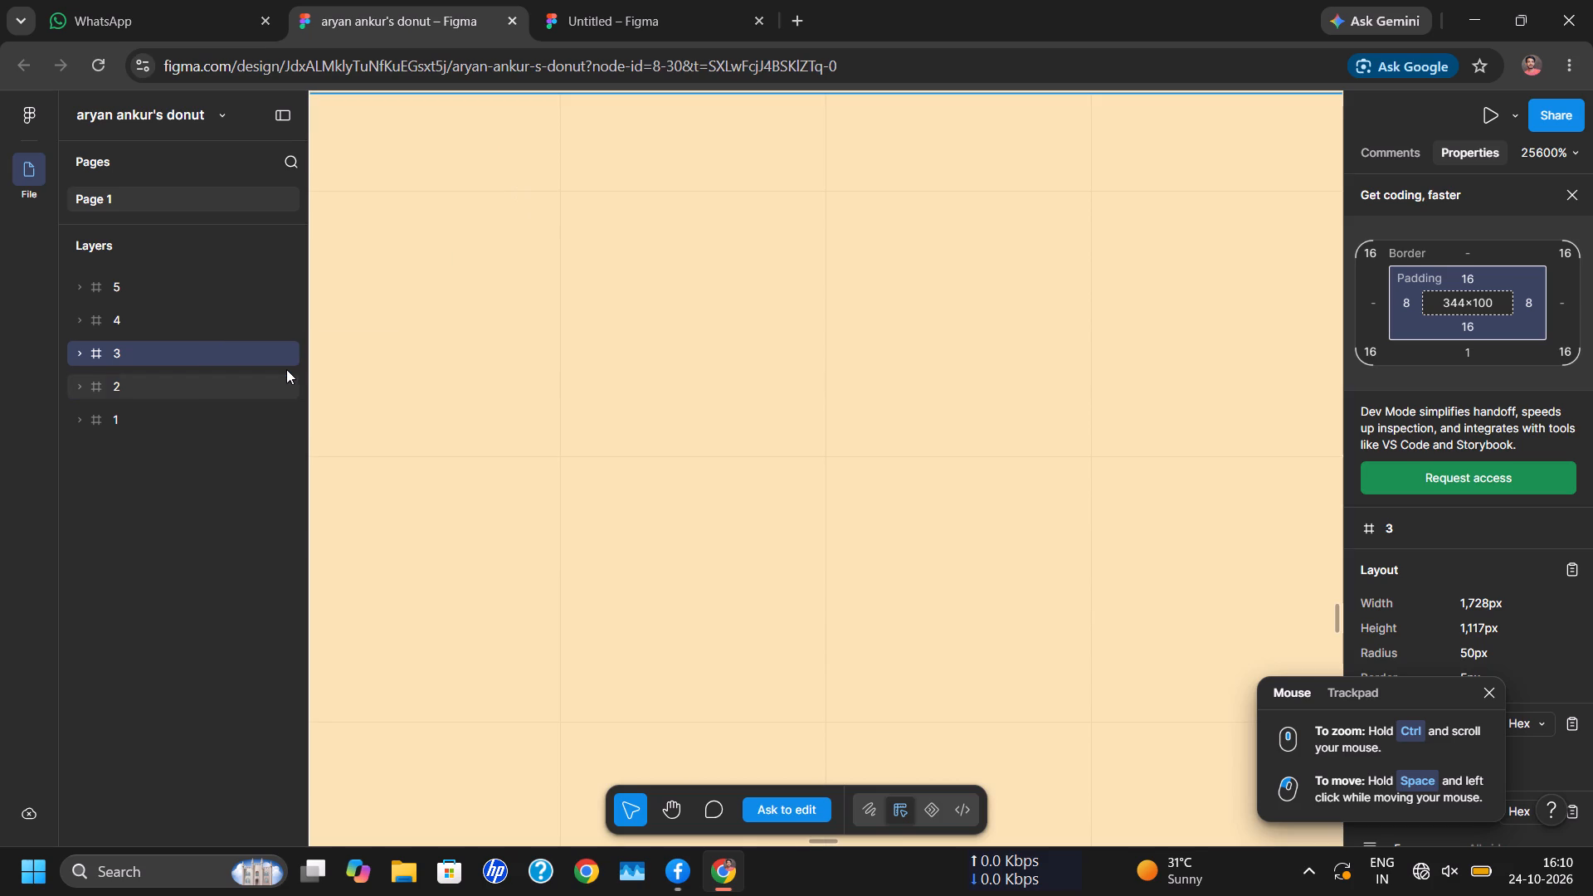
left_click(581, 20)
scroll(891, 340, "left", 5)
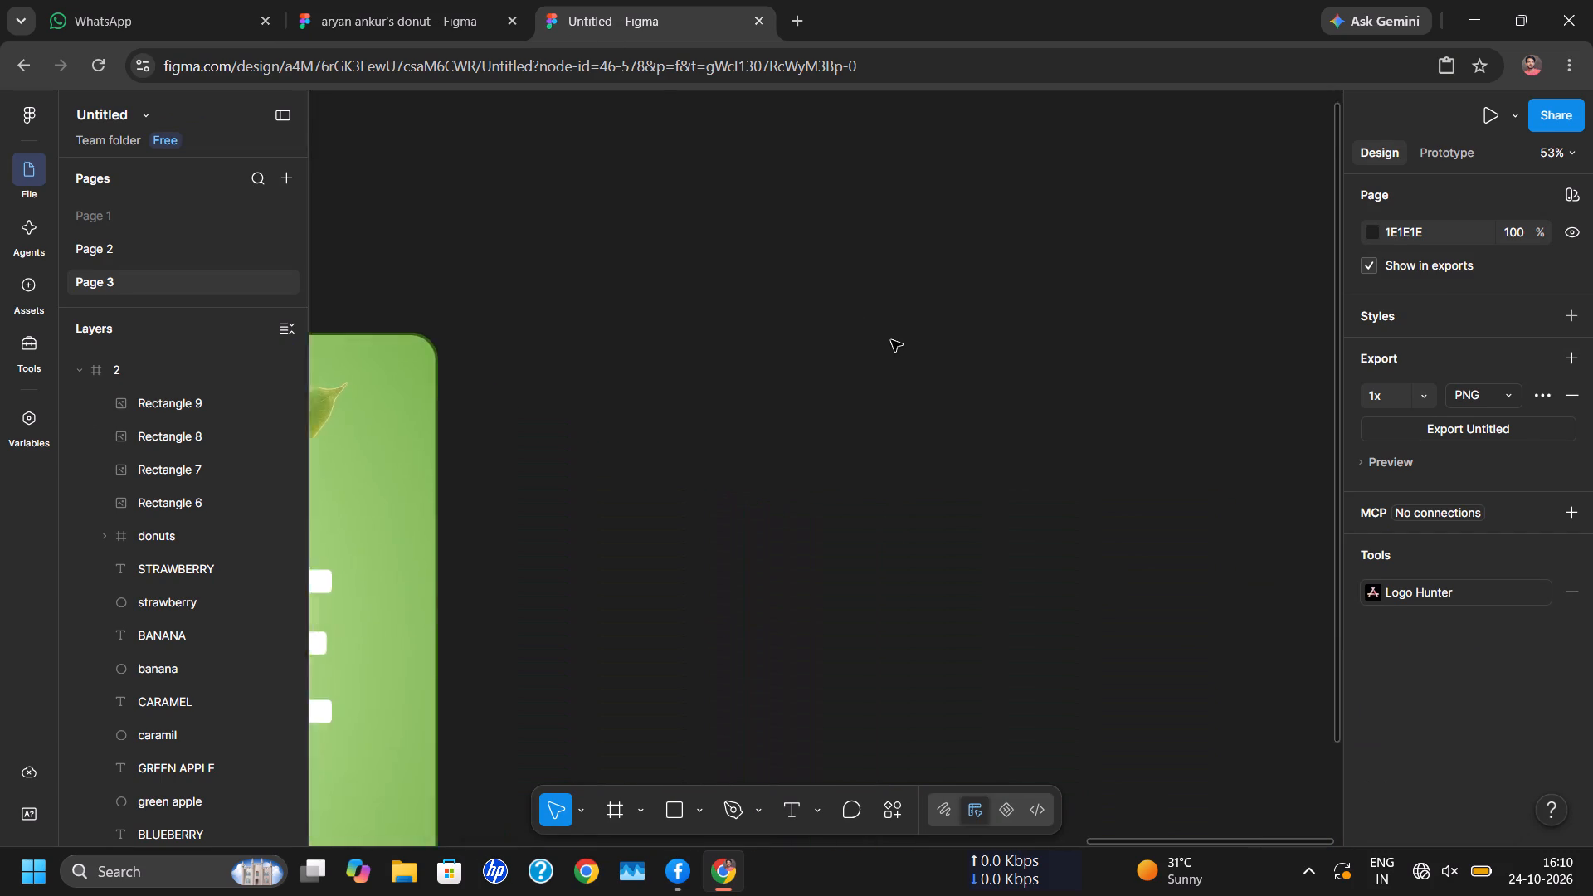
scroll(891, 340, "left", 1)
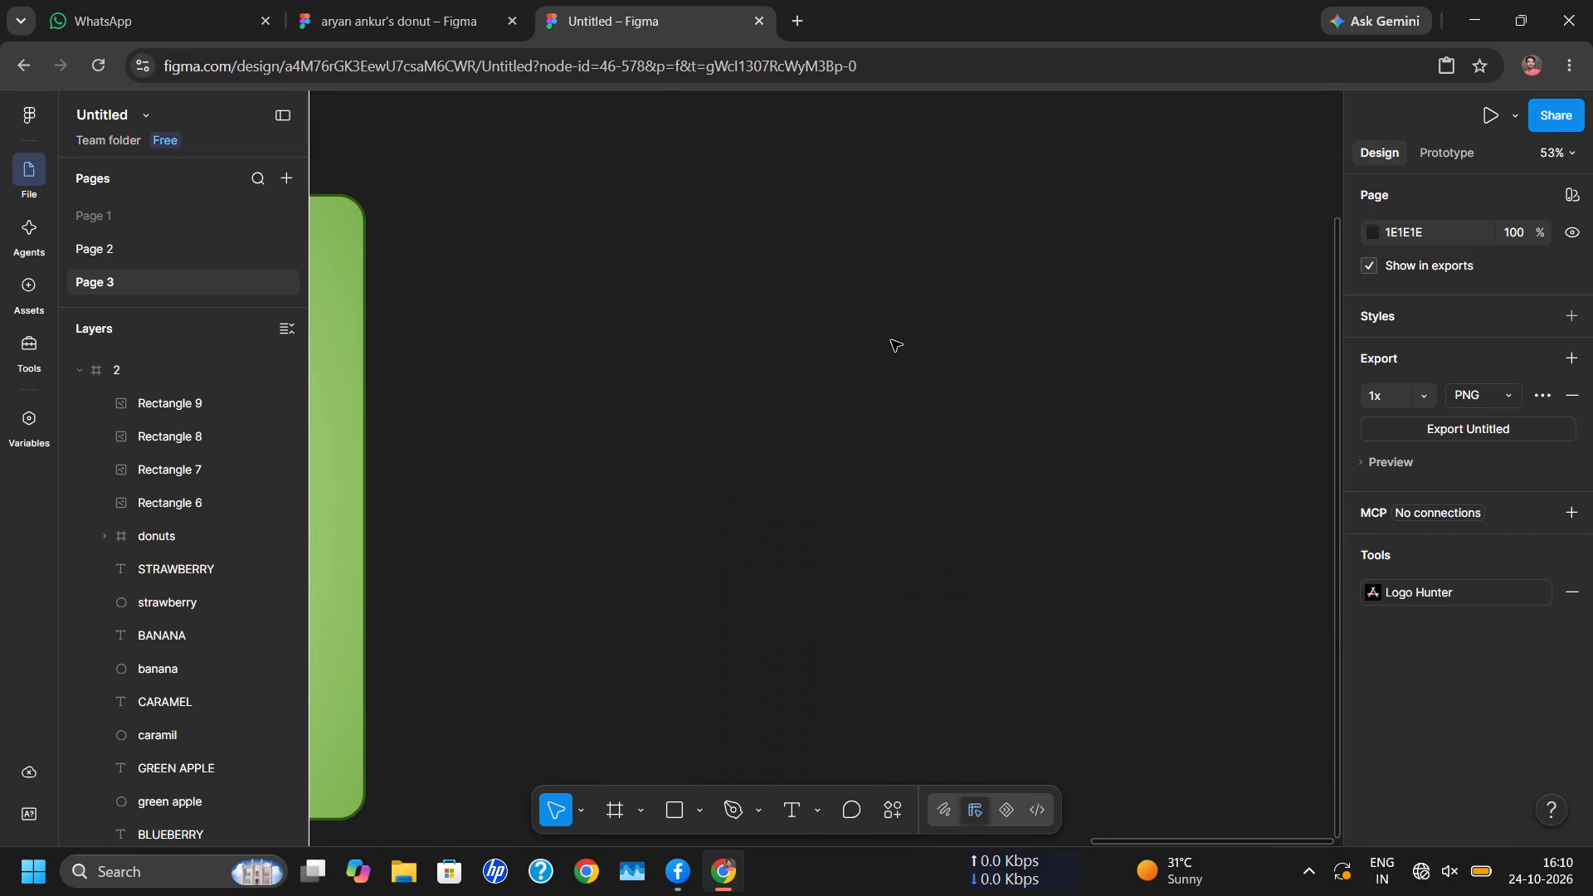
right_click(1001, 377)
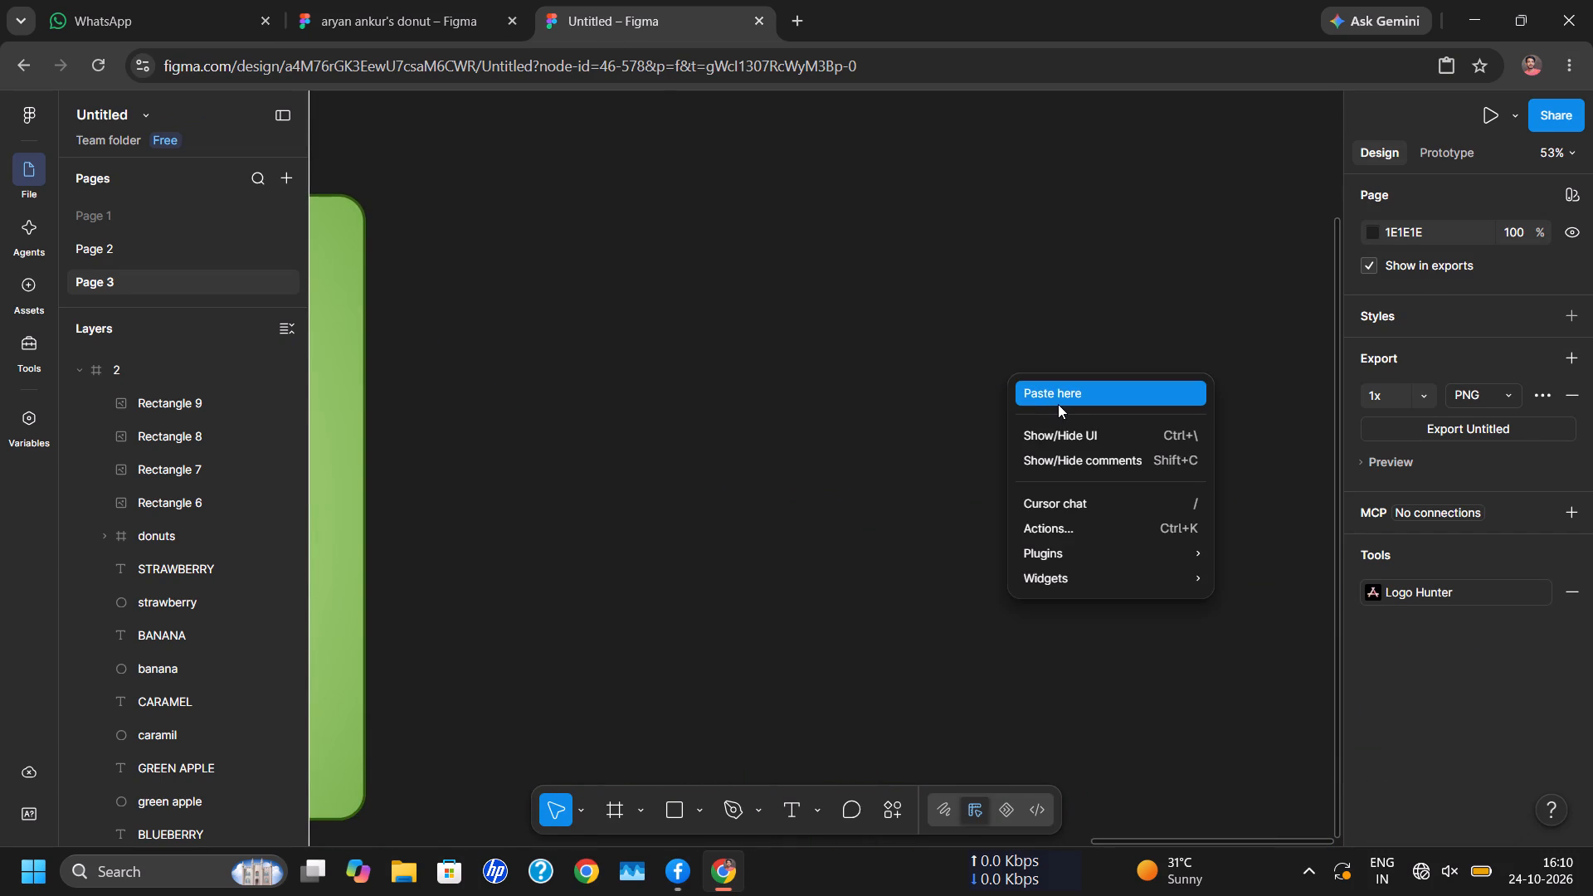
left_click(1058, 404)
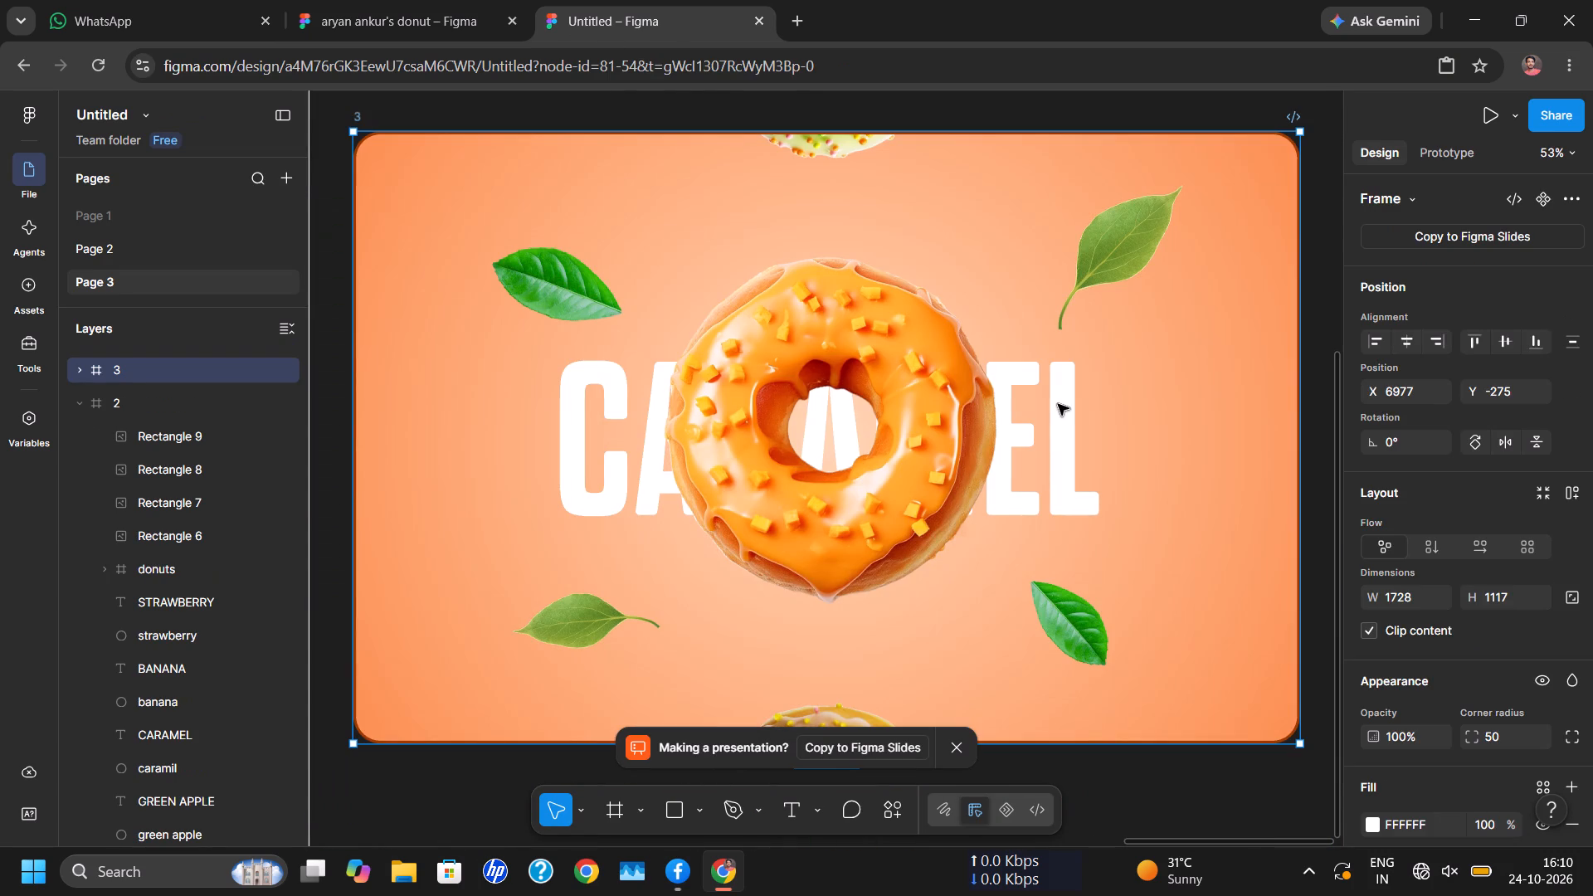
Copy frame 4, the BANANA design, from the source donut file and paste it beyond frame 3 in the Untitled file.
scroll(1058, 404, "right", 6)
scroll(1058, 404, "left", 5)
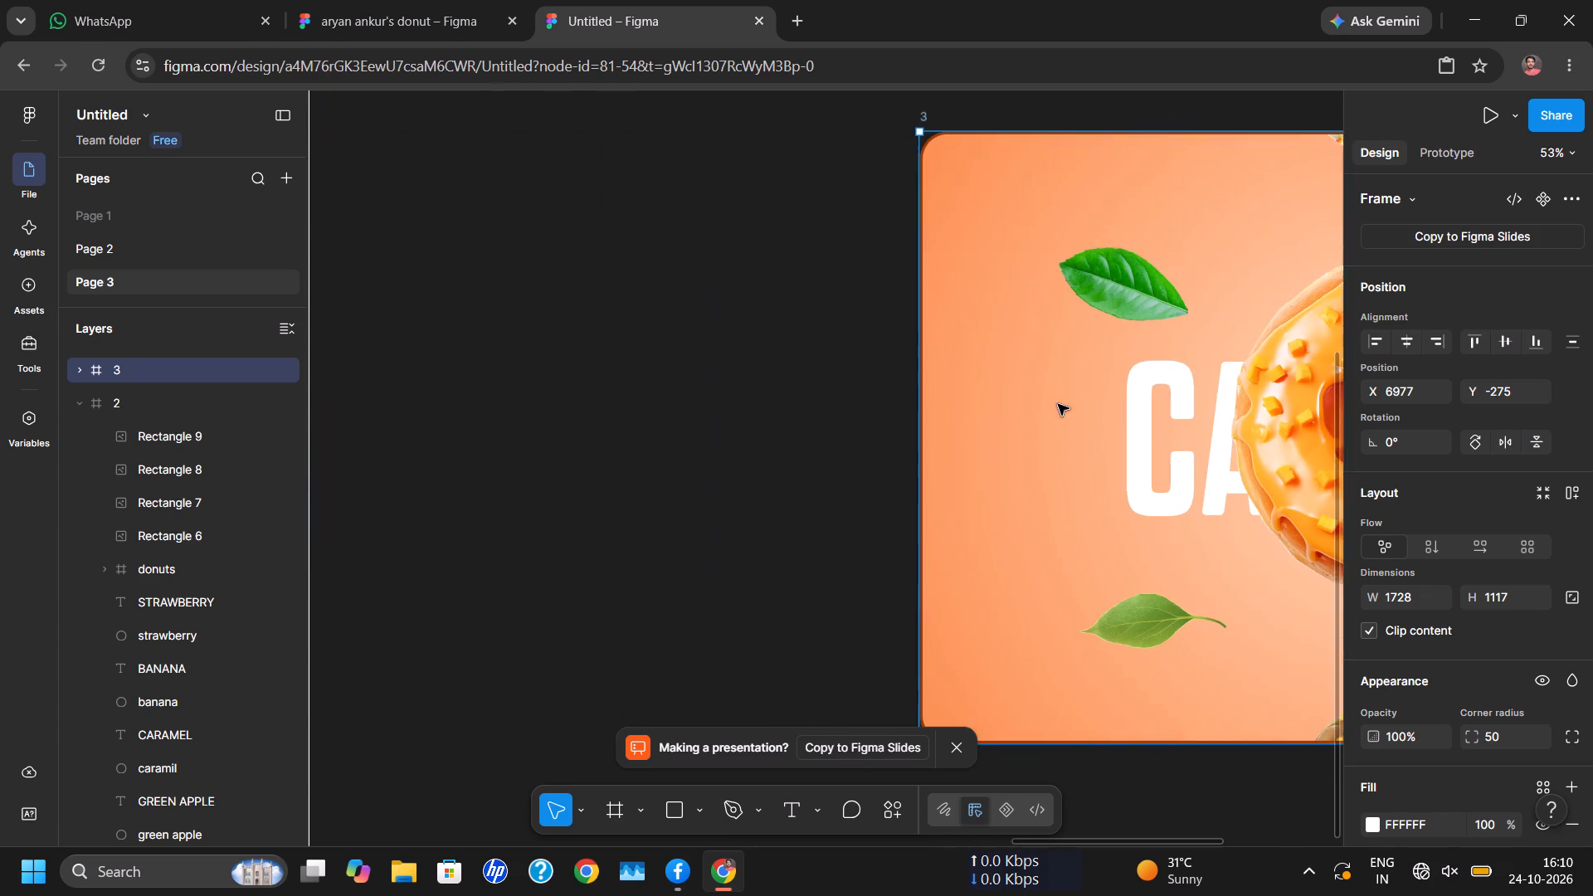
scroll(1058, 404, "left", 8)
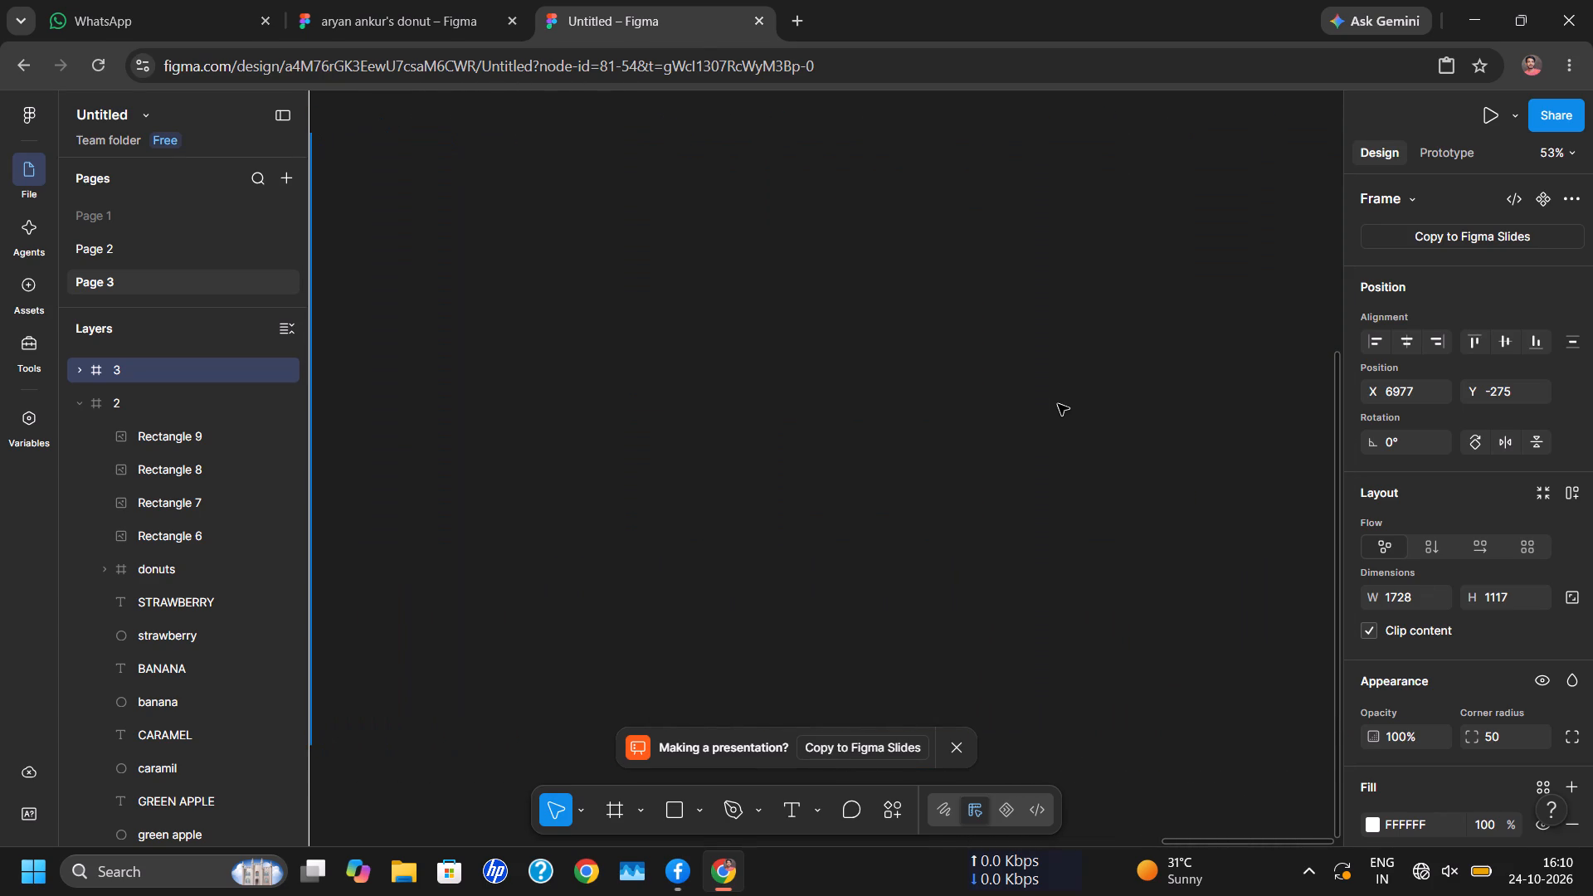
left_click(441, 16)
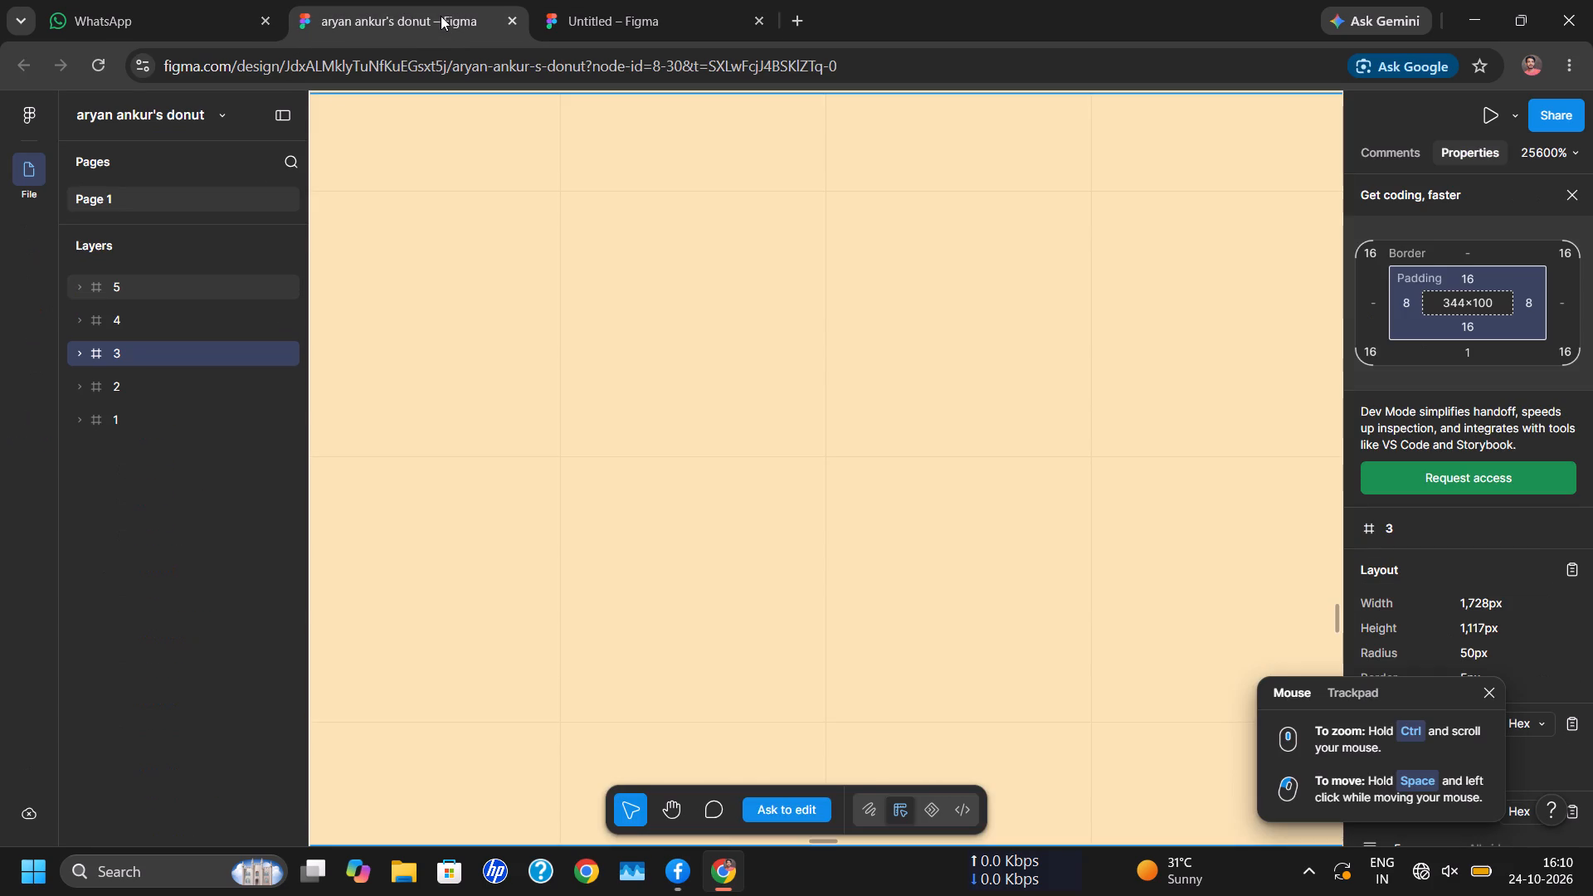
right_click(159, 314)
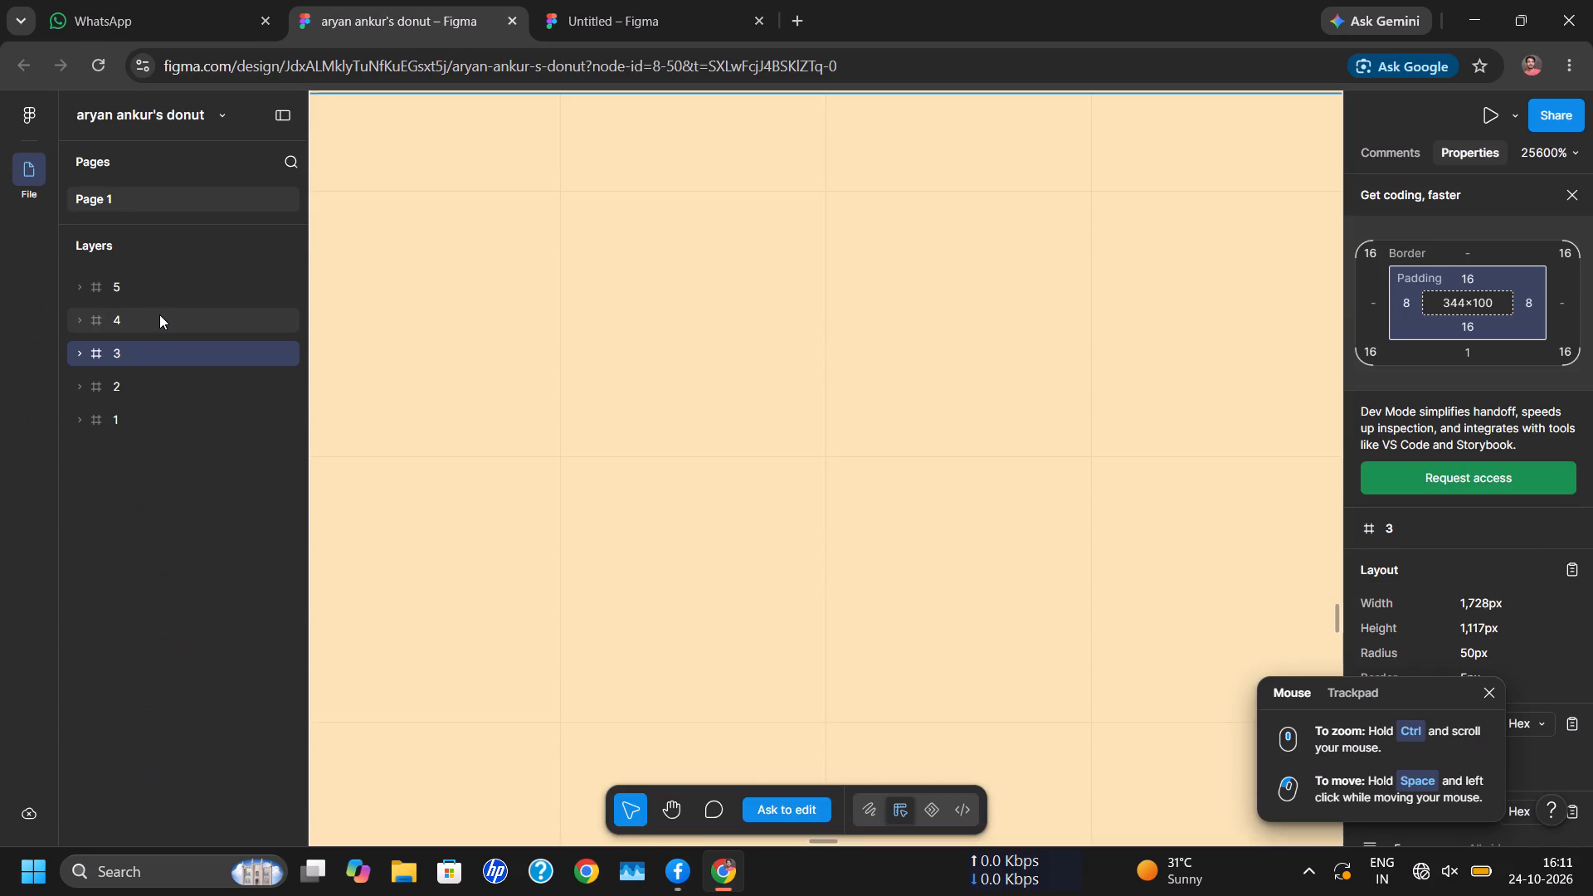
left_click(229, 335)
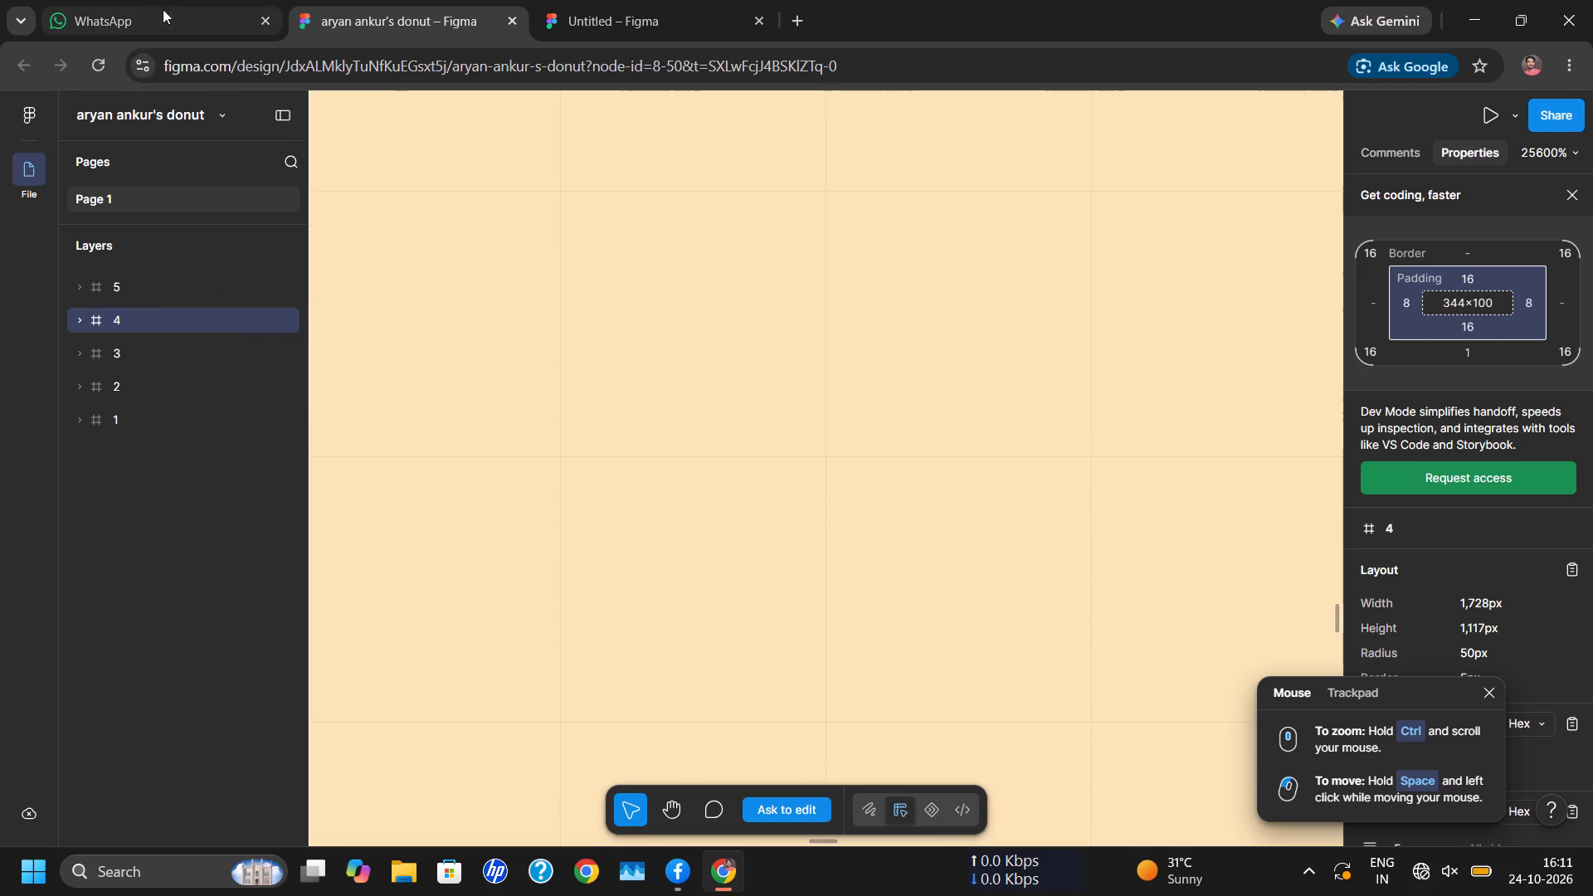
left_click(599, 28)
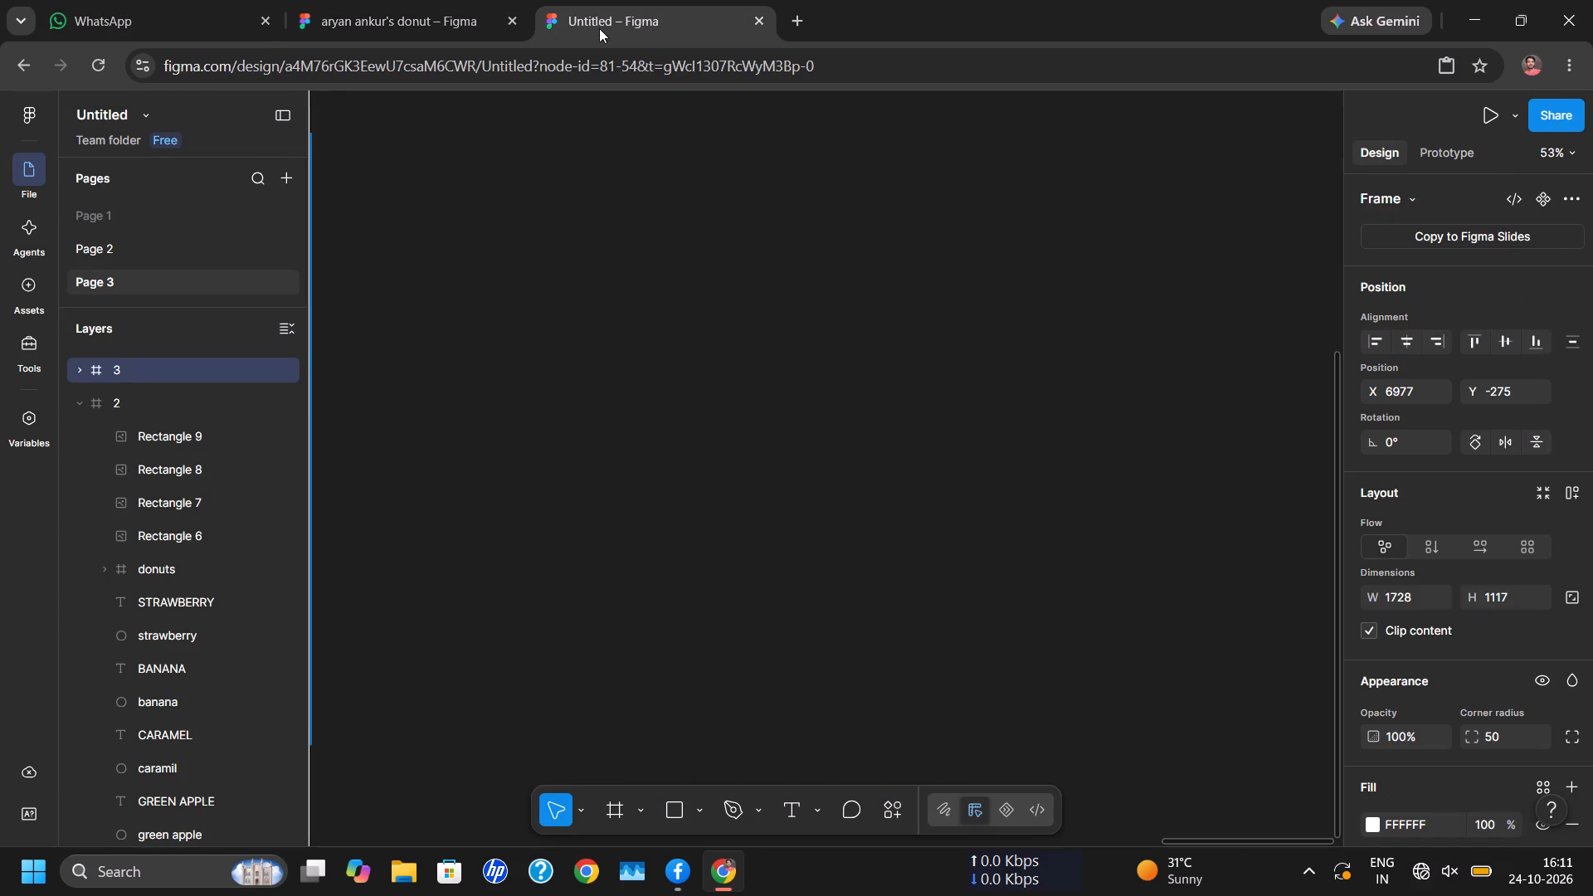
right_click(733, 435)
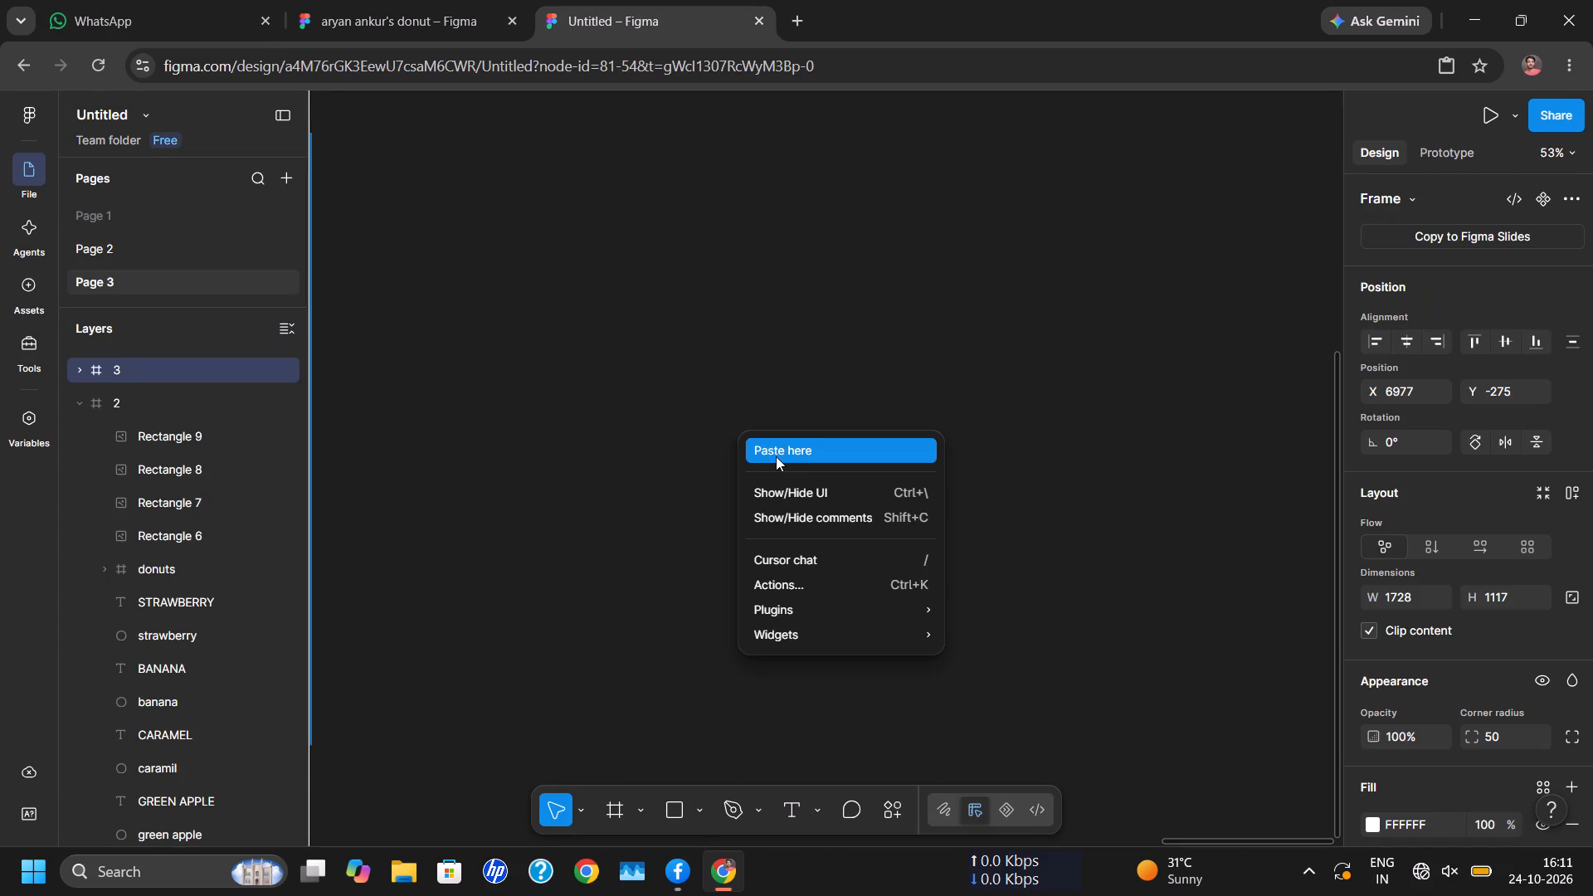
left_click(775, 456)
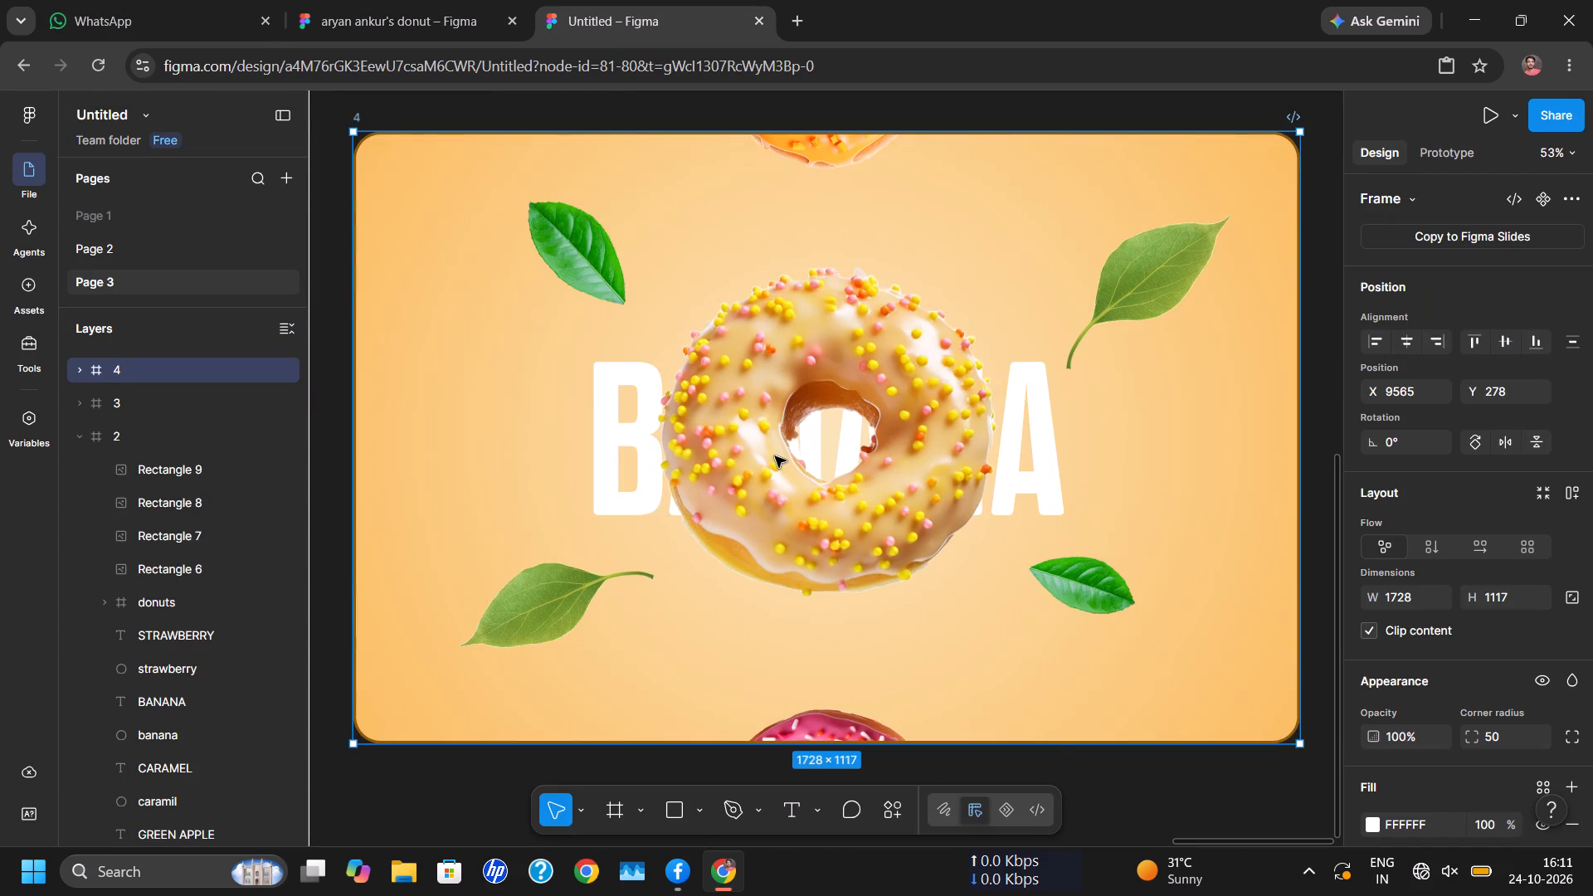
Copy frame 5, the STRAWBERRY design, from the source donut file and paste it beyond frame 4 in the Untitled file.
scroll(775, 456, "right", 4)
scroll(775, 456, "left", 2)
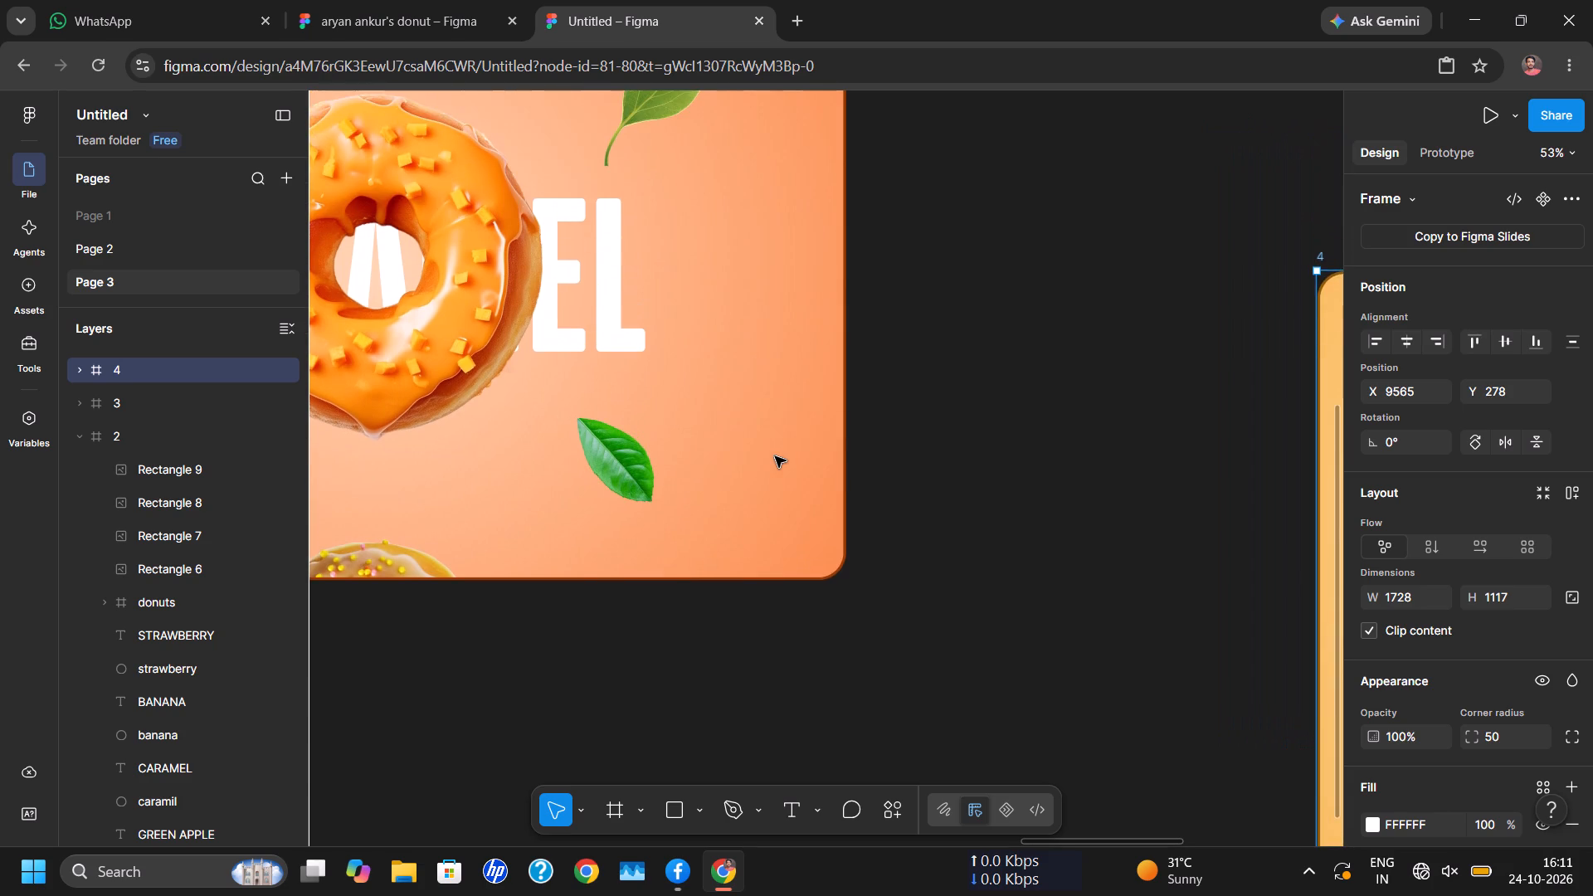
scroll(775, 456, "left", 6)
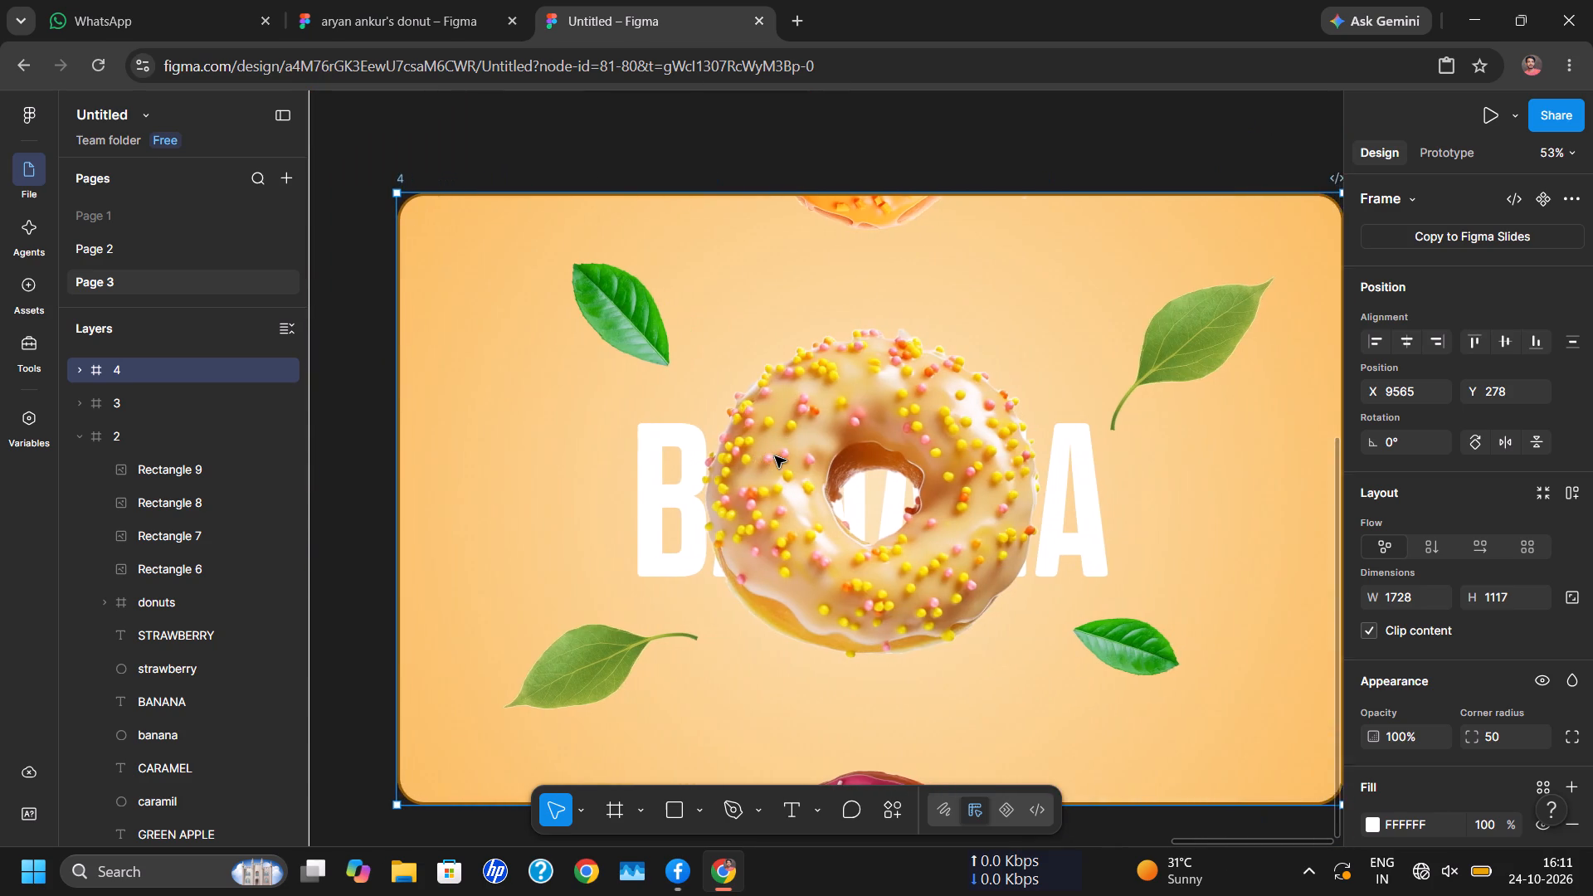
scroll(775, 456, "right", 6)
scroll(775, 456, "up", 1)
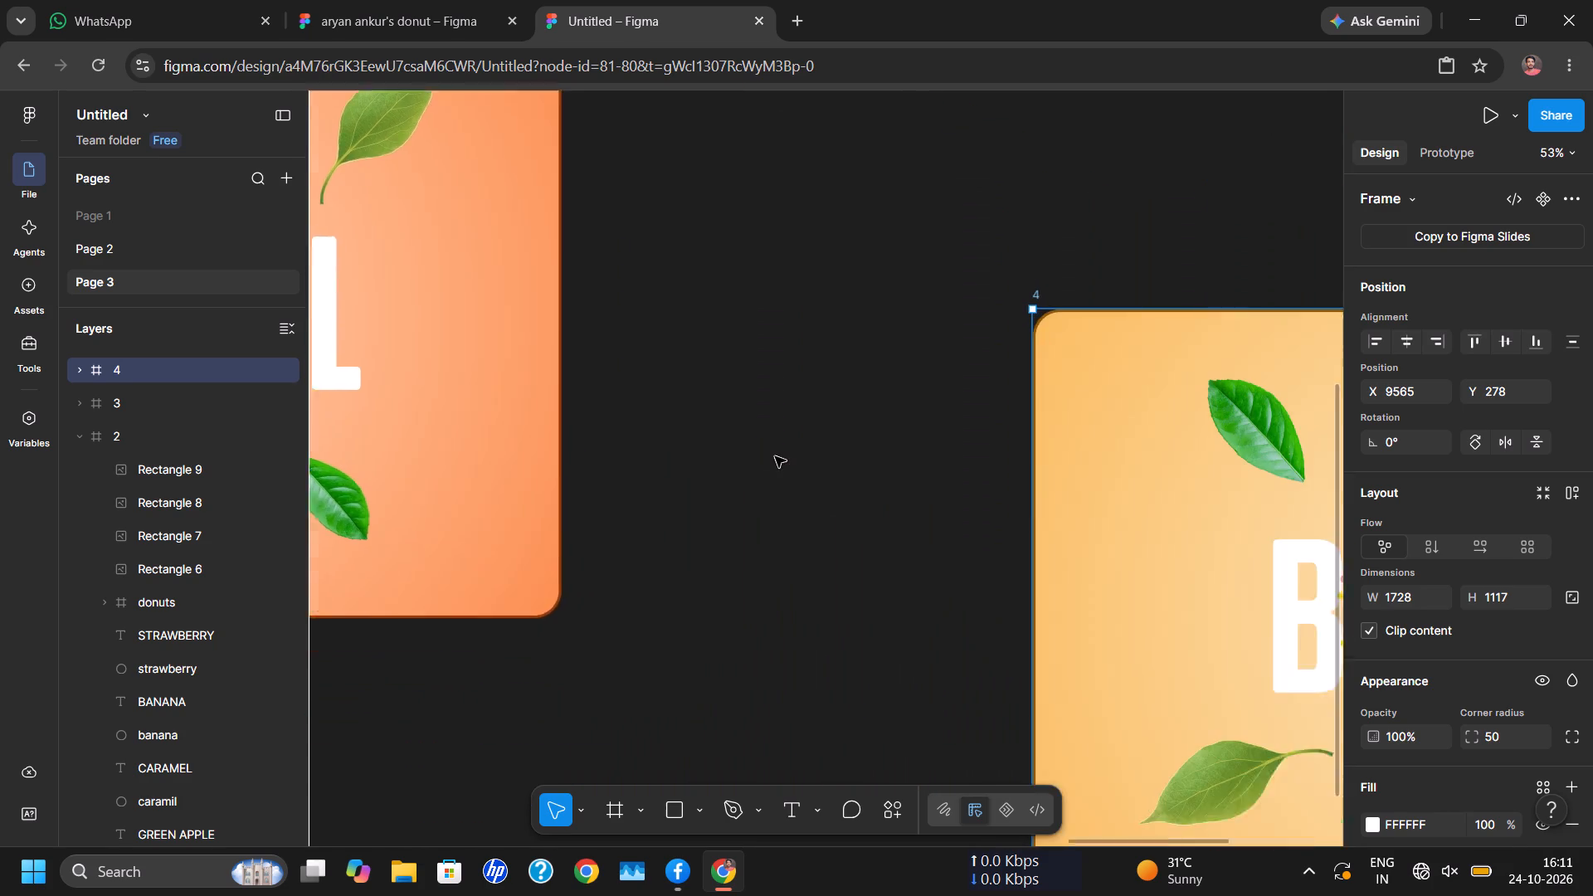
scroll(775, 456, "left", 3)
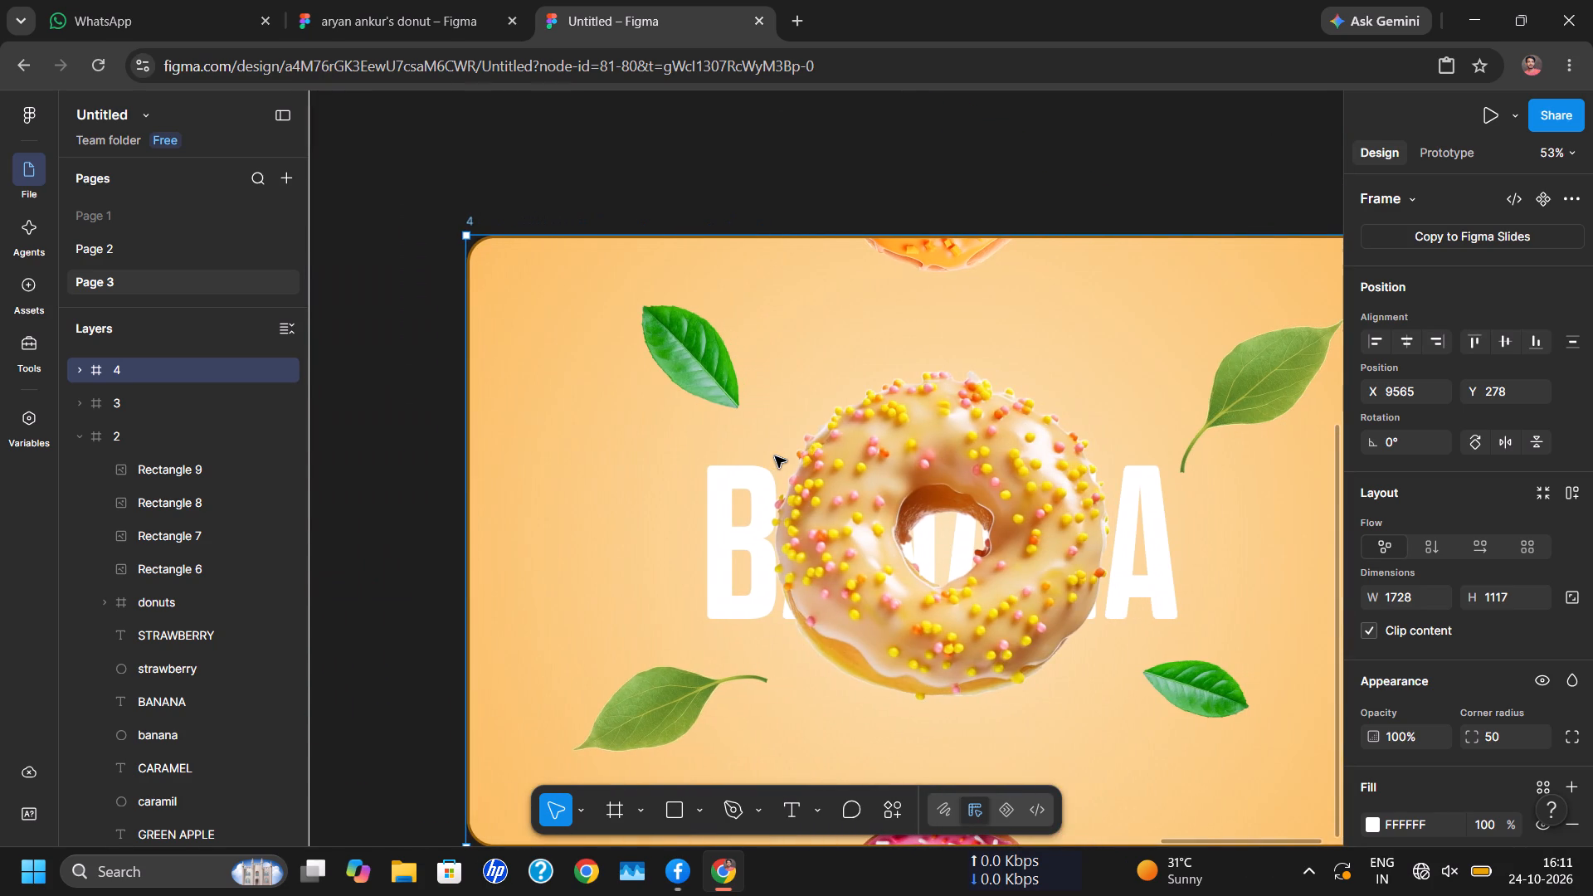
left_click(426, 16)
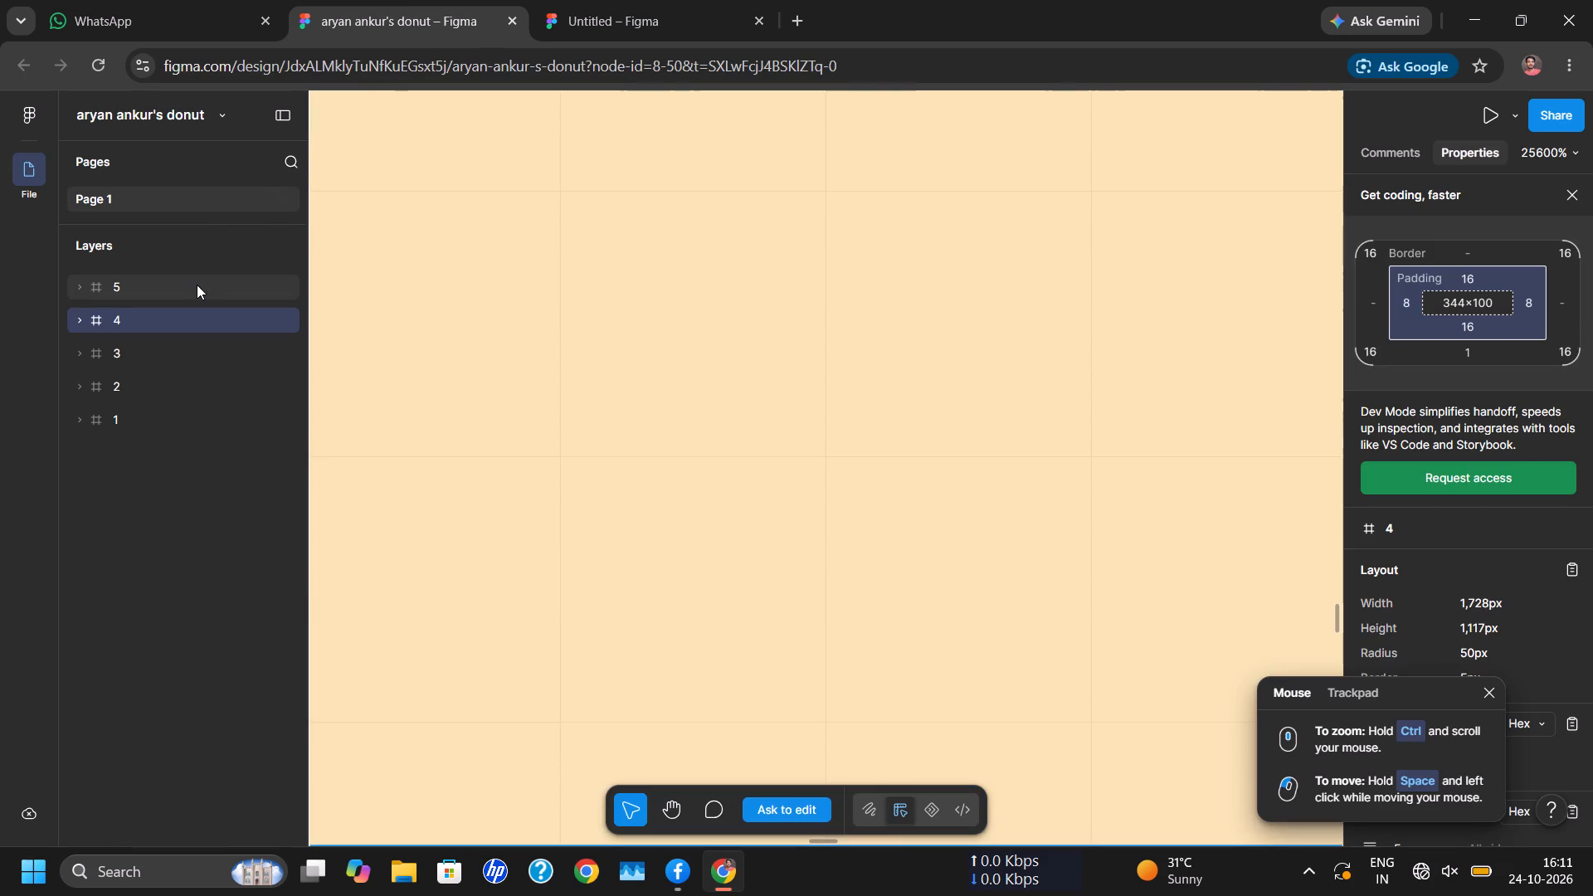
right_click(195, 287)
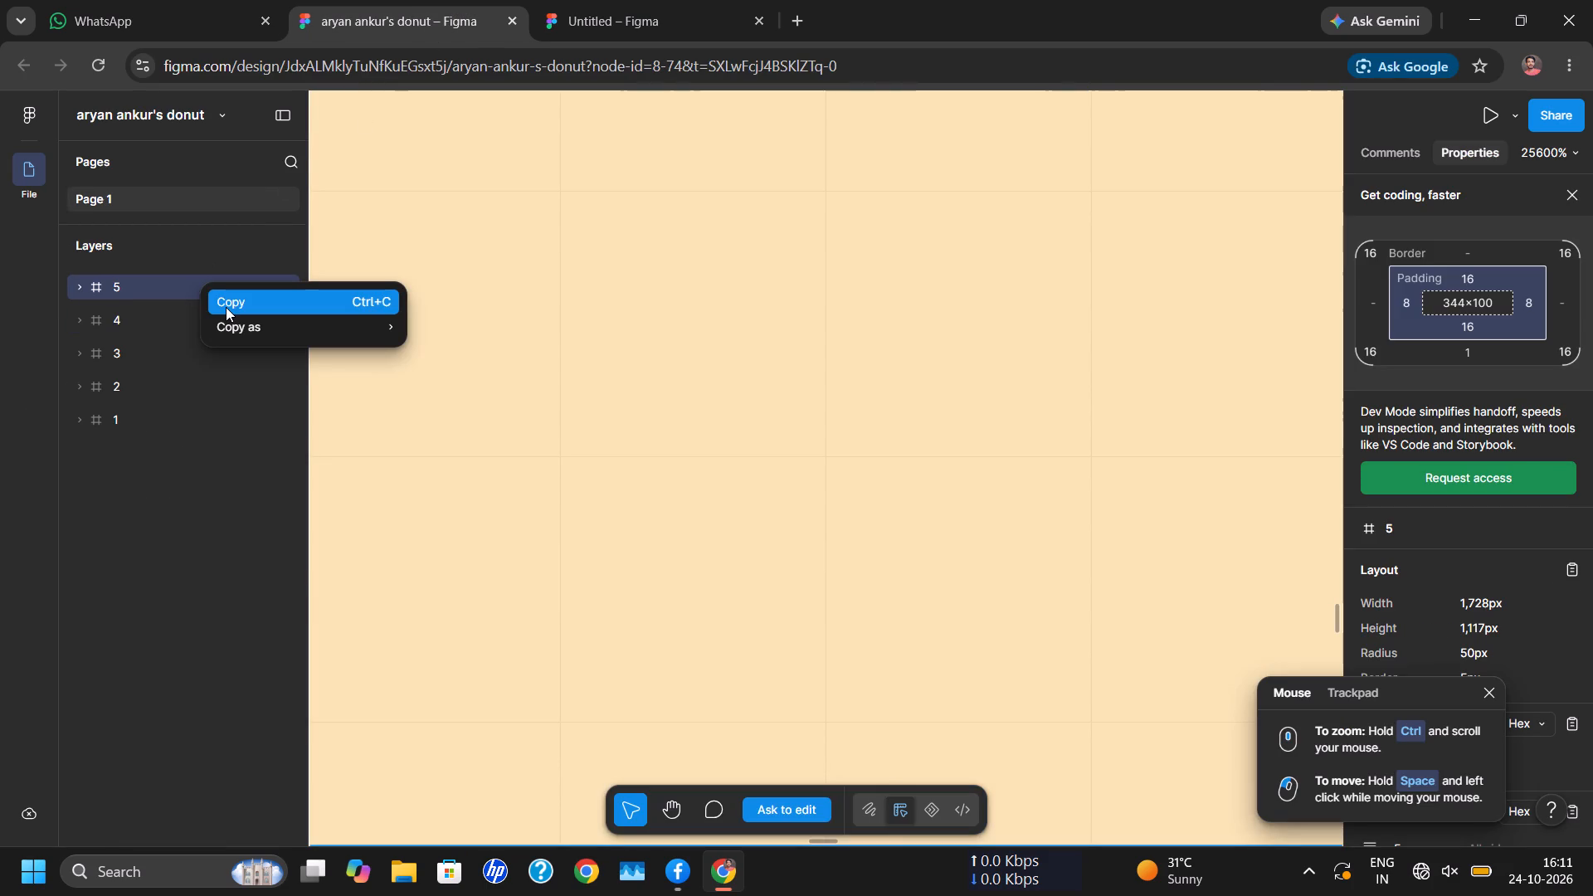
left_click(226, 307)
left_click(610, 32)
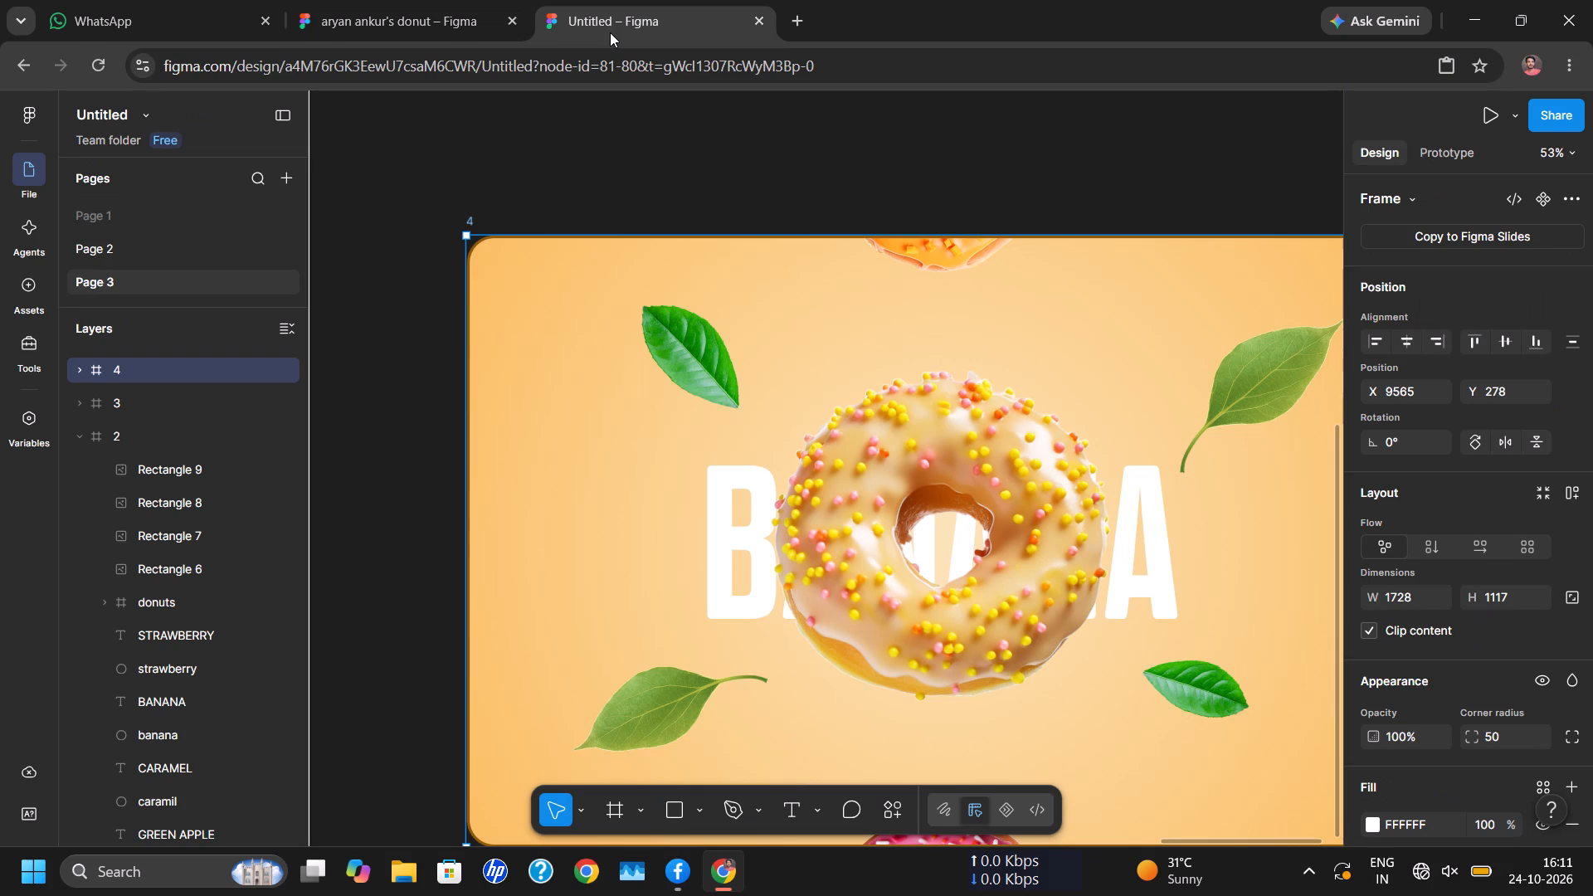
scroll(893, 243, "left", 5)
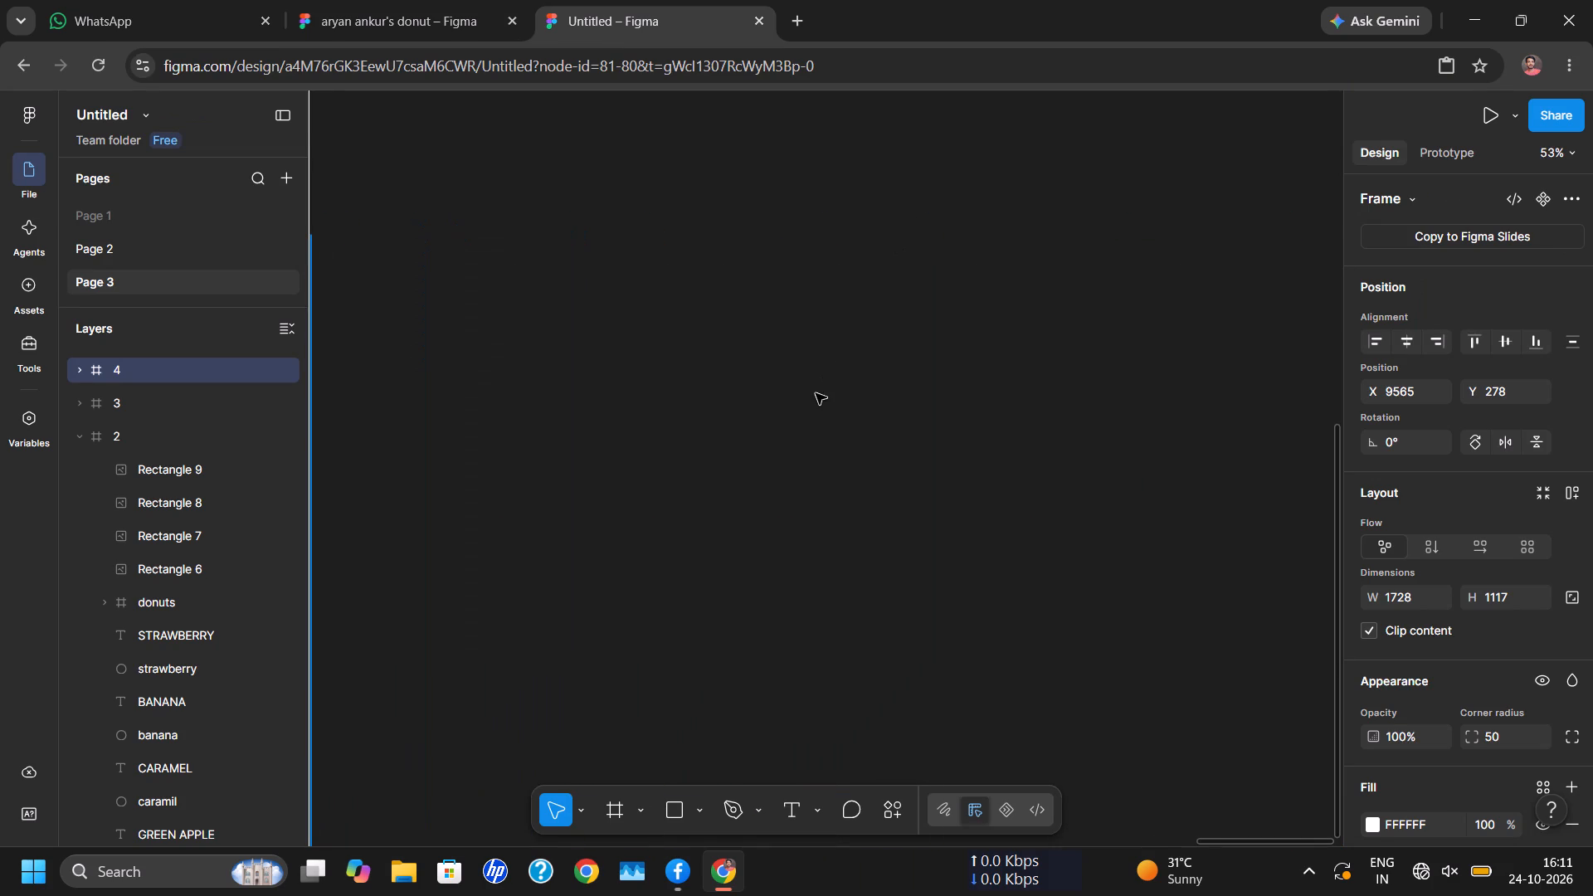
right_click(816, 393)
left_click(846, 404)
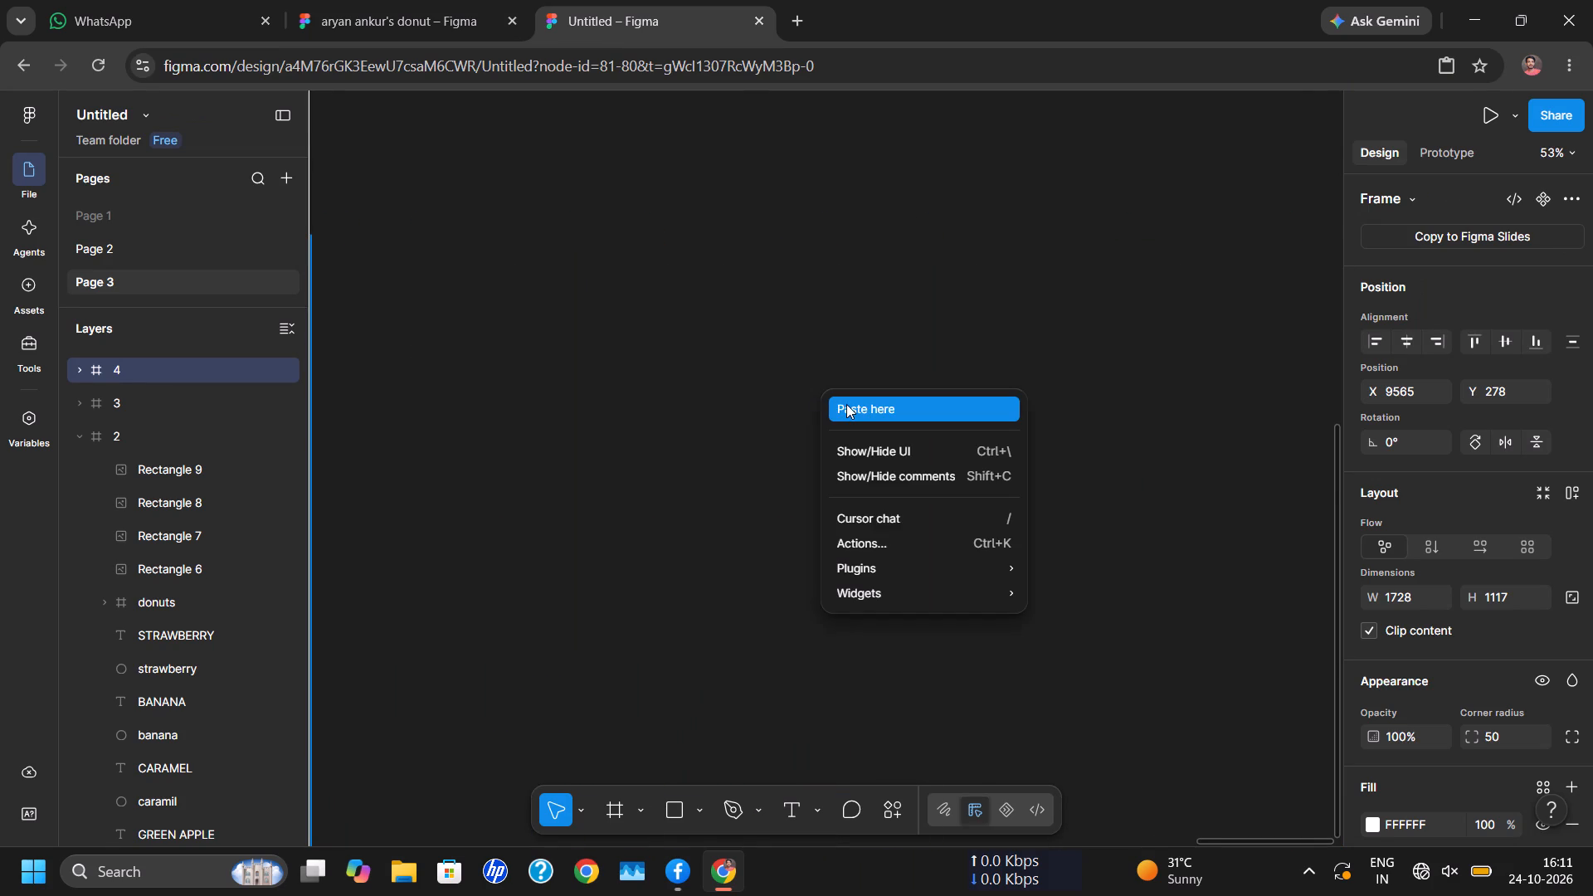
Examine how the five flavour frames are arranged together on Page 3, with nothing selected.
scroll(846, 404, "right", 9)
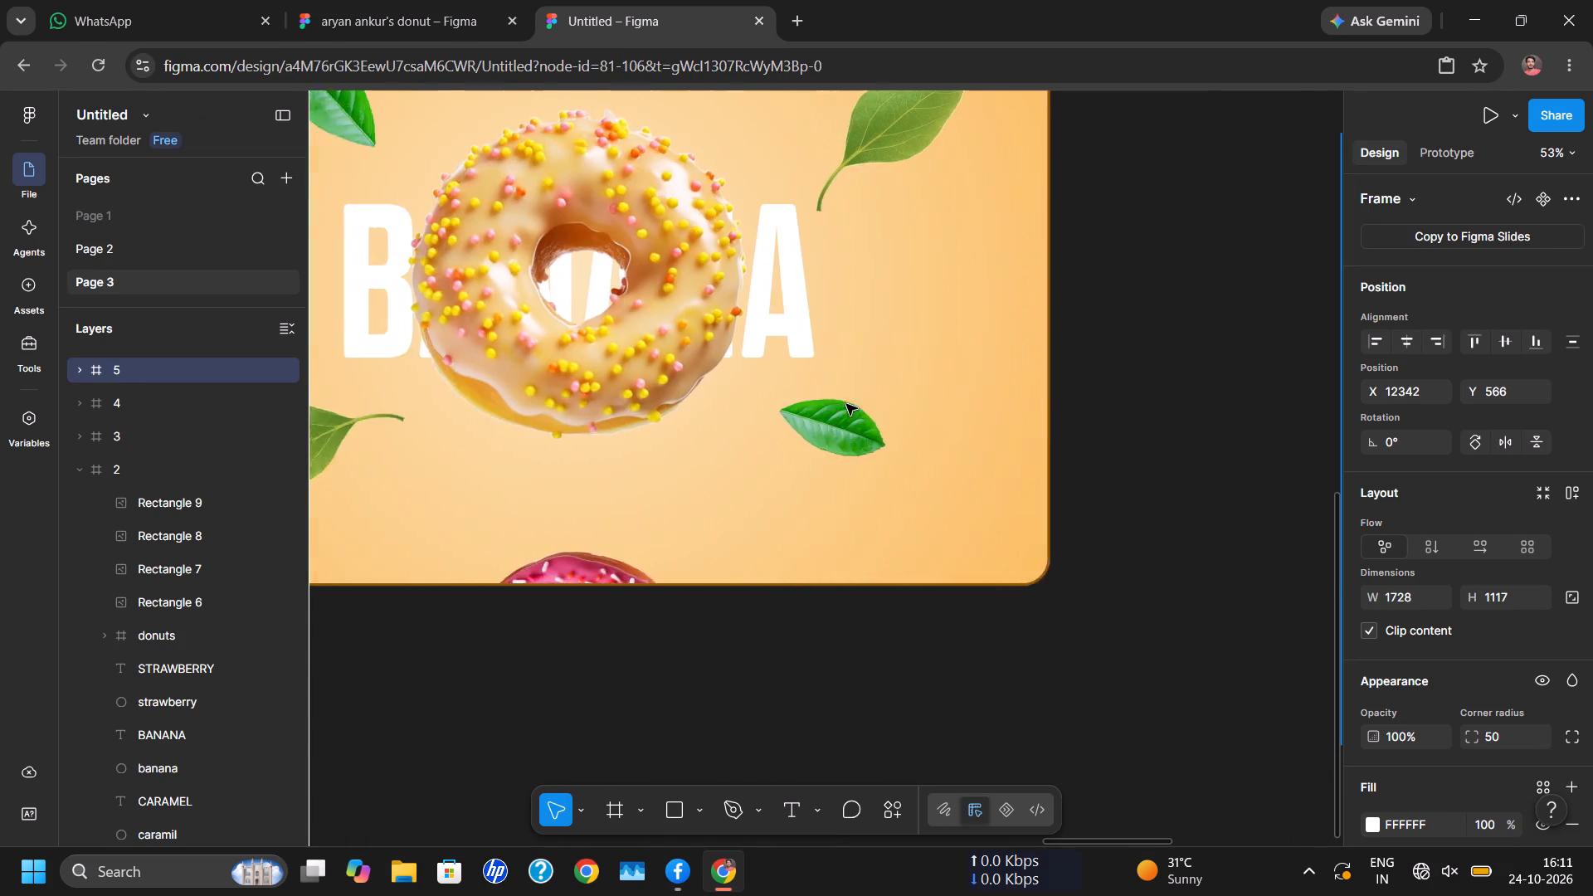
scroll(846, 404, "right", 7)
scroll(846, 404, "up", 1)
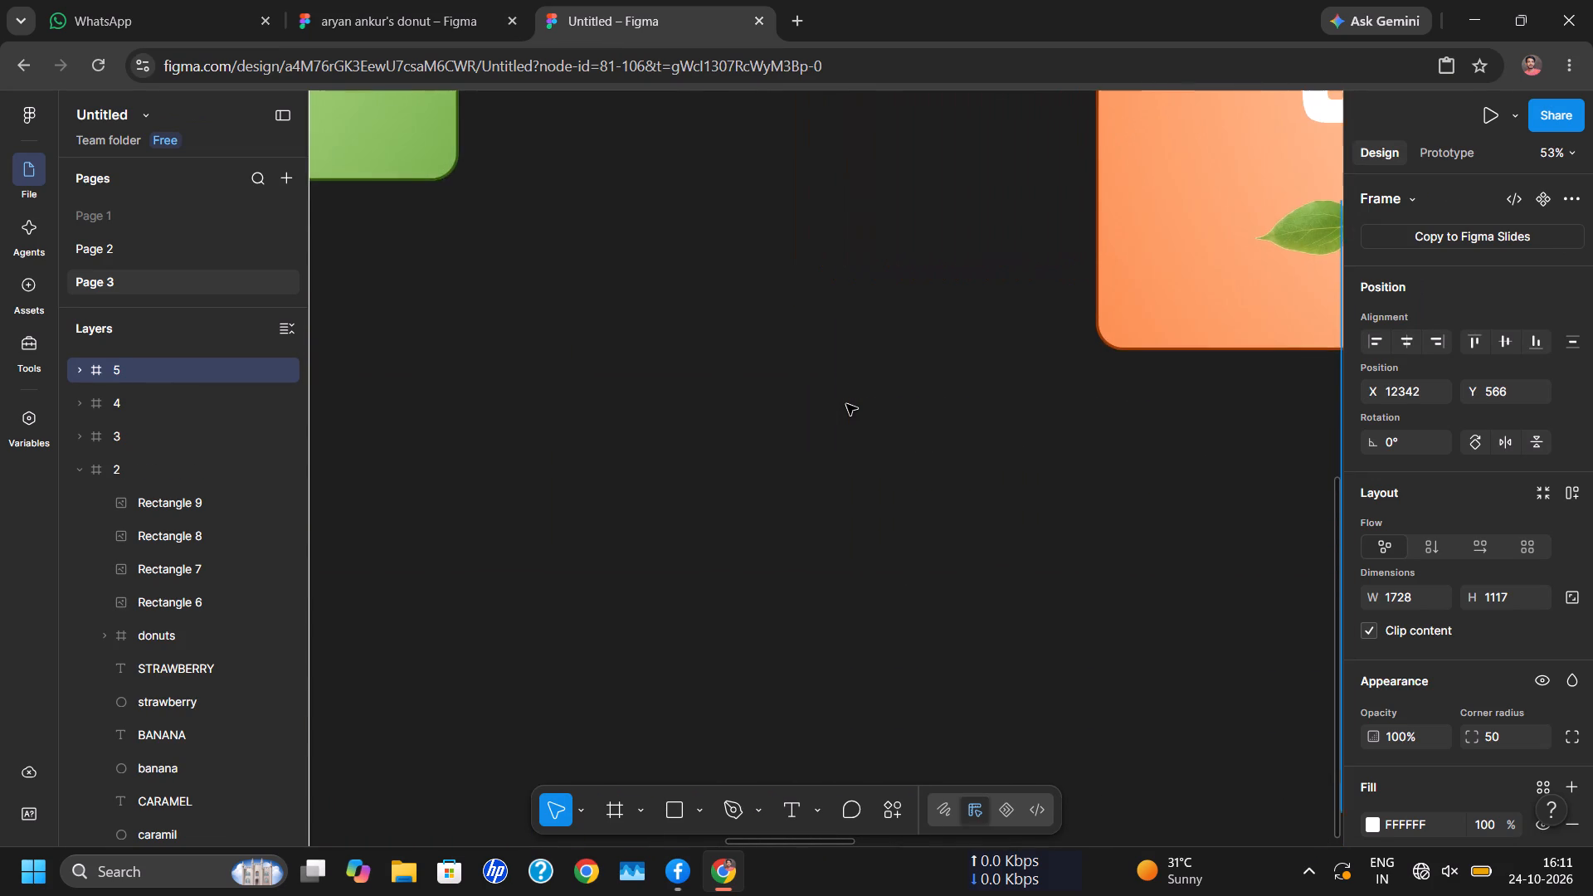
scroll(846, 404, "up", 1)
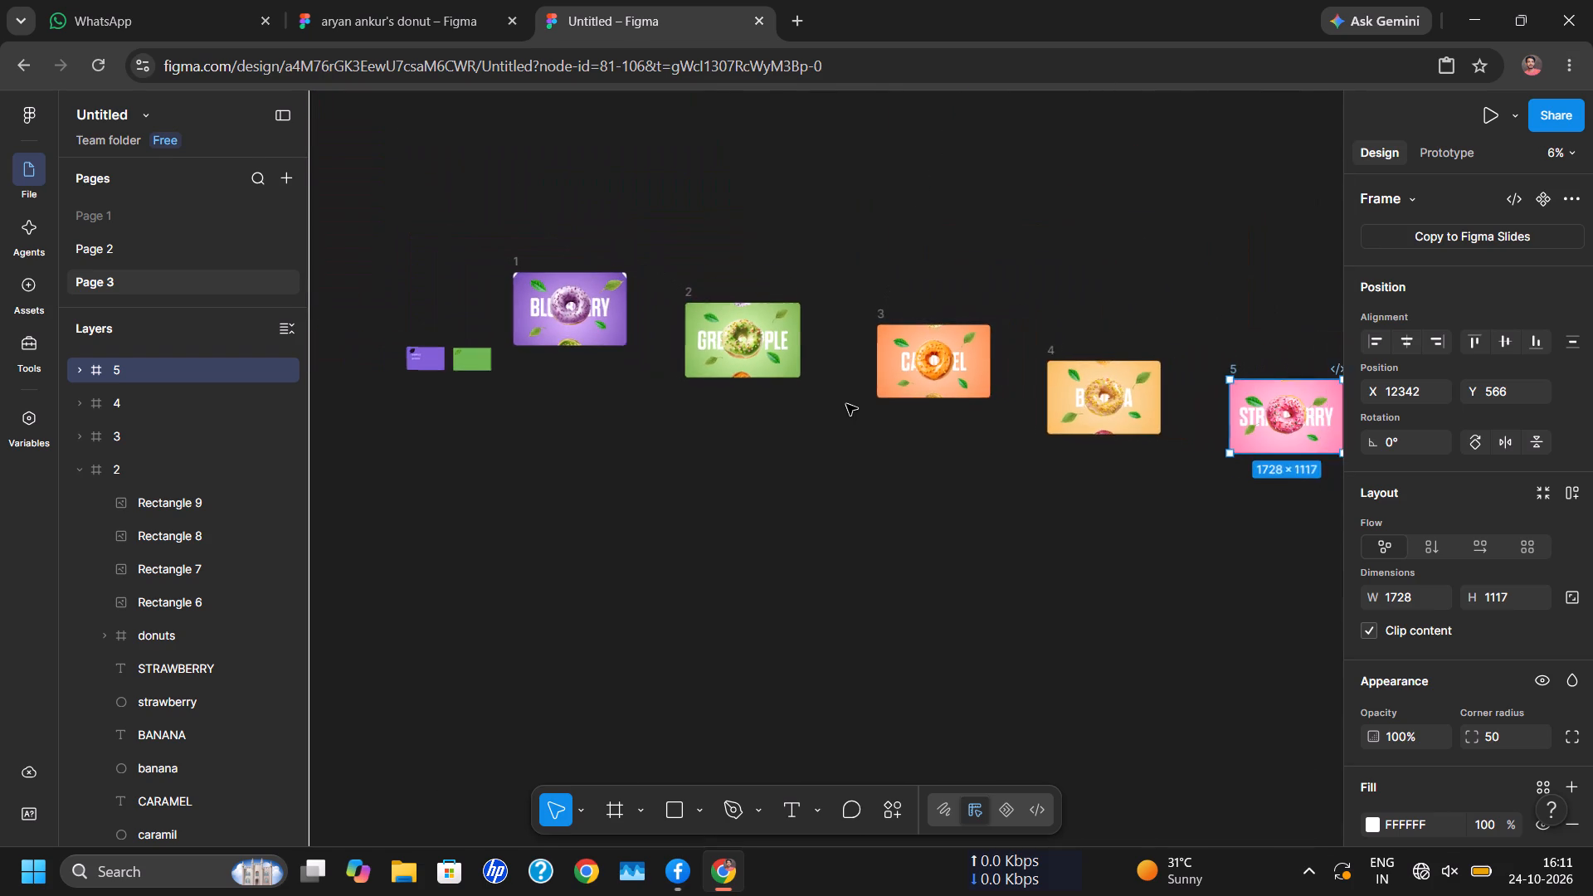
left_click(820, 446)
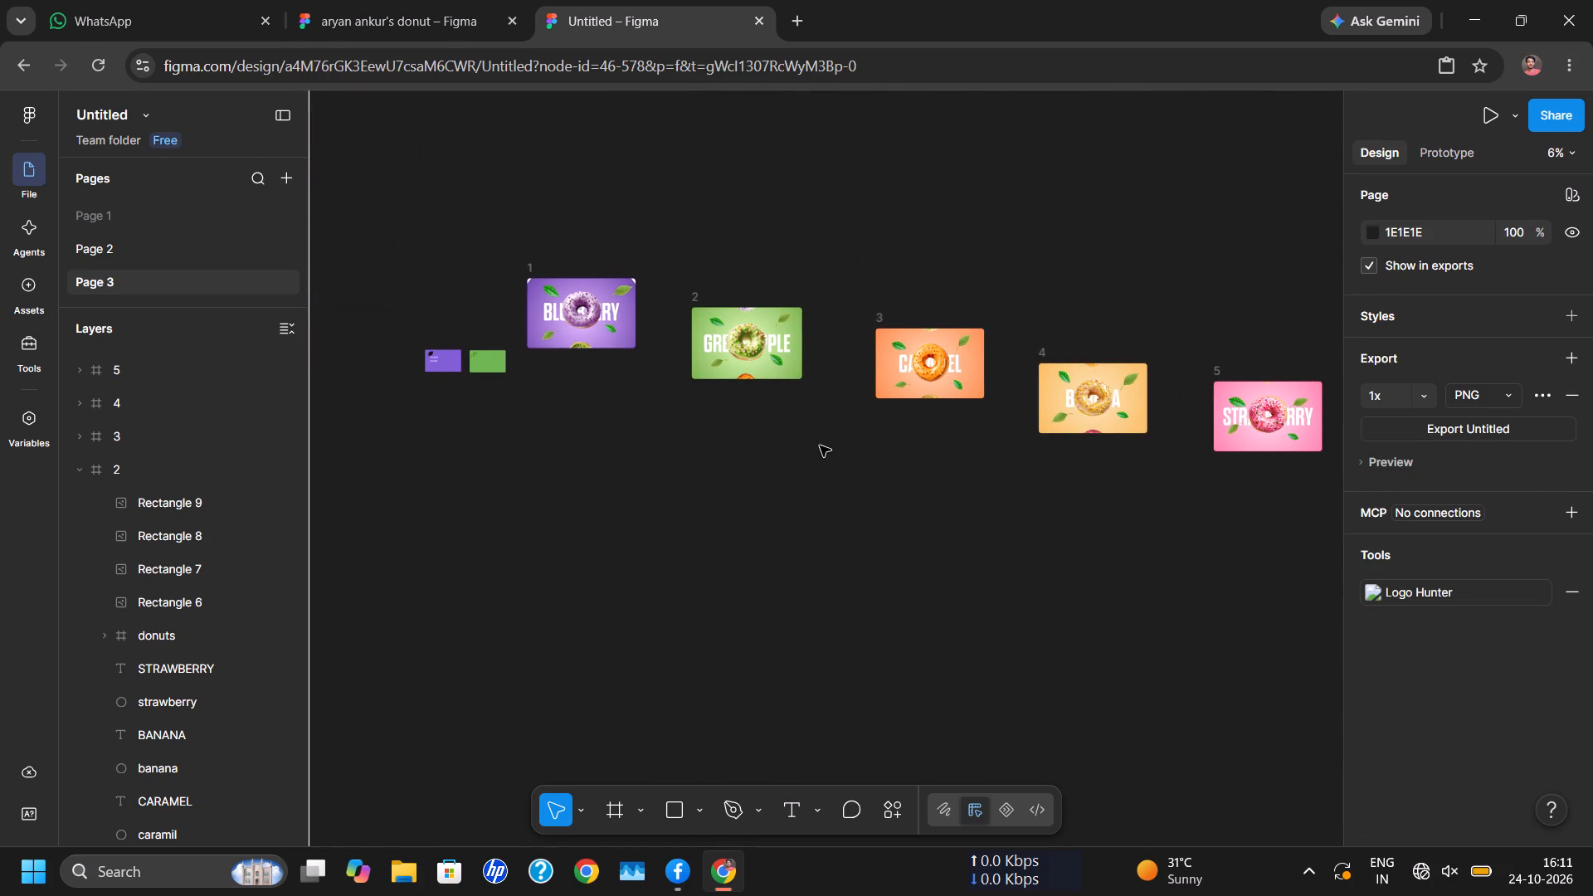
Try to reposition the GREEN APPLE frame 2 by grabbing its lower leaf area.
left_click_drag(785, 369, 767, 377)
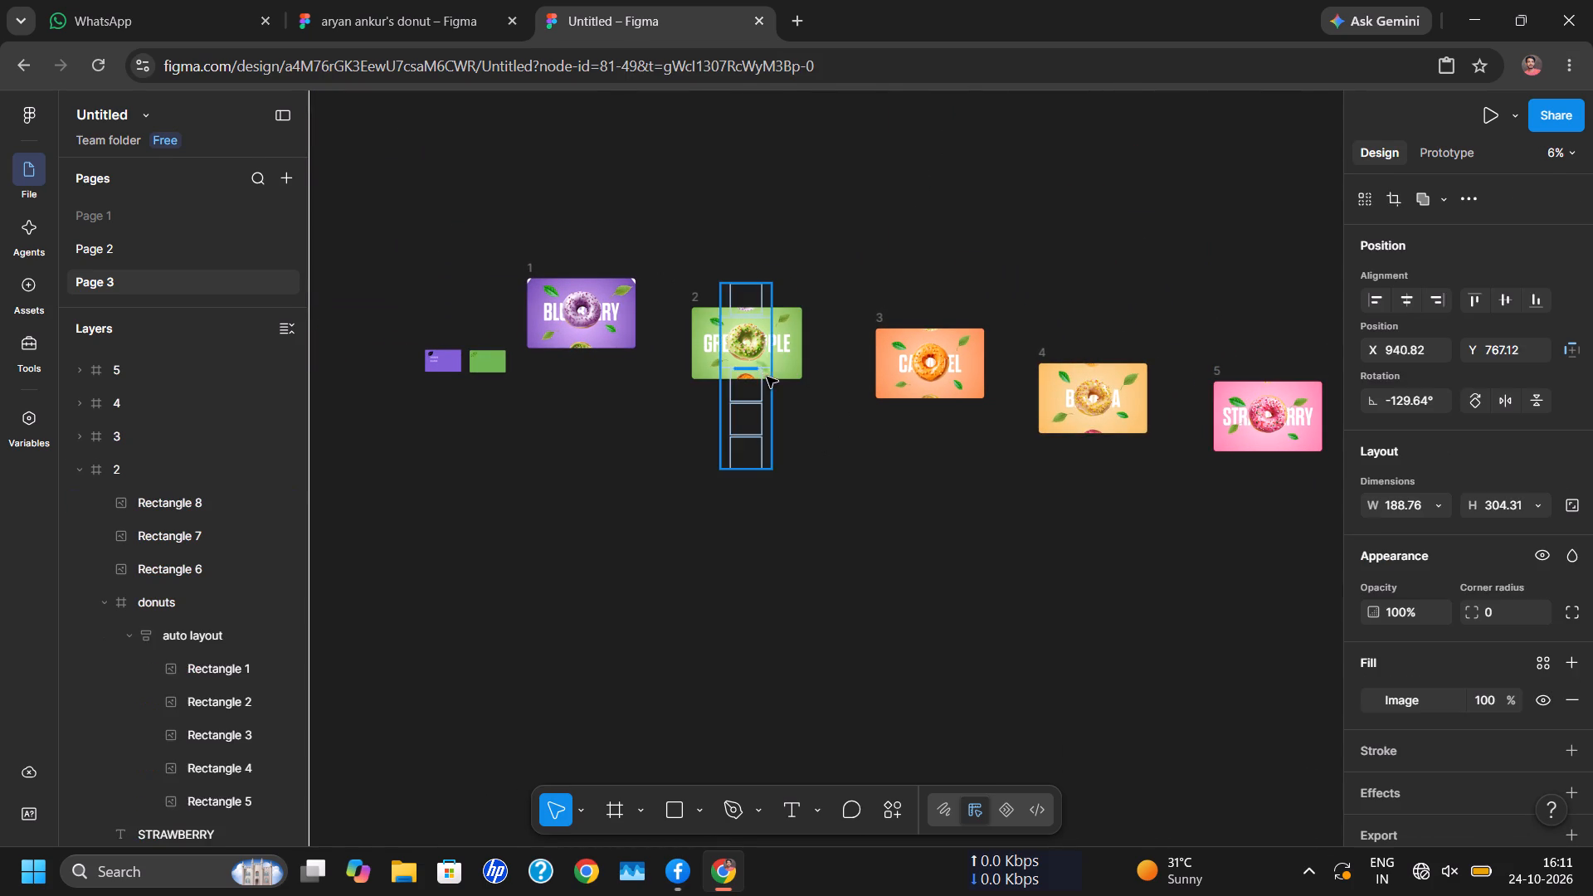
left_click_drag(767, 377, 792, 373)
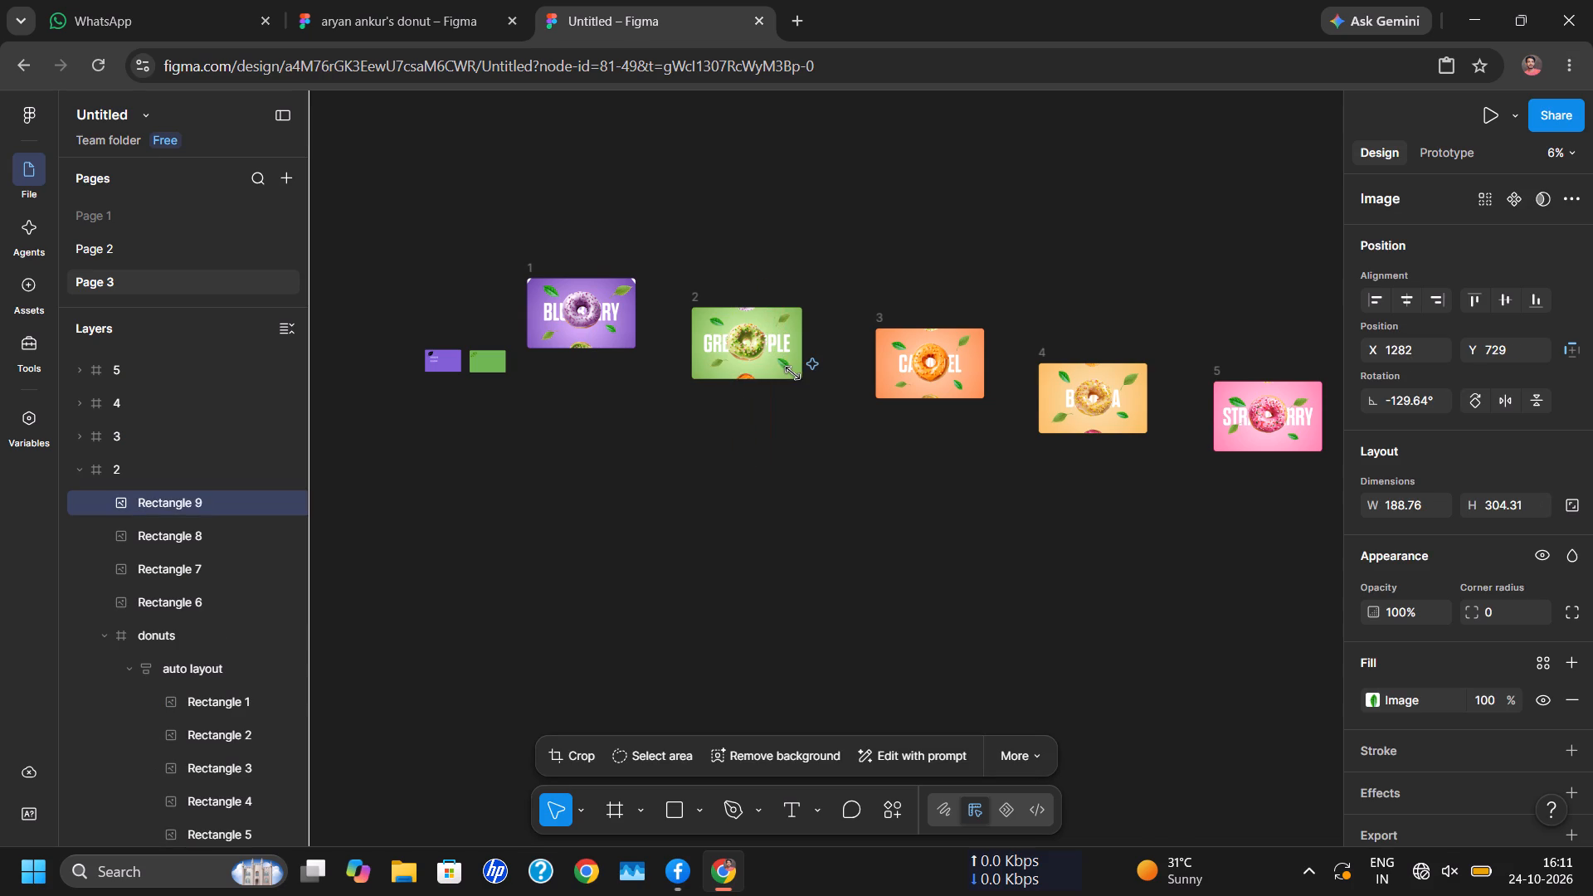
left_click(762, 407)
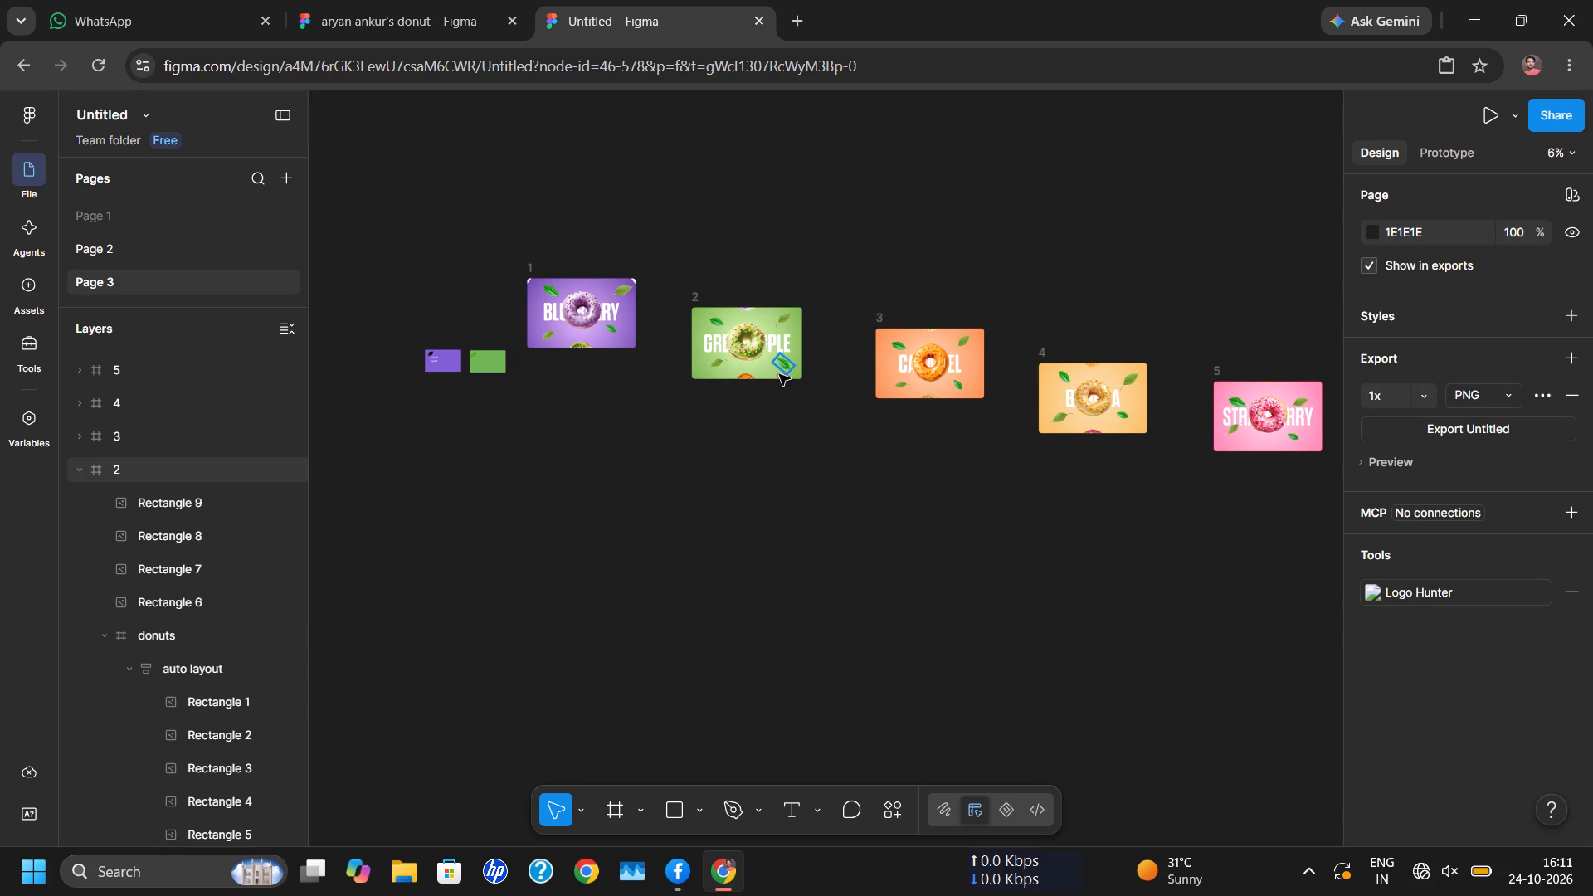
Stretch the GREEN APPLE frame 2 from its lower edge to a height of about 1176.
double_click(779, 377)
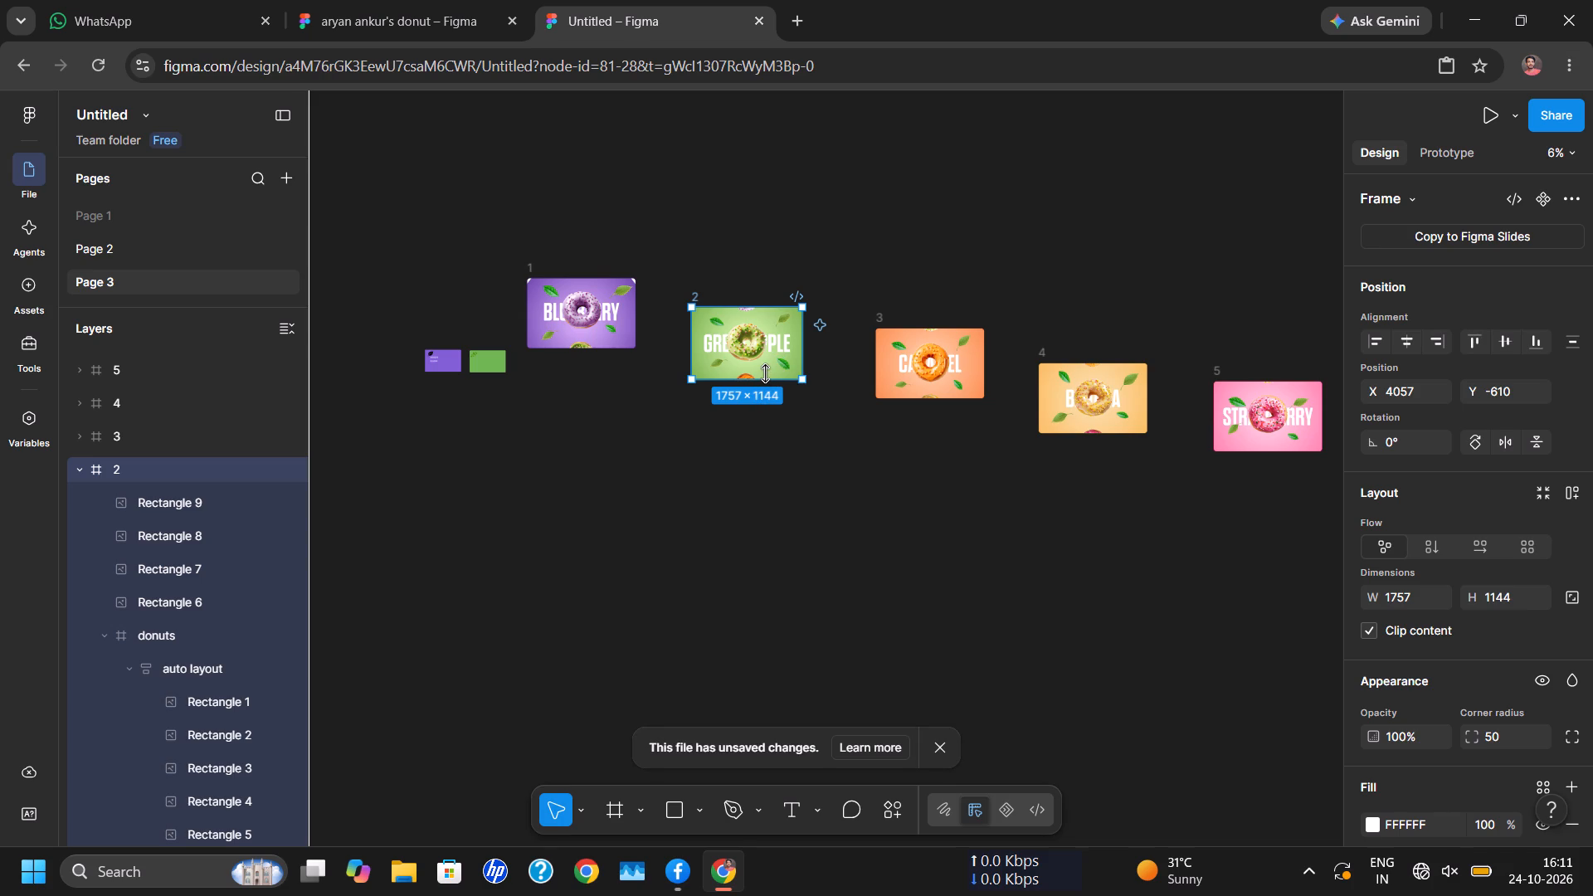
left_click(770, 373)
left_click_drag(770, 373, 769, 377)
left_click_drag(769, 377, 761, 382)
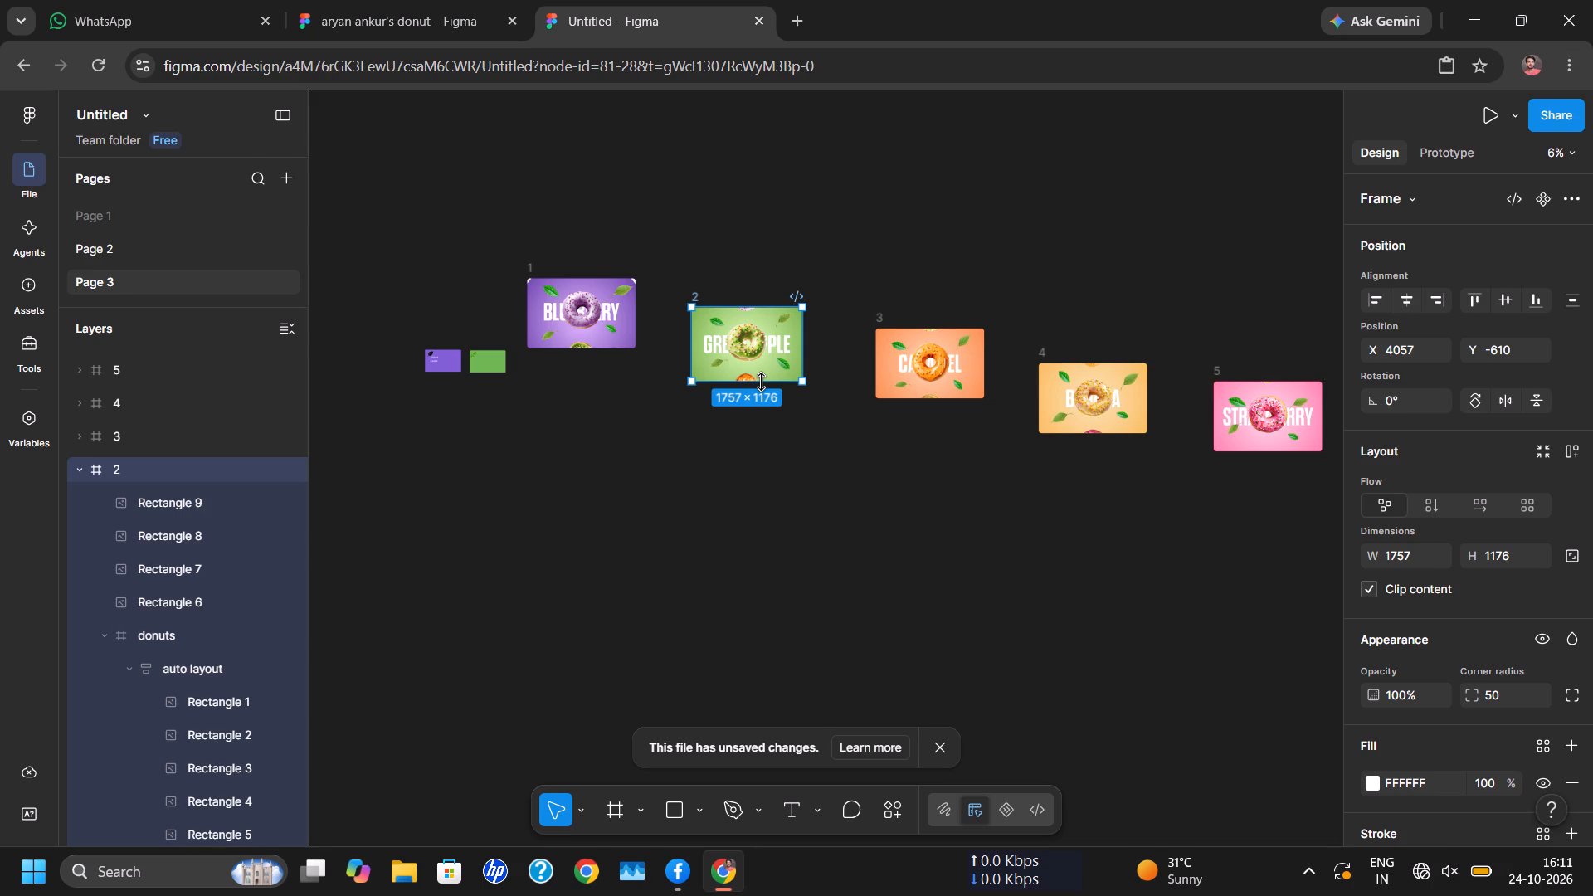
left_click(788, 408)
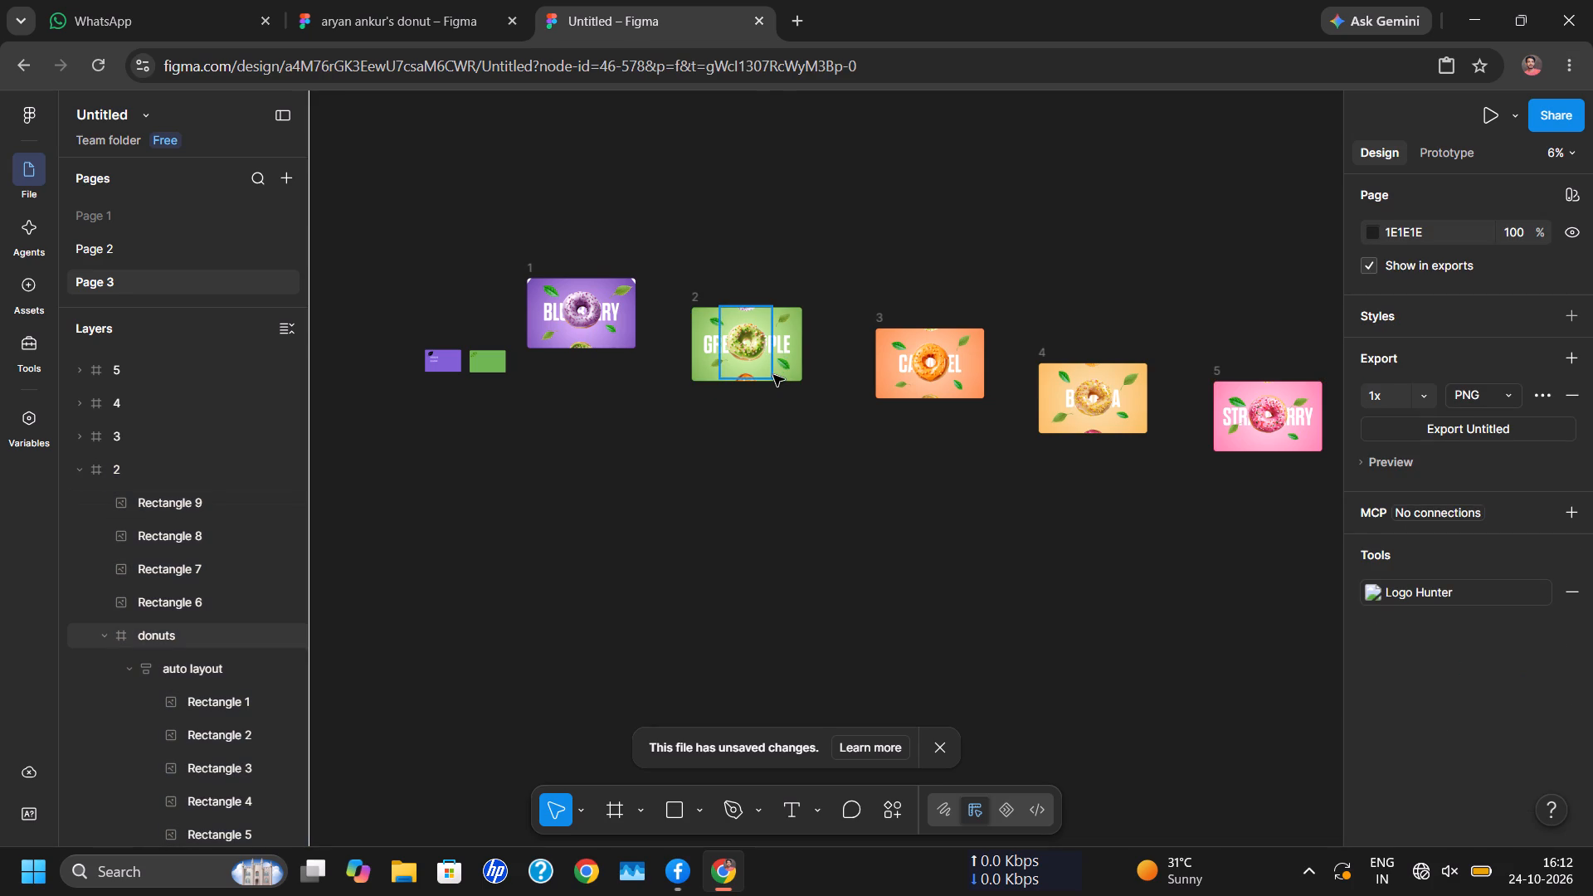
Move the GREEN APPLE frame 2 directly beneath the BLUEBERRY frame 1, to about X 1414, Y 258.
left_click(774, 375)
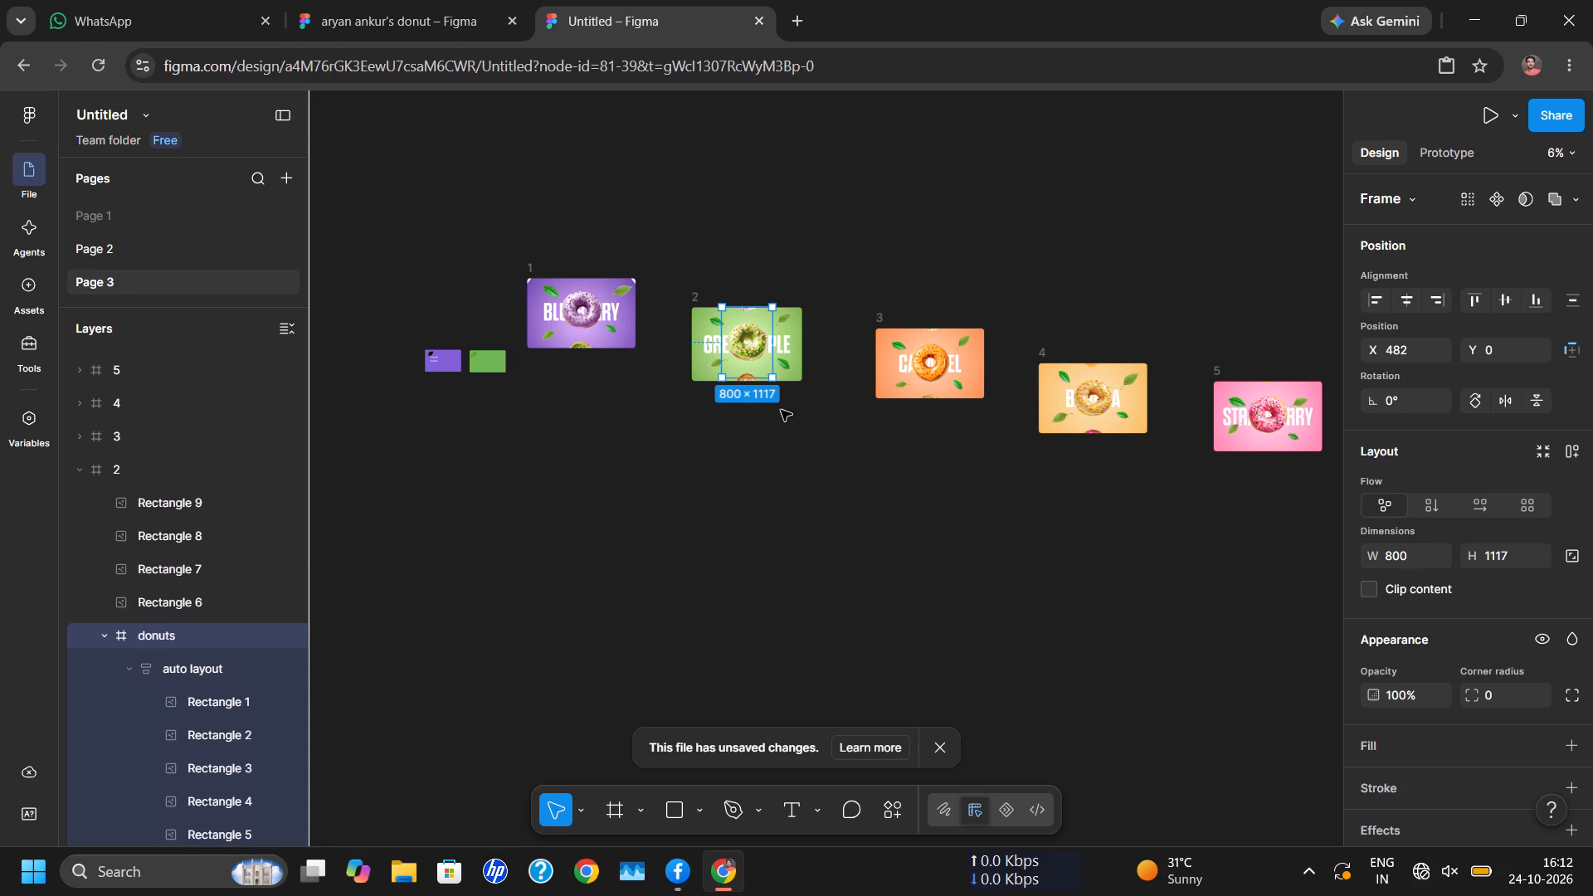
left_click(788, 384)
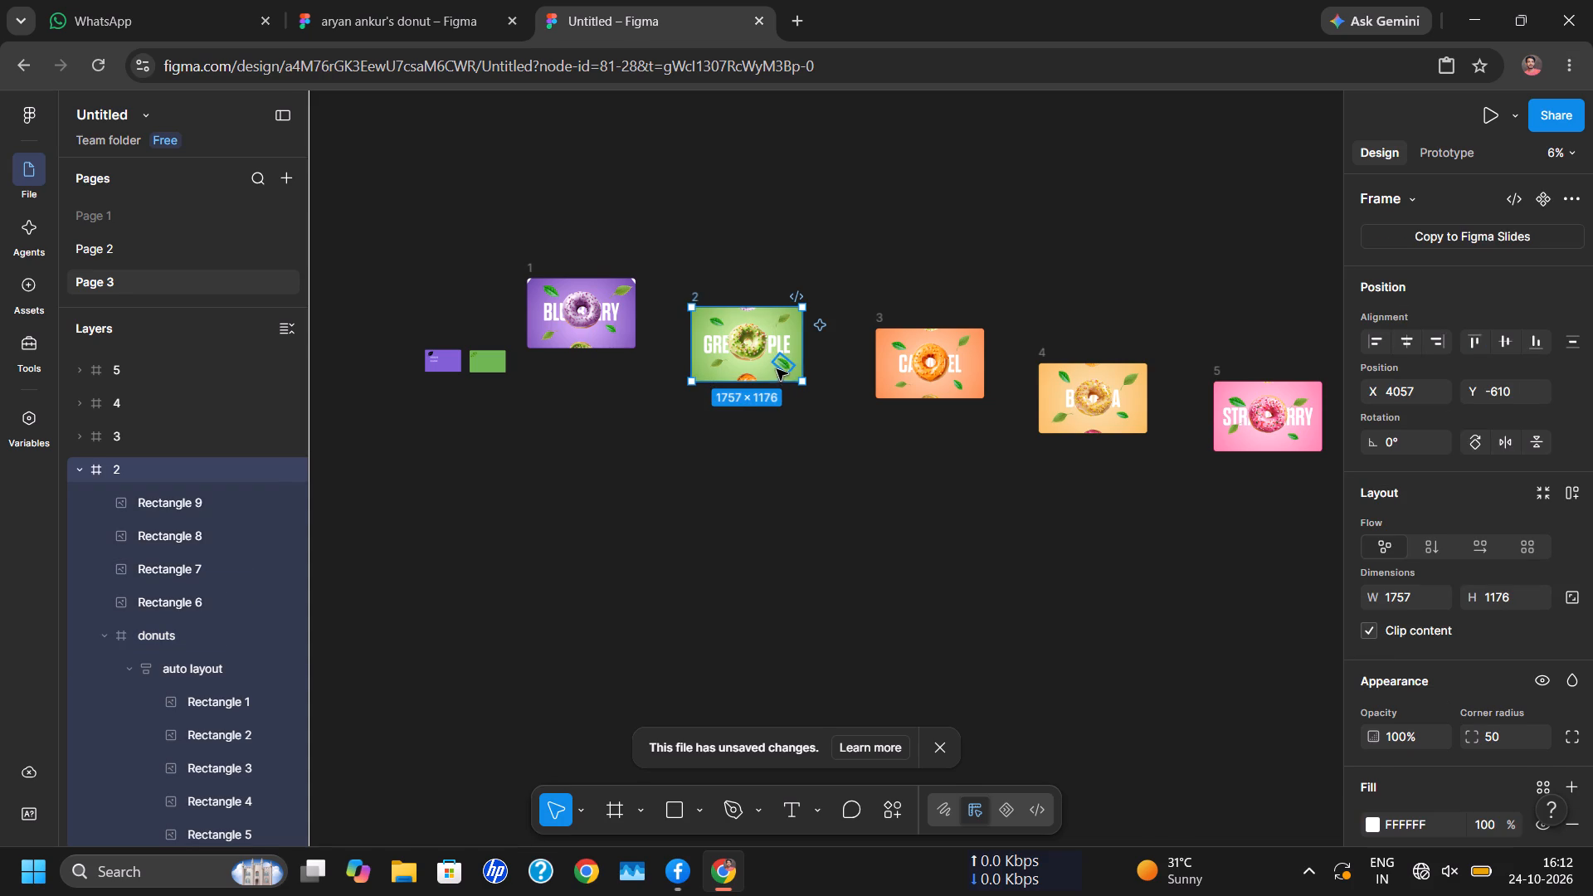
left_click(816, 426)
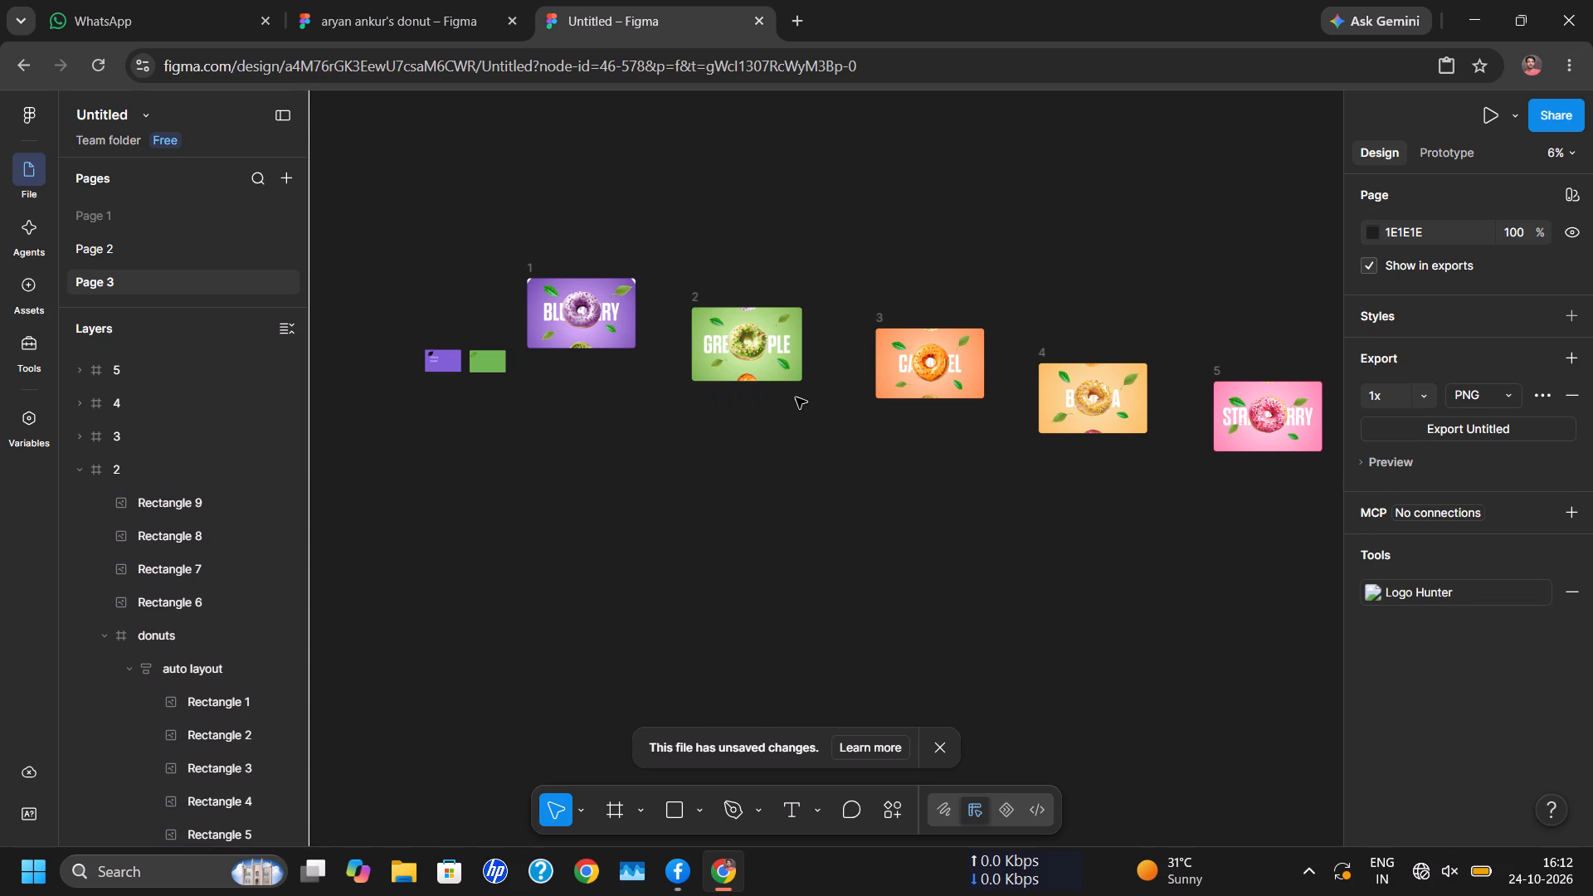
left_click_drag(787, 382, 733, 417)
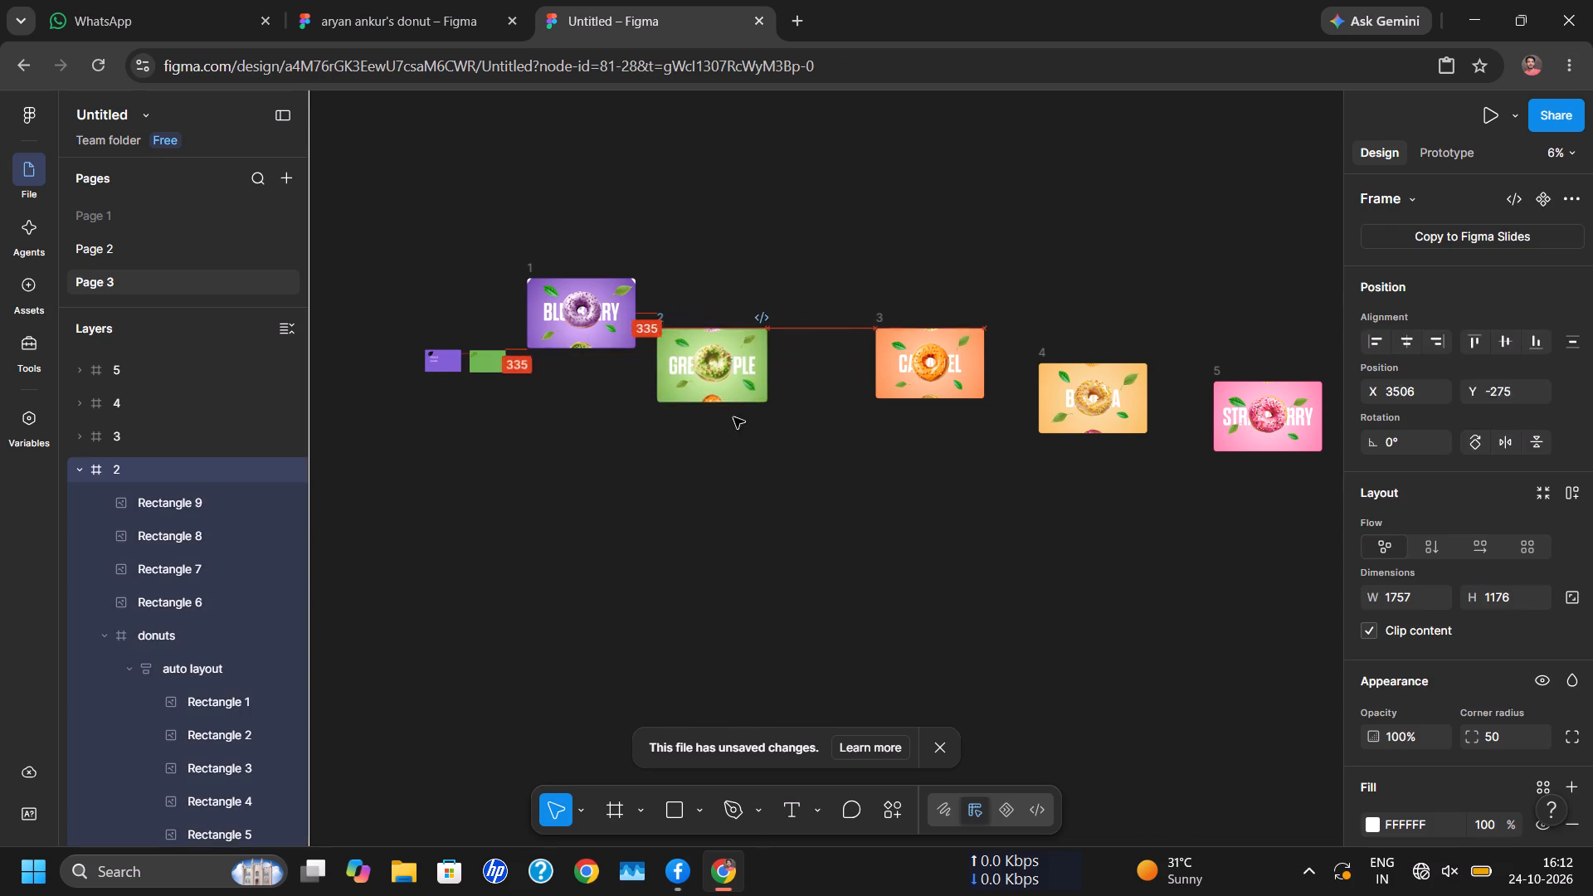
left_click_drag(733, 417, 617, 424)
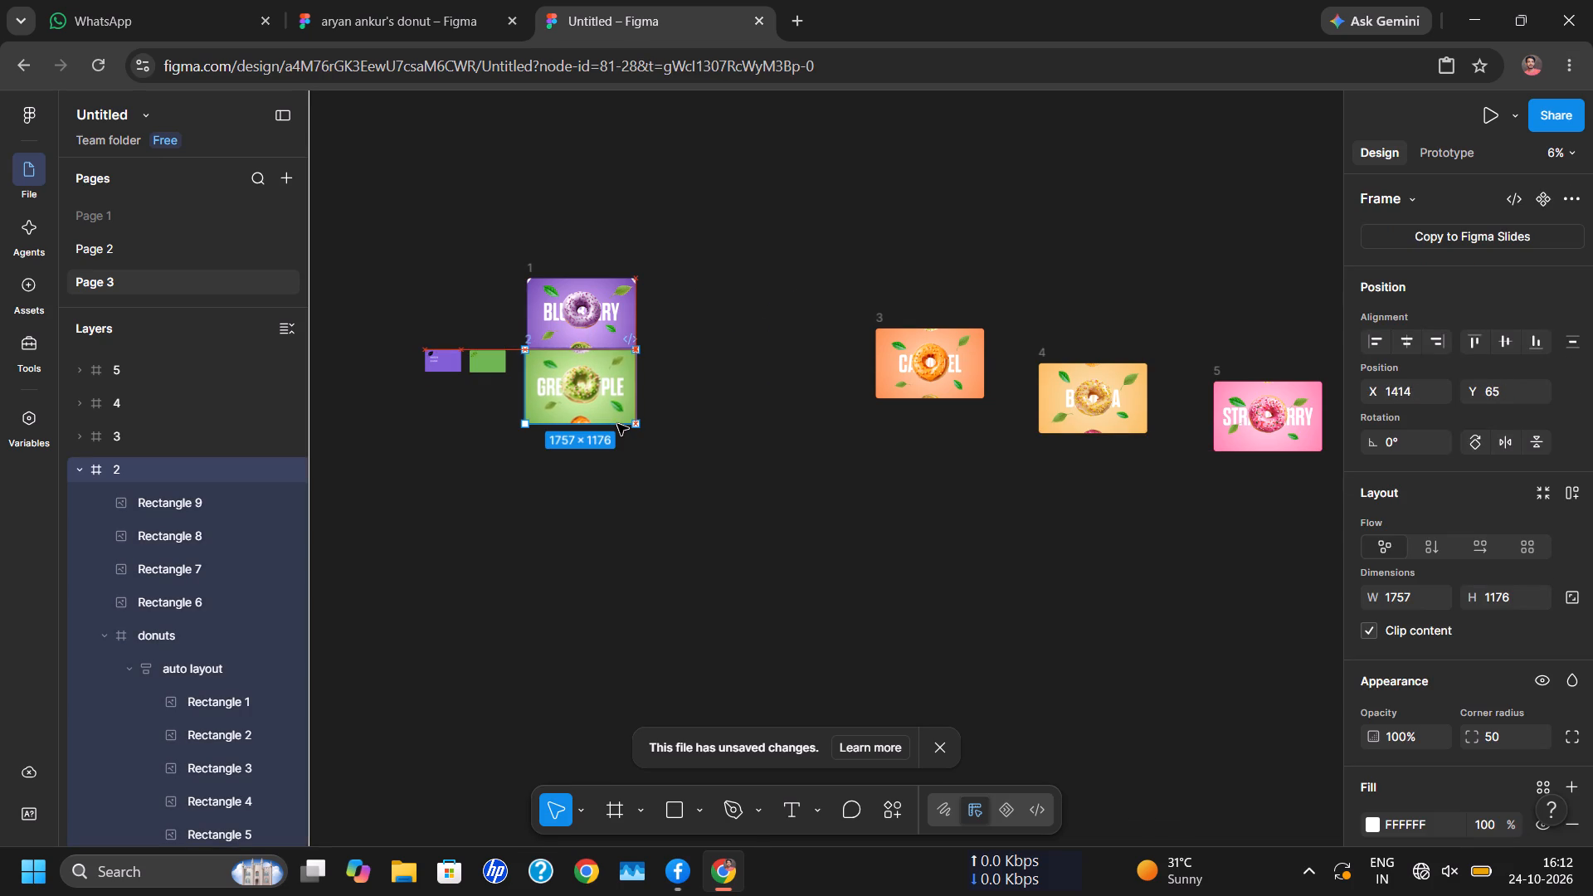
left_click_drag(617, 424, 618, 437)
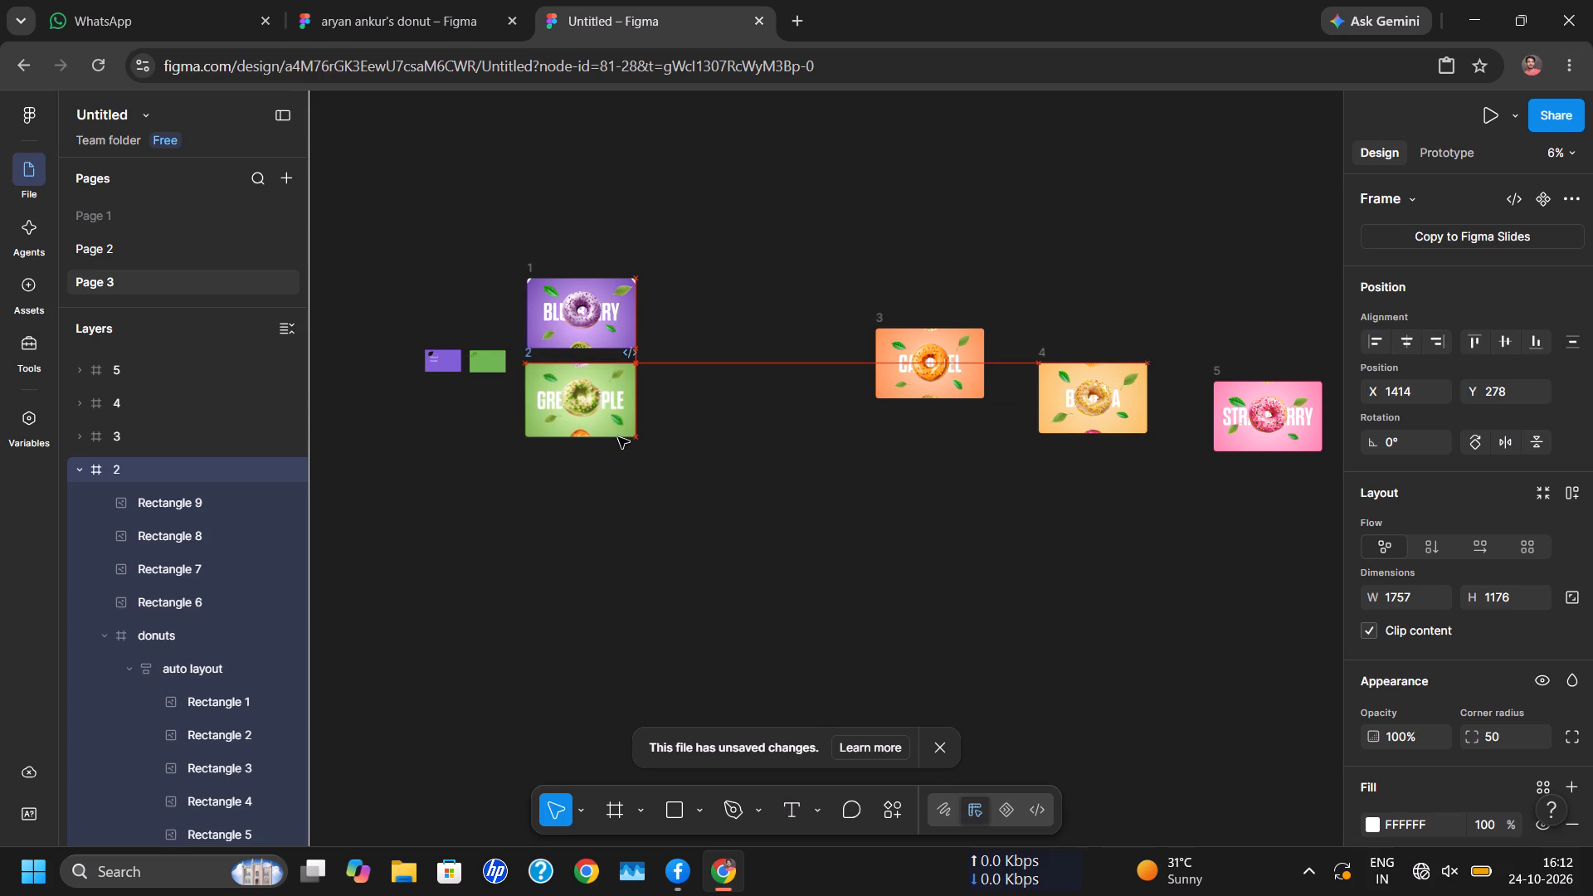
left_click_drag(618, 437, 618, 436)
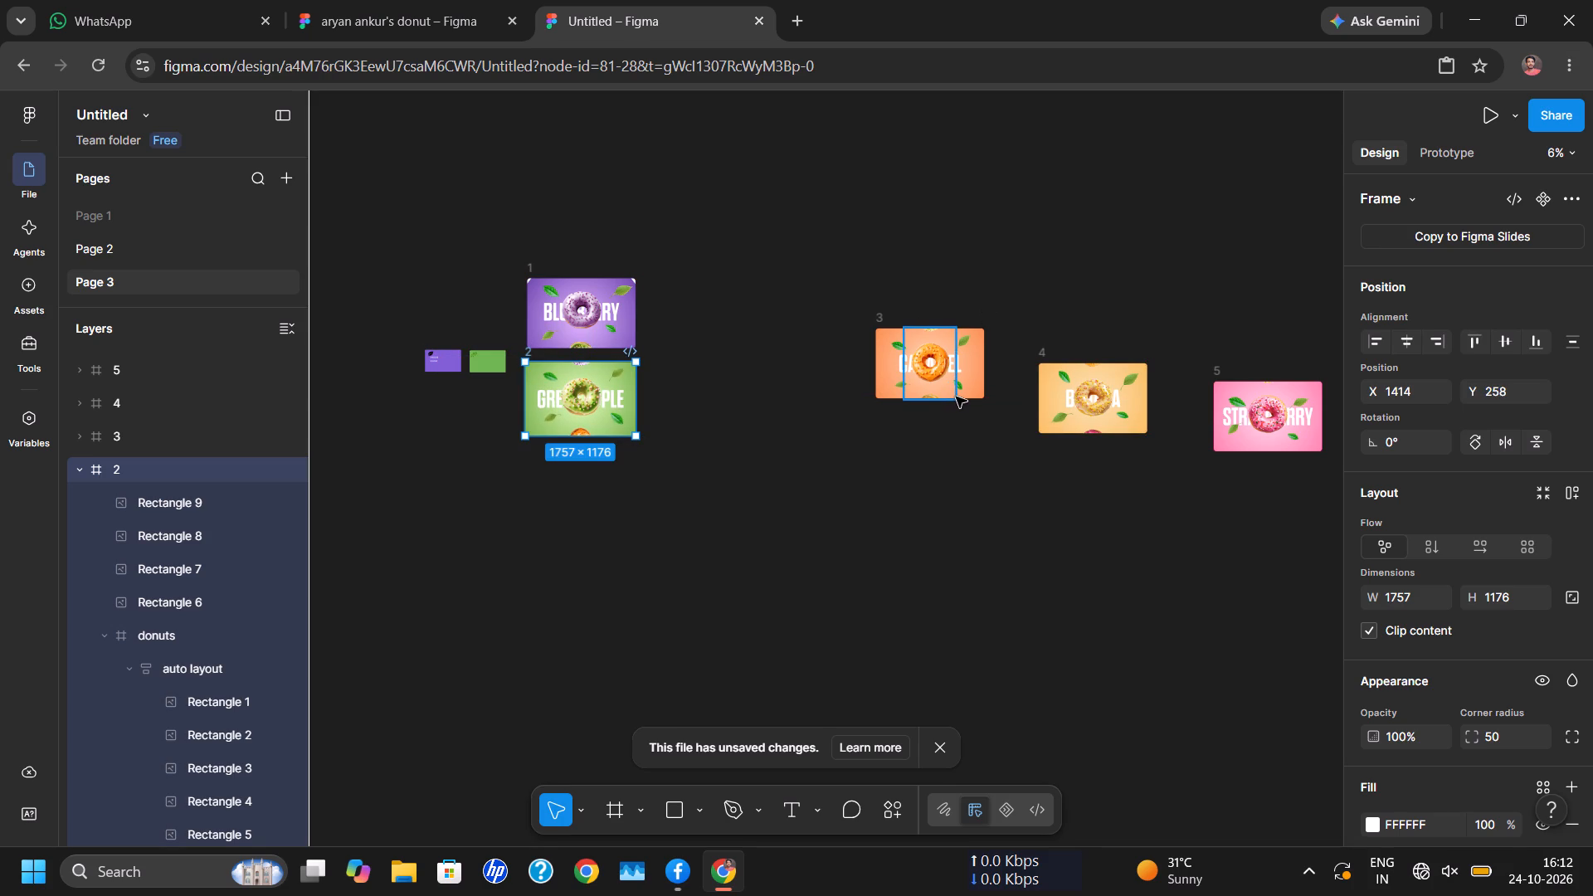
Move the CARAMEL frame 3 beneath frame 2 in the column, to about X 1443, Y 1766.
left_click_drag(964, 396, 770, 524)
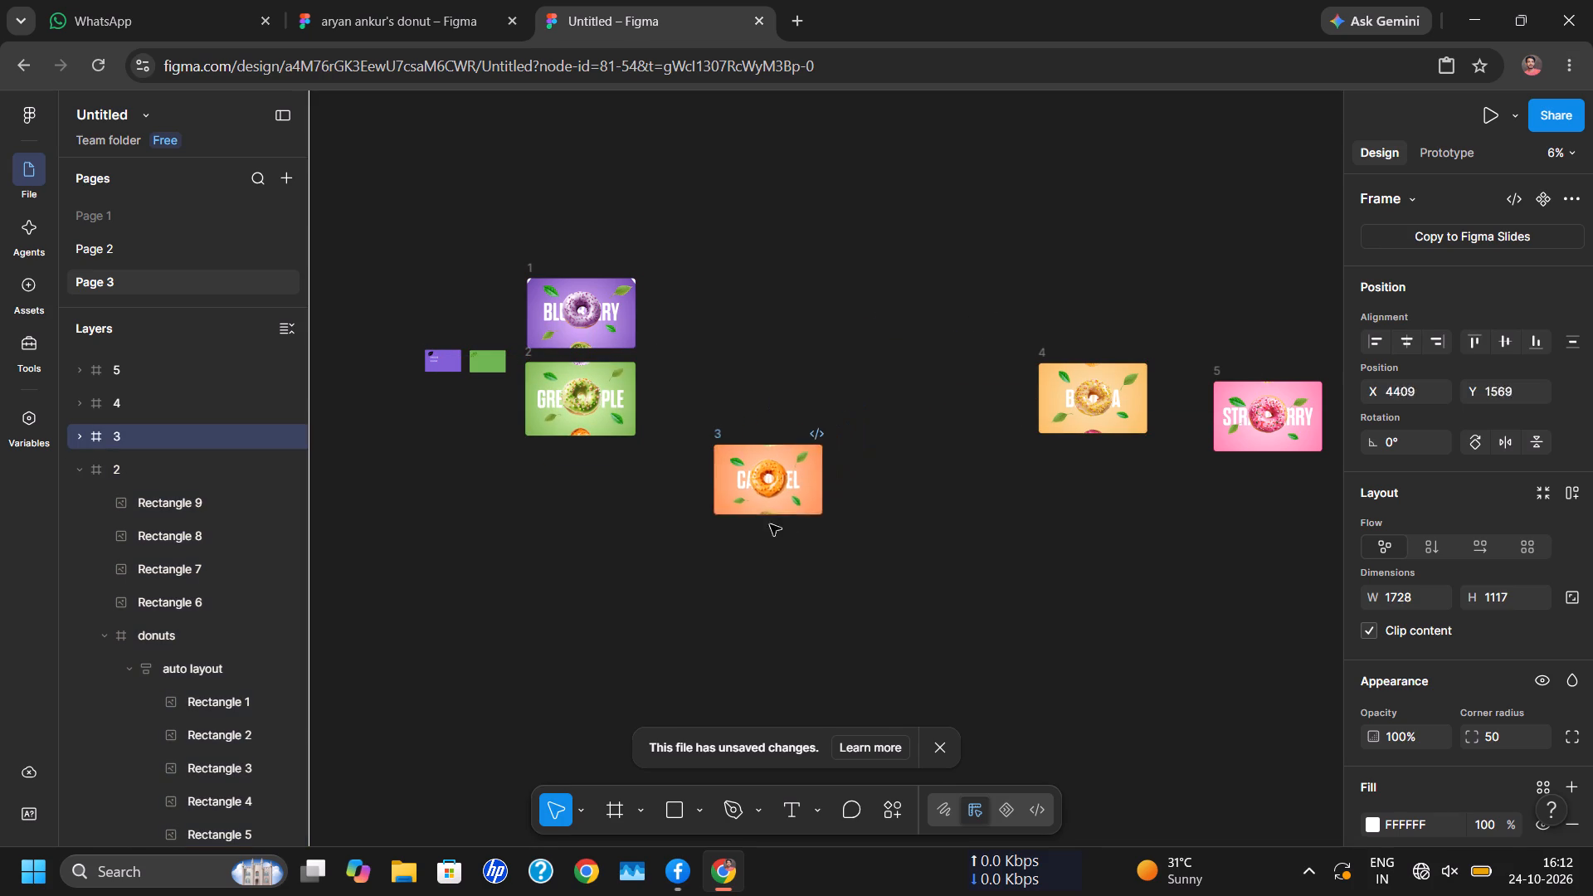
left_click_drag(770, 524, 616, 524)
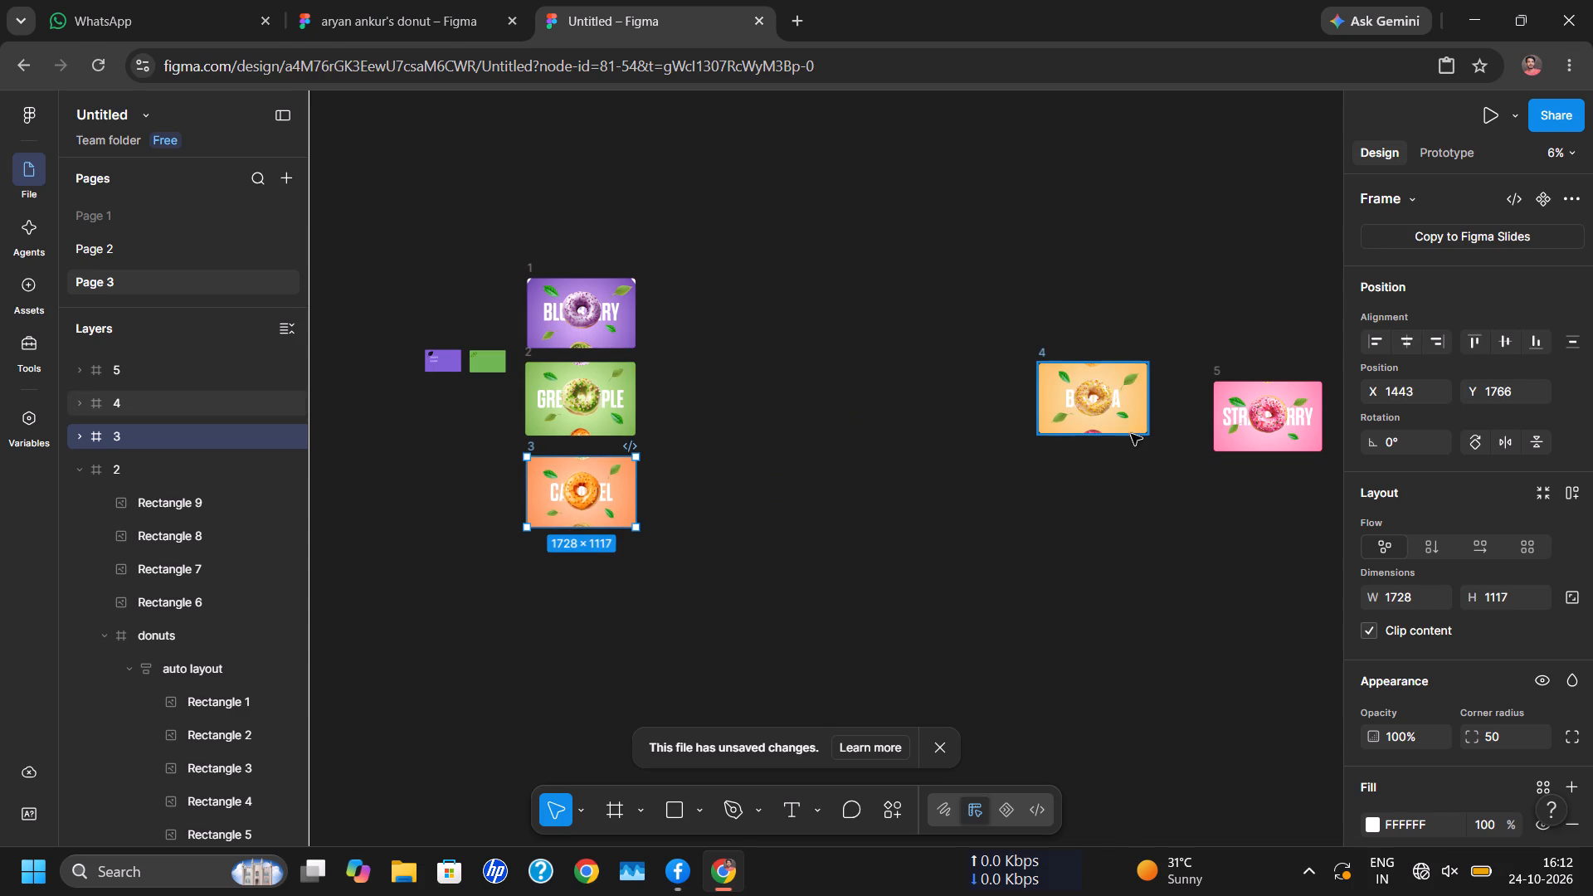
Move the BANANA frame 4 beneath frame 3 in the column, to about X 1414, Y 3215.
left_click_drag(1131, 435, 616, 625)
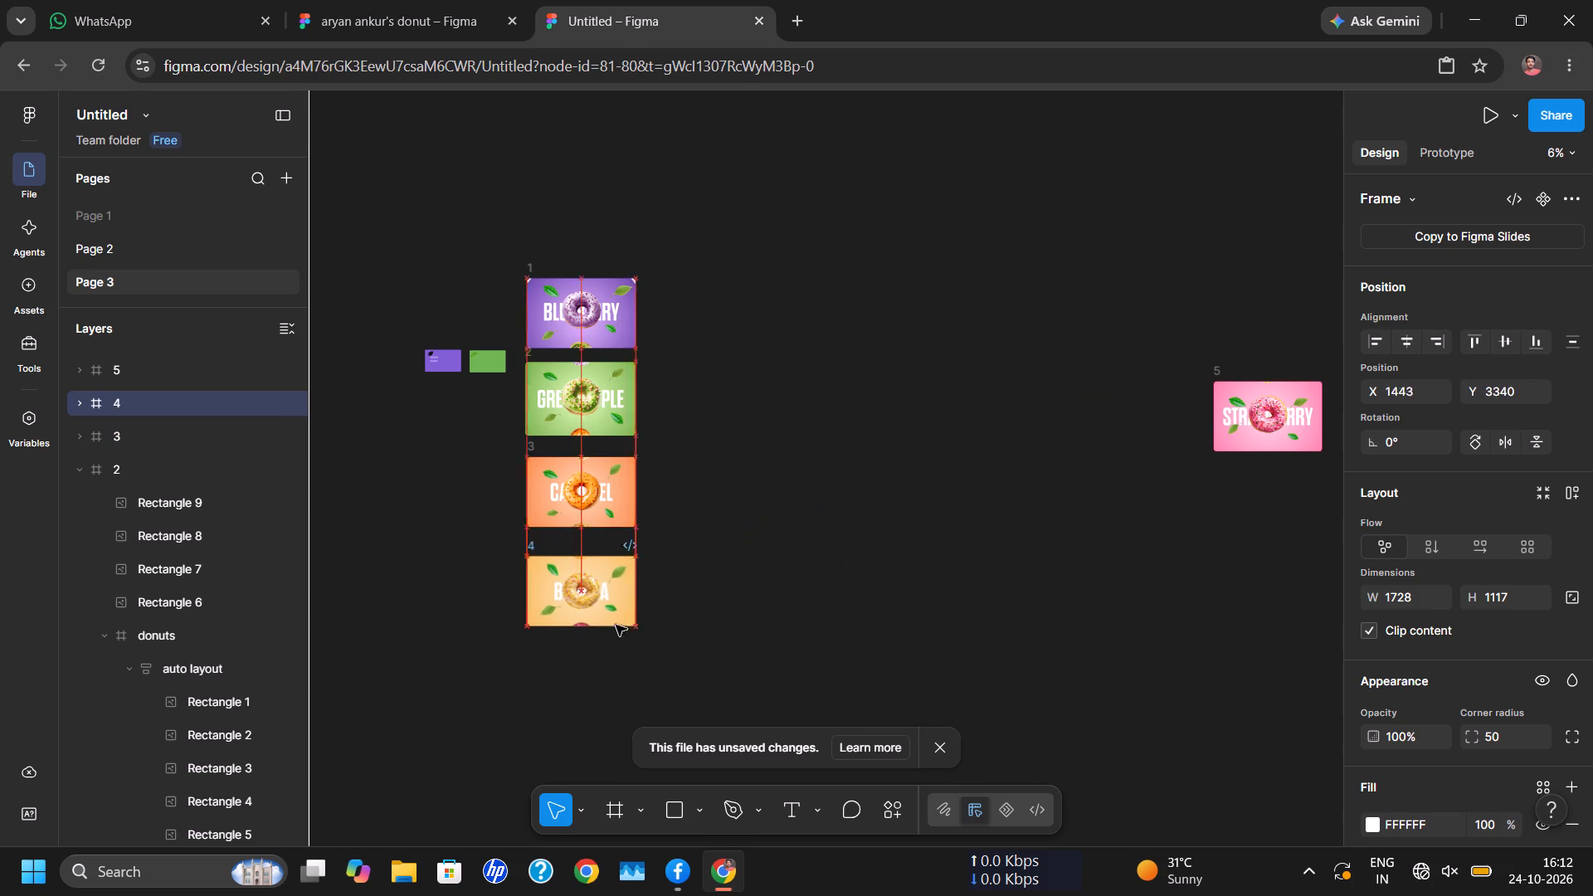
left_click_drag(616, 625, 614, 623)
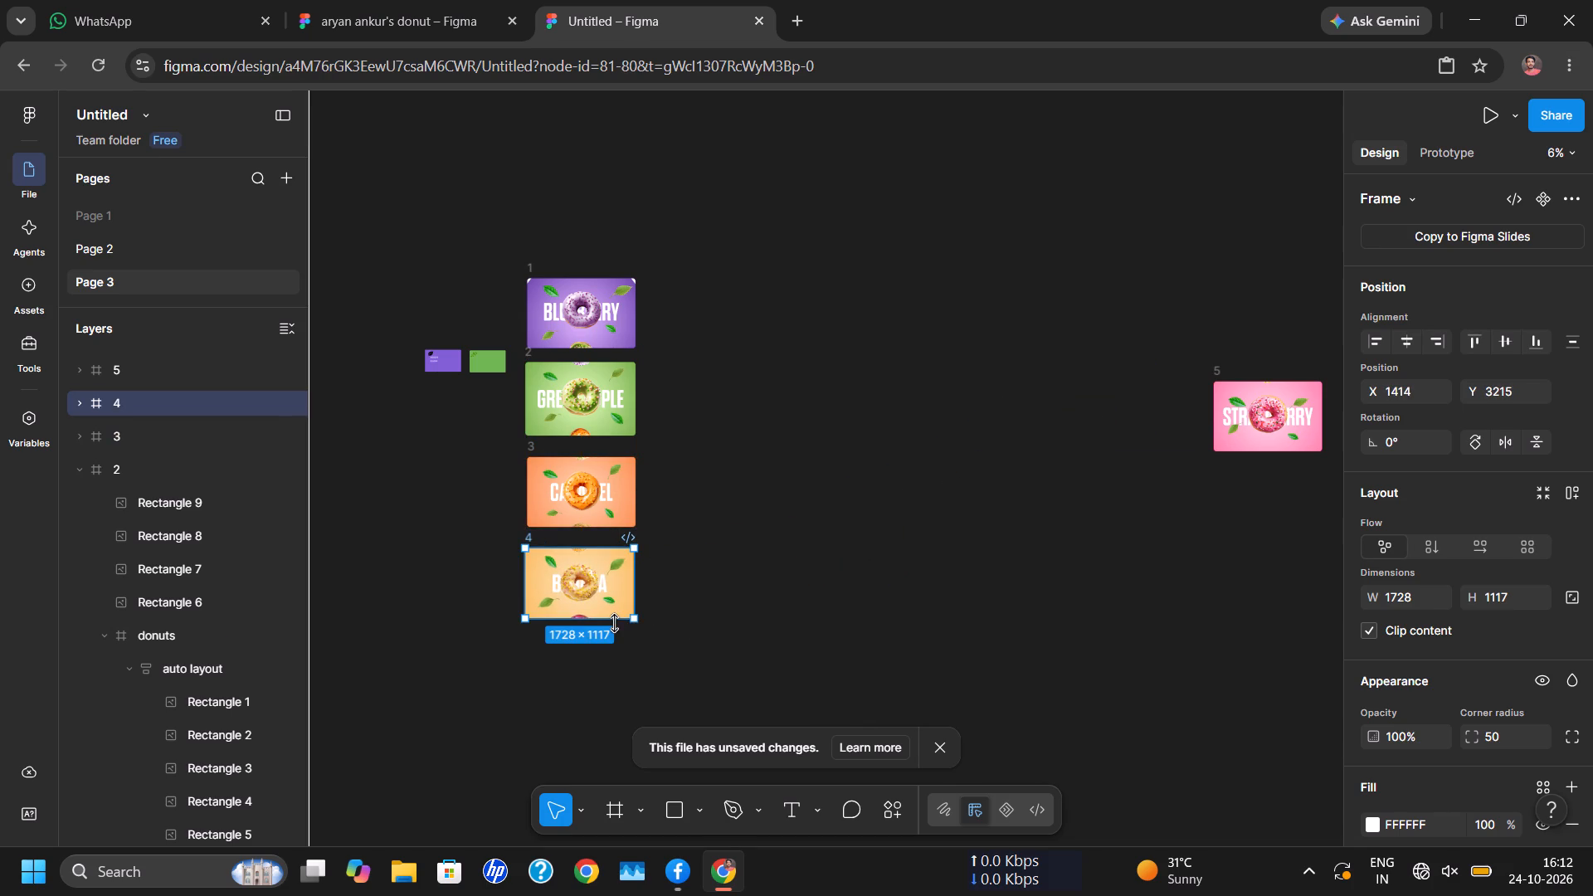
Move the STRAWBERRY frame 5 beneath frame 4 with equal spacing, to about X 1414, Y 4664.
left_click_drag(1318, 441, 611, 699)
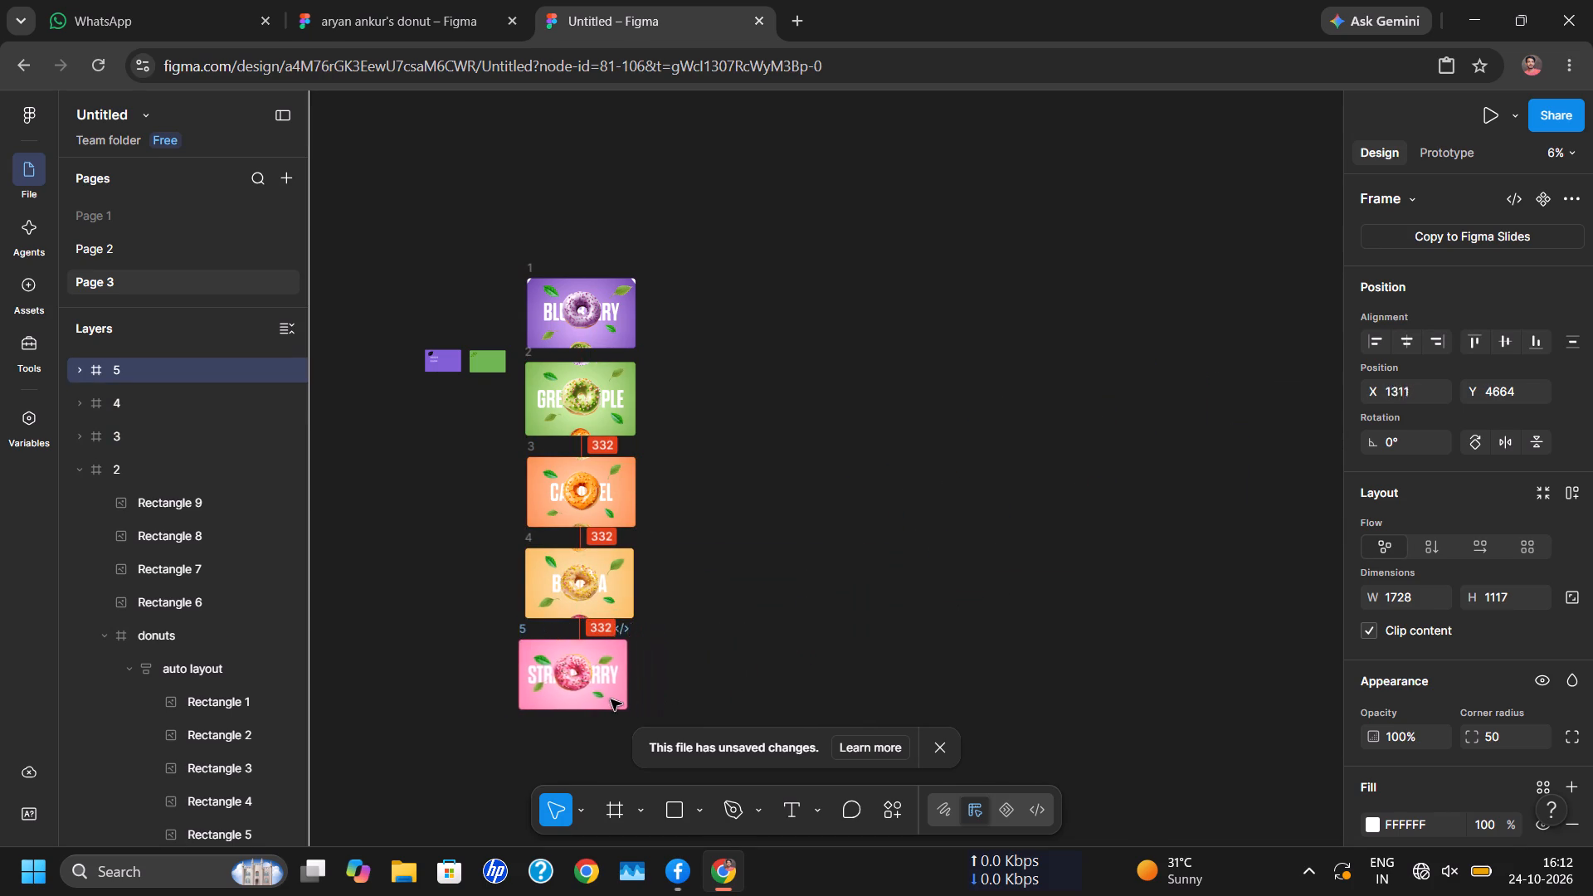
left_click_drag(611, 699, 605, 695)
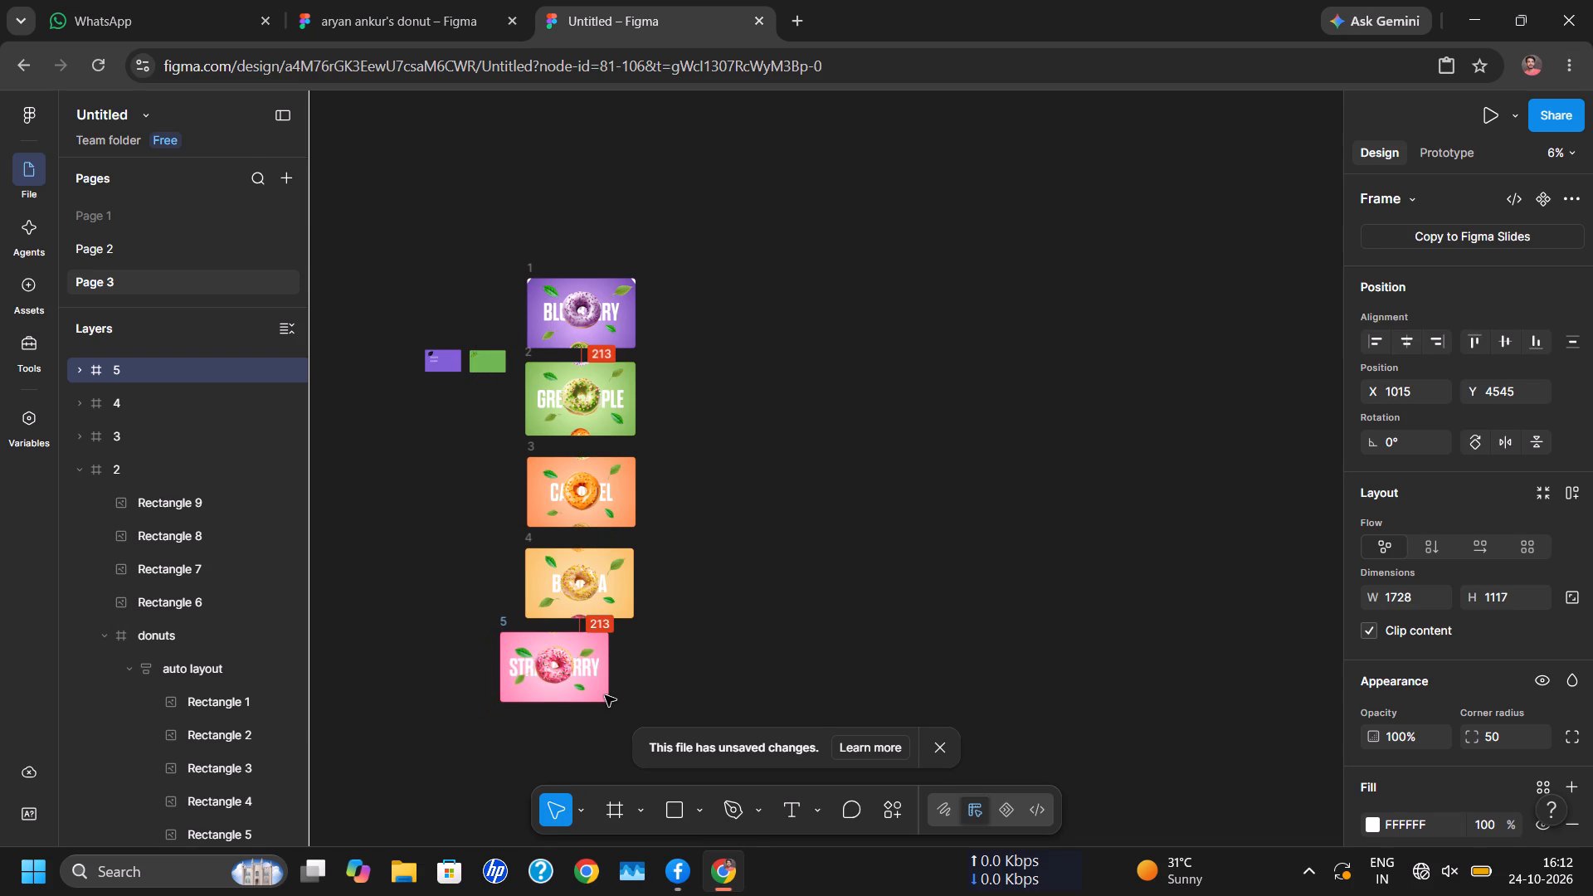
left_click_drag(605, 695, 623, 697)
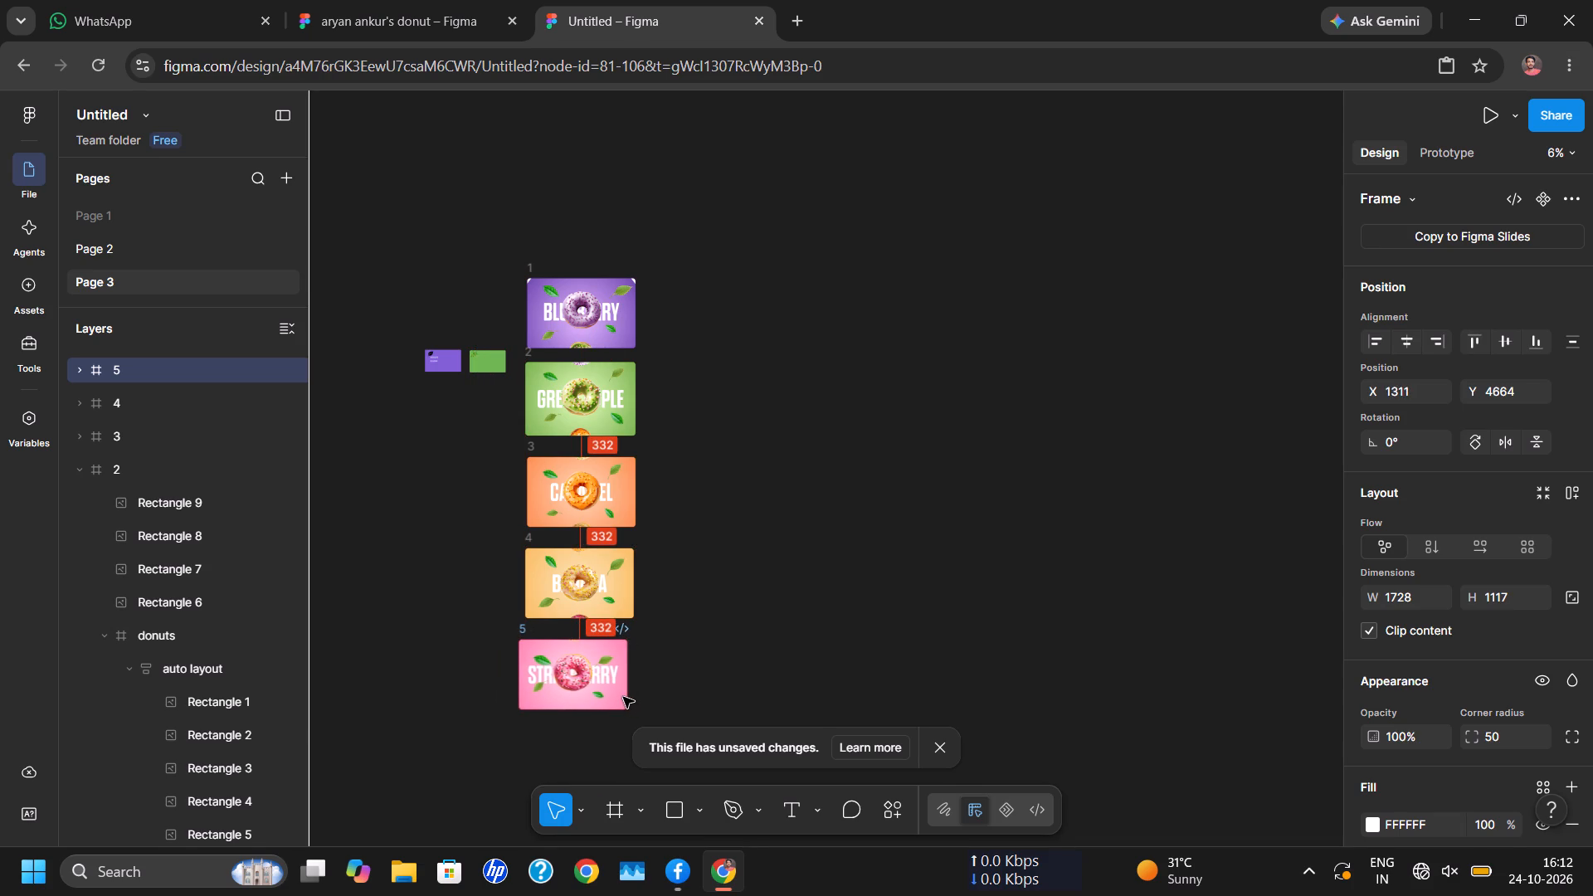
left_click_drag(623, 697, 628, 697)
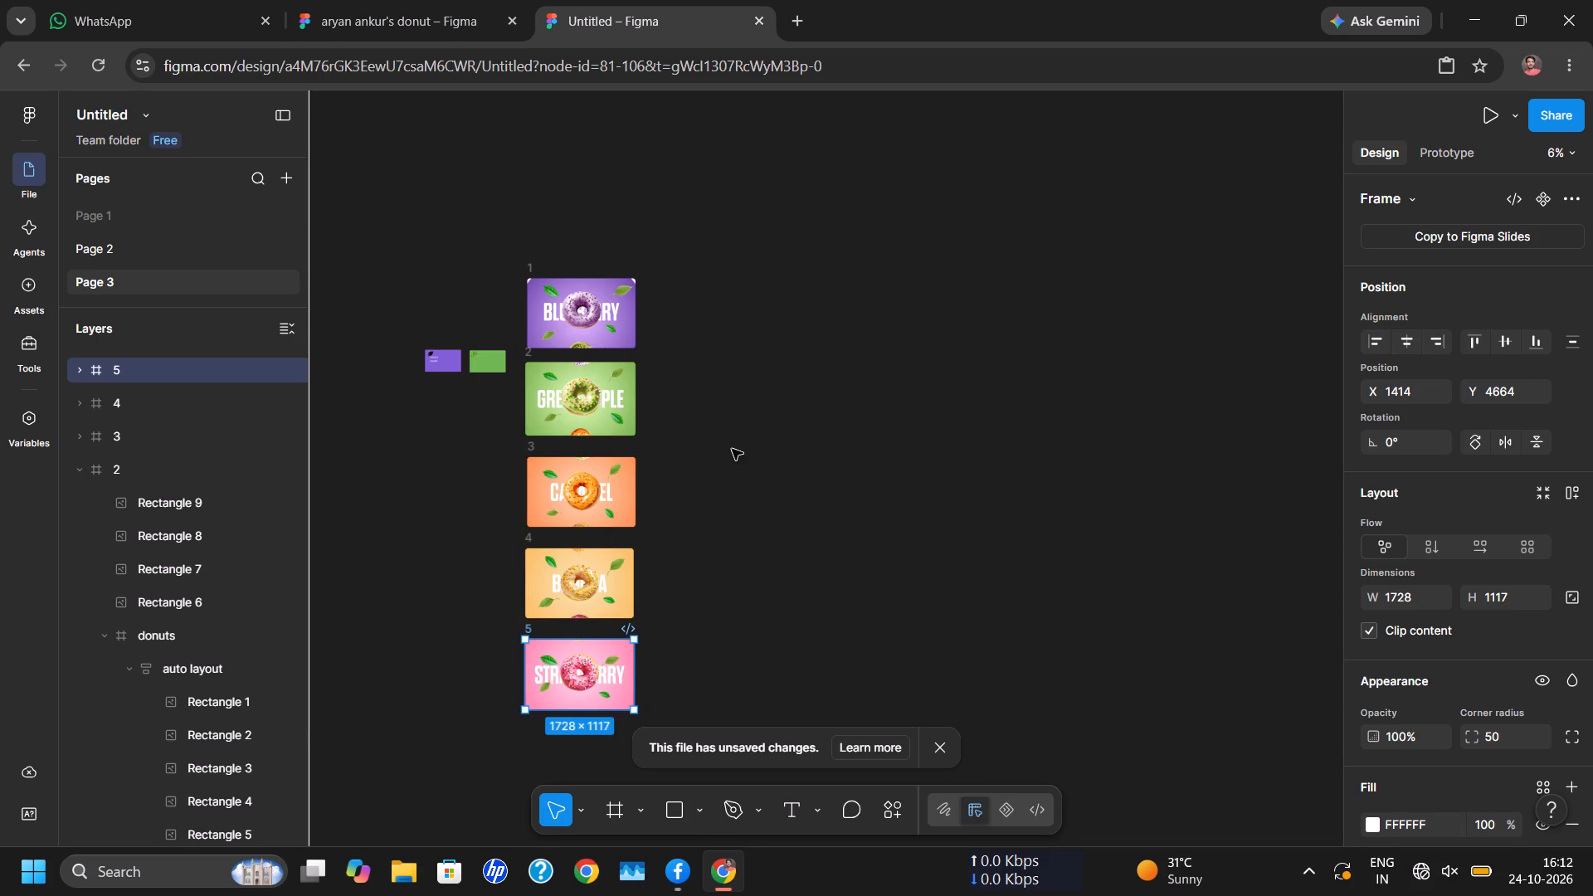
Delete the small green rectangle and the small purple rectangle beside the column of frames.
left_click(490, 369)
key("Delete")
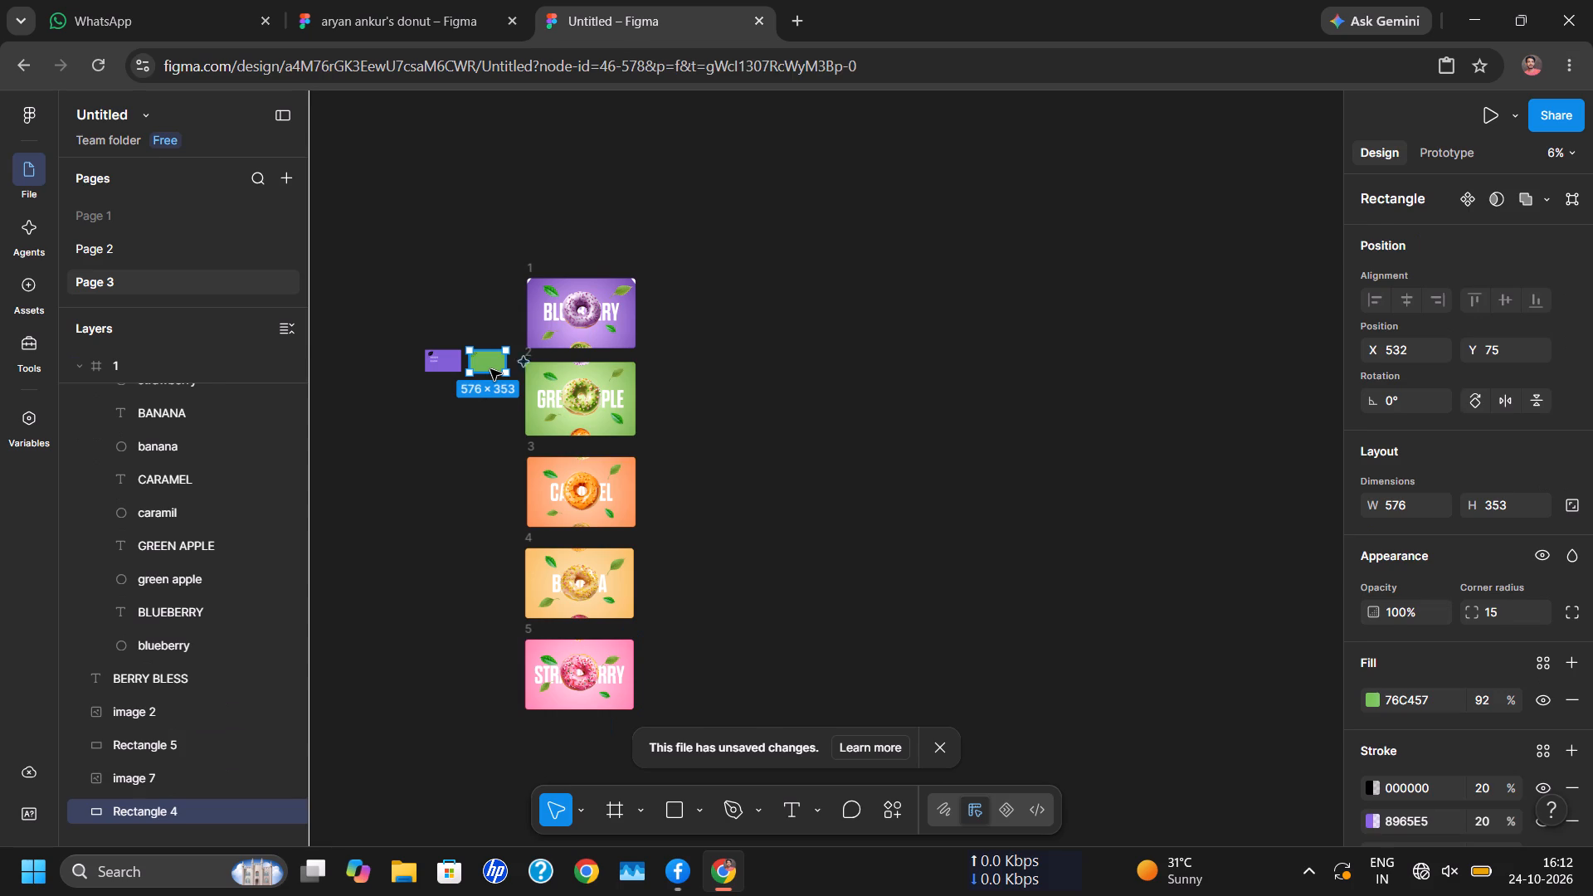
key("Delete")
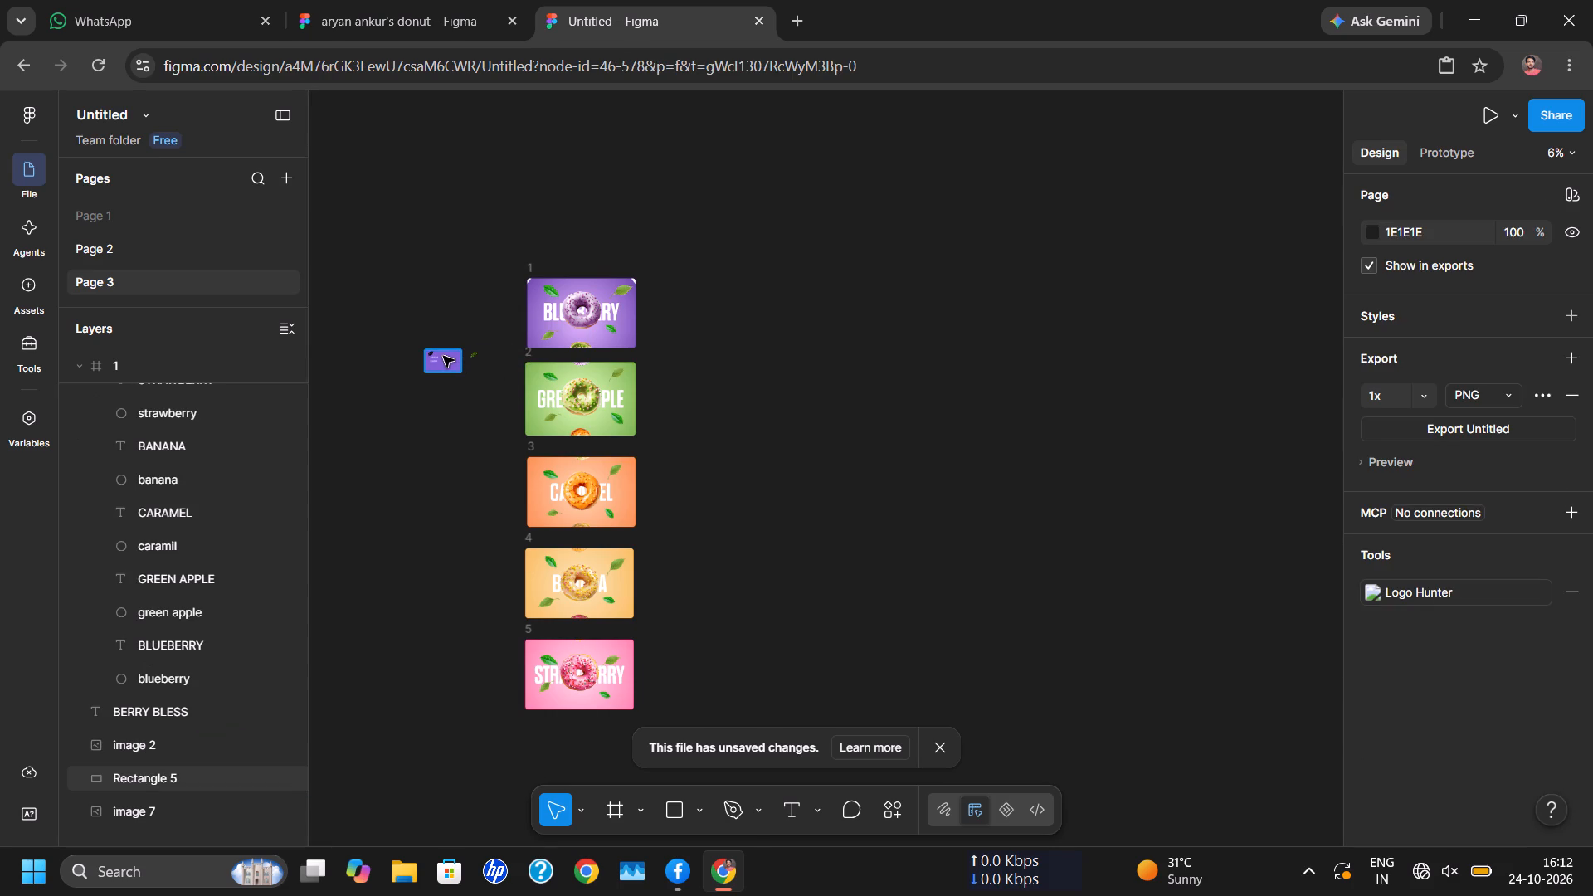
left_click(443, 356)
key("Delete")
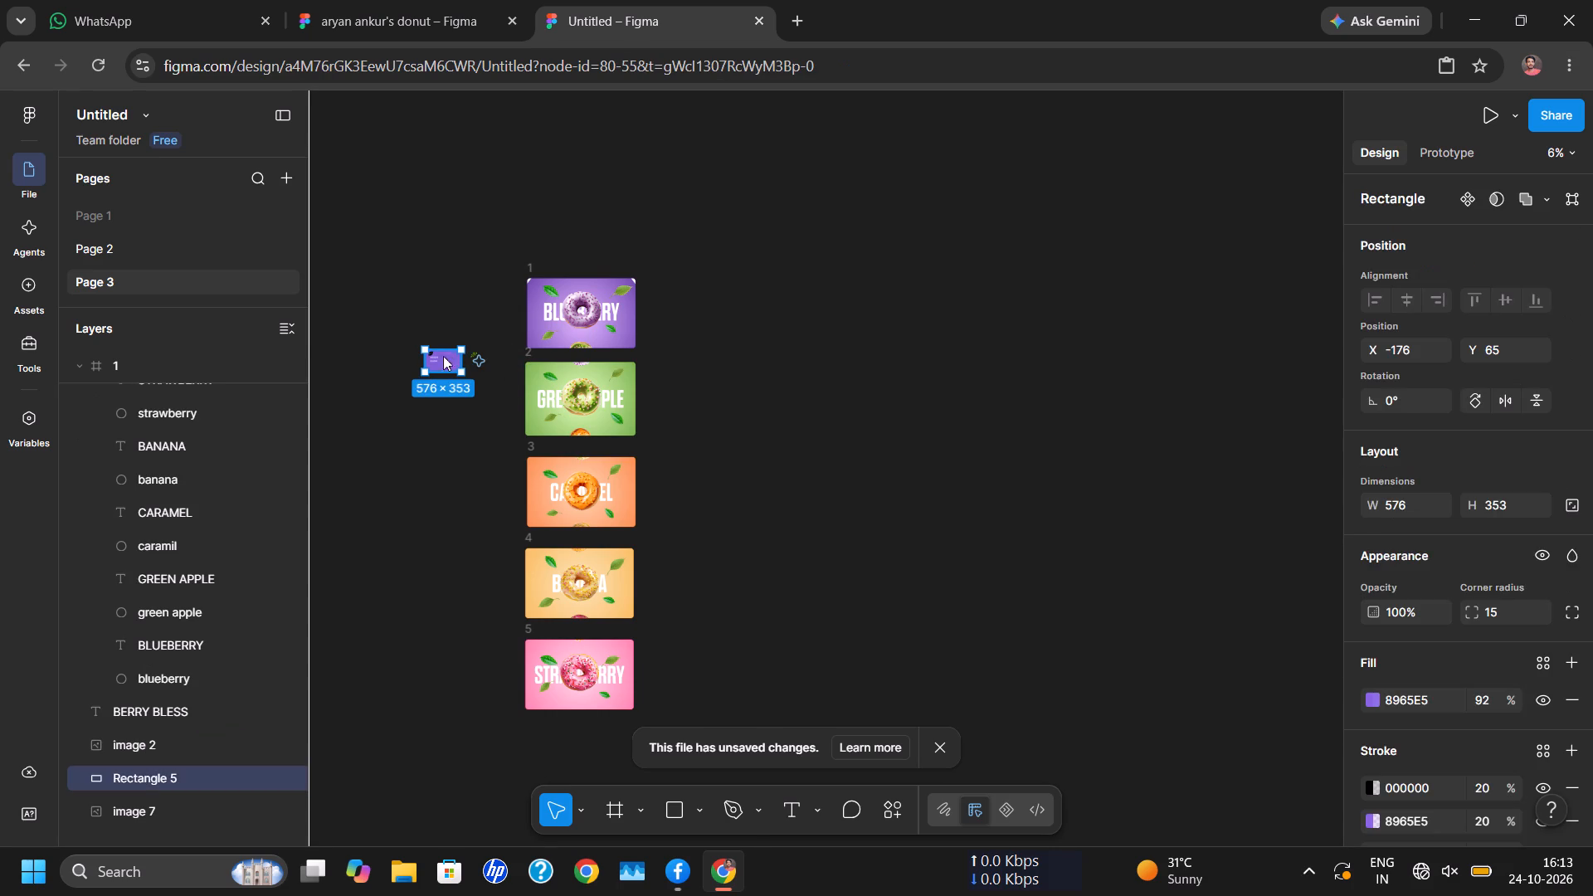
Examine the stacked column of five flavour frames up close and as a whole, checking their alignment and spacing.
scroll(891, 376, "right", 1)
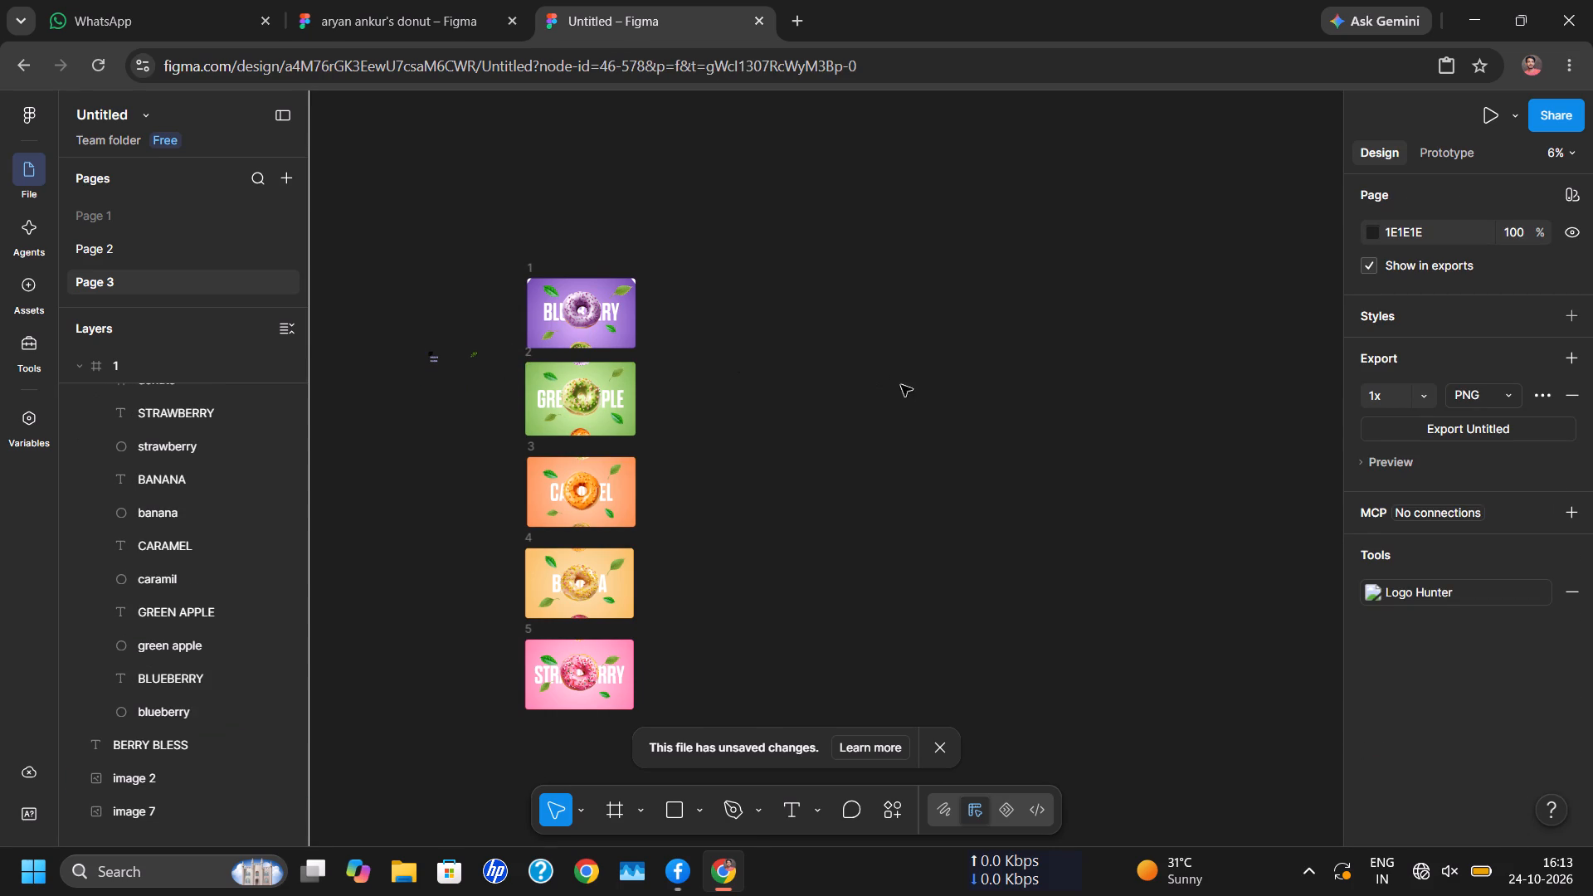
scroll(901, 385, "right", 1)
scroll(502, 373, "up", 1)
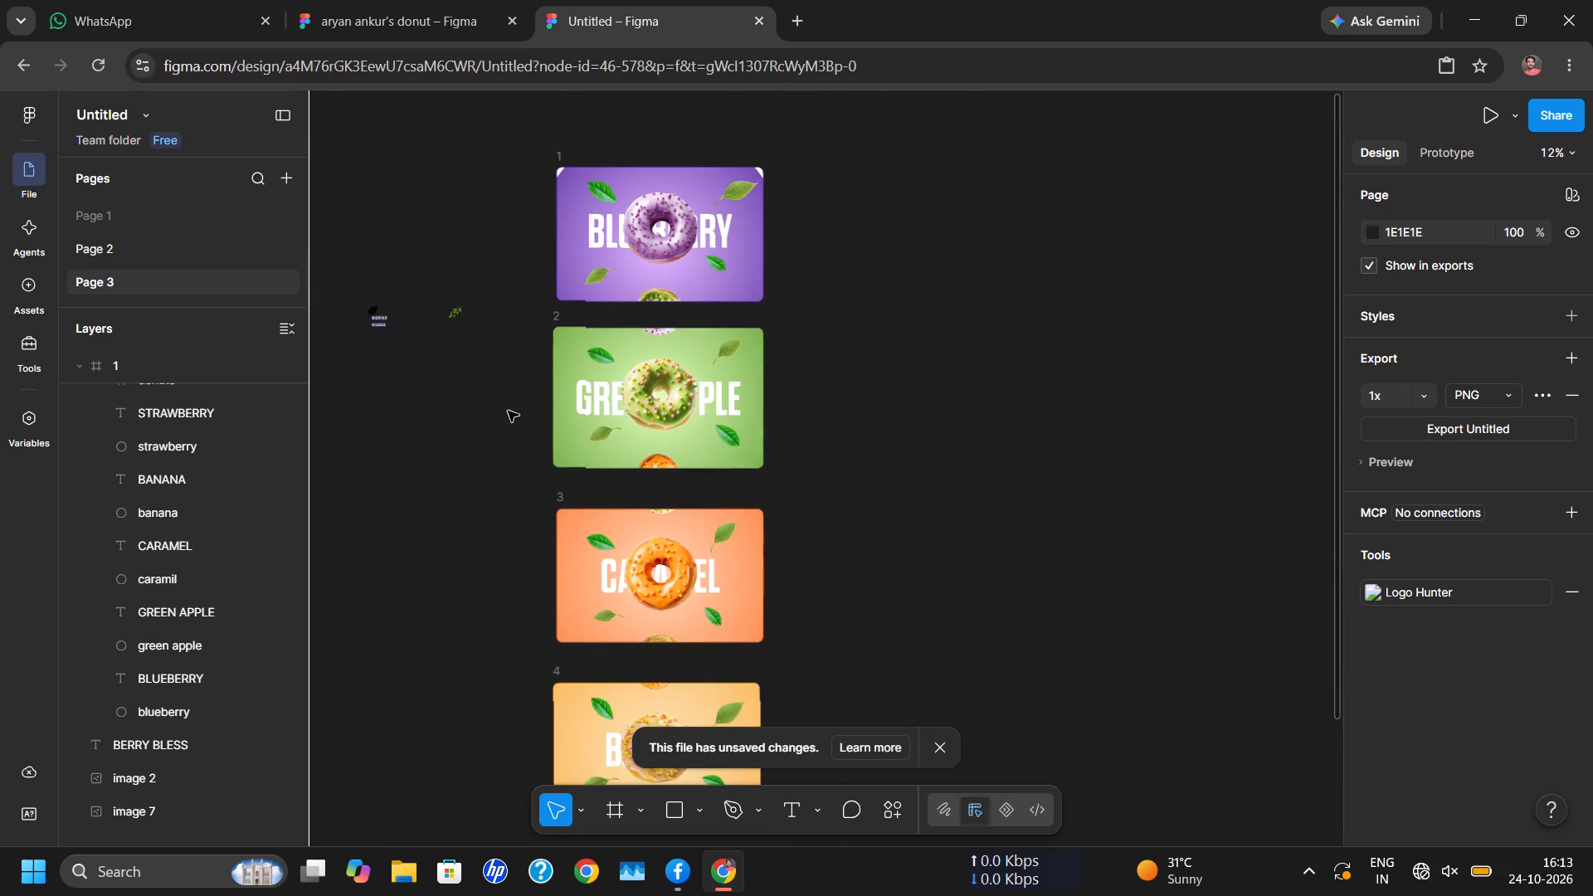
scroll(508, 411, "down", 2)
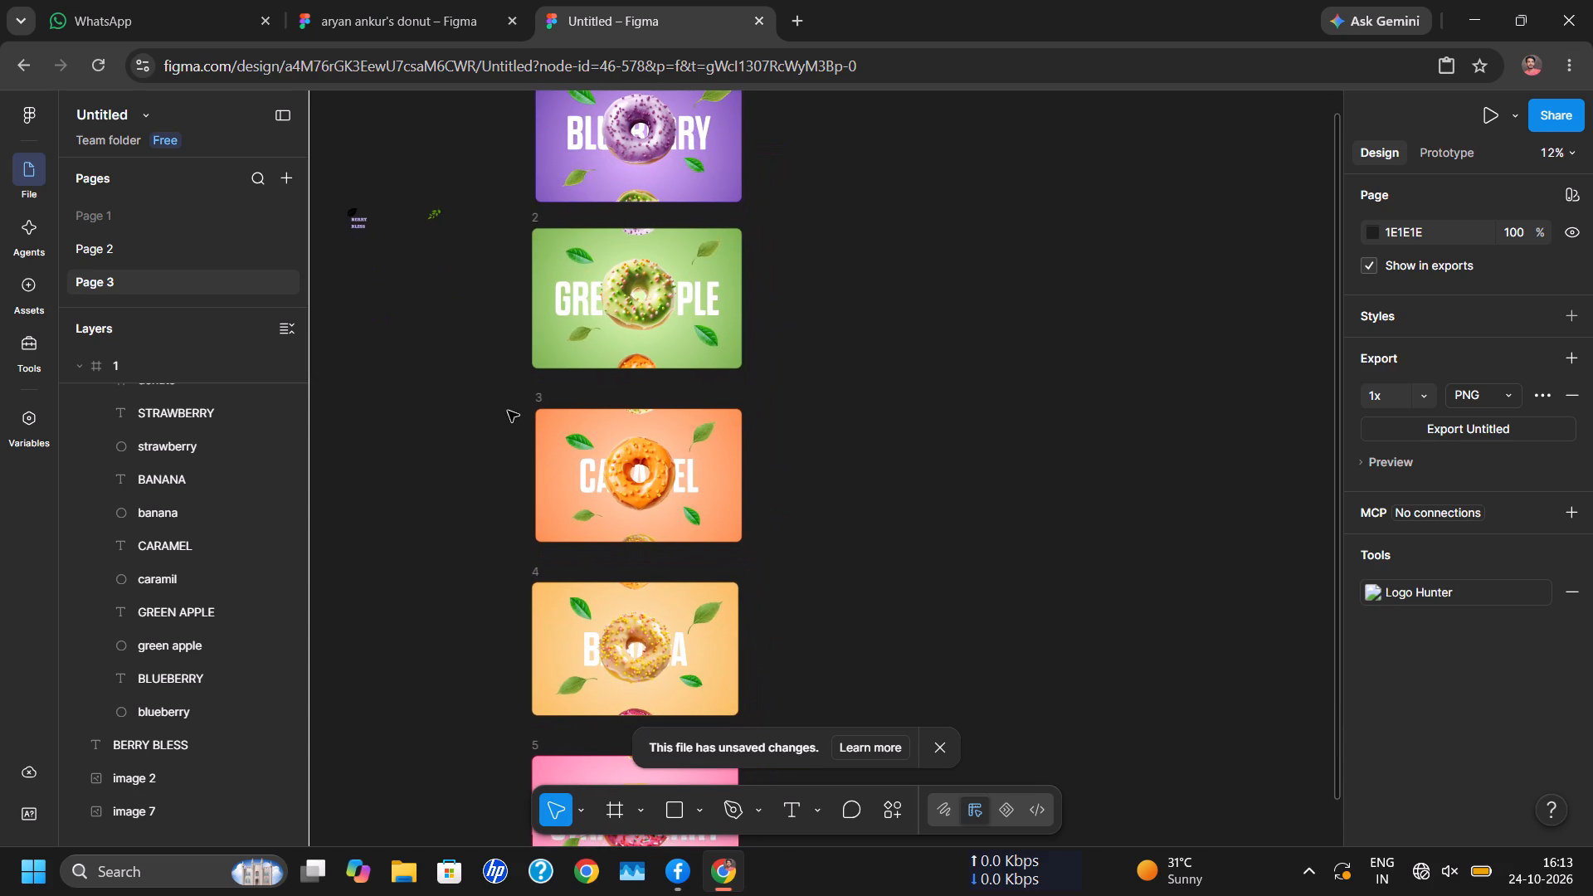
scroll(508, 411, "down", 1)
scroll(508, 411, "up", 4)
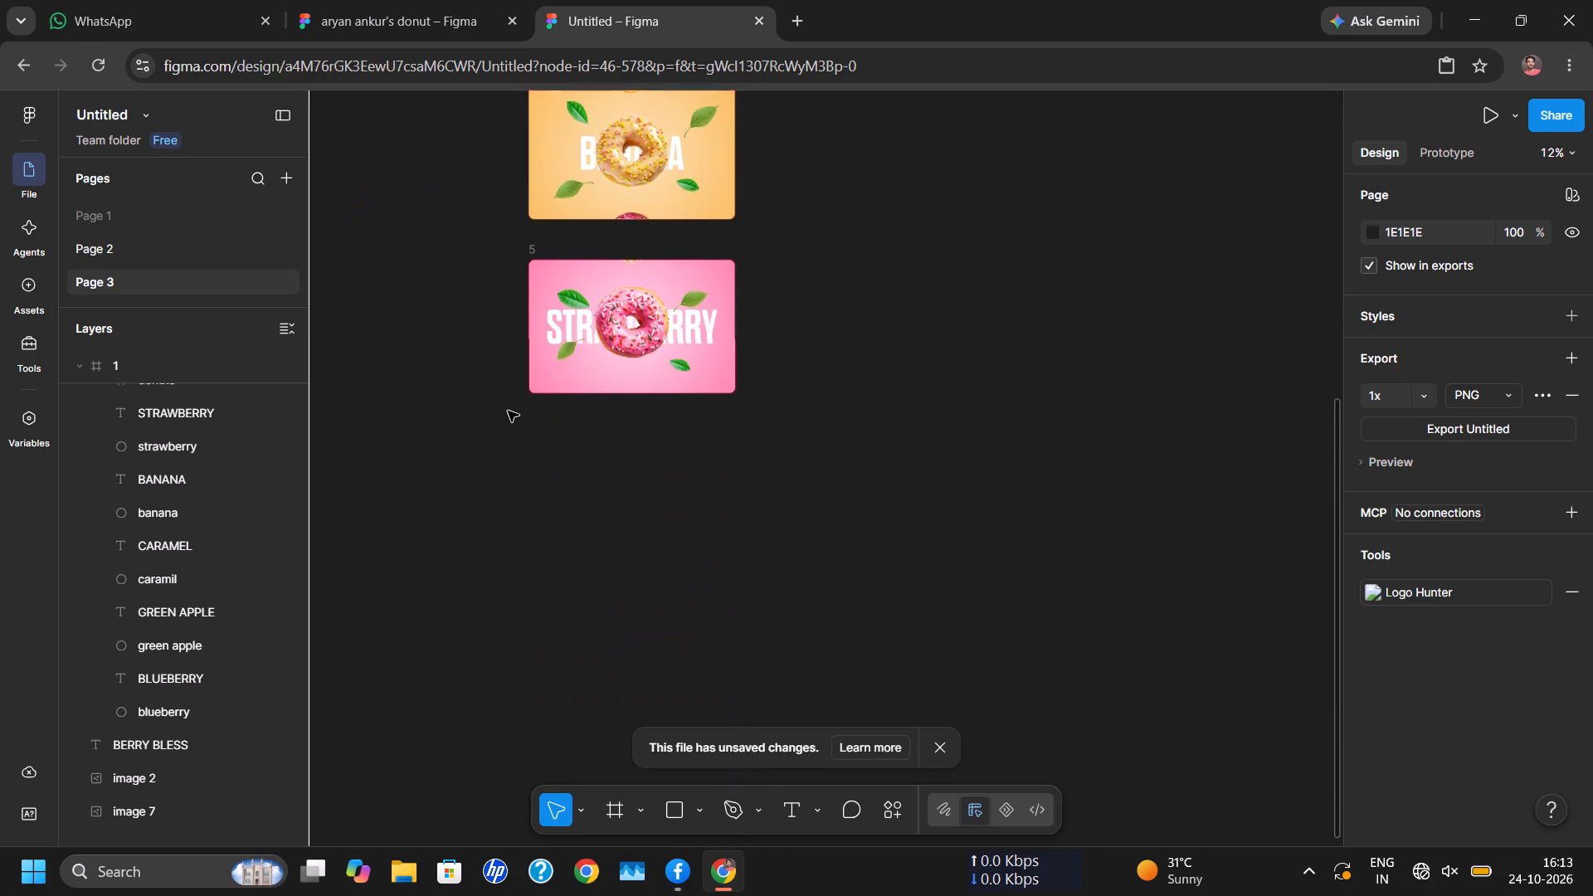
scroll(508, 411, "up", 3)
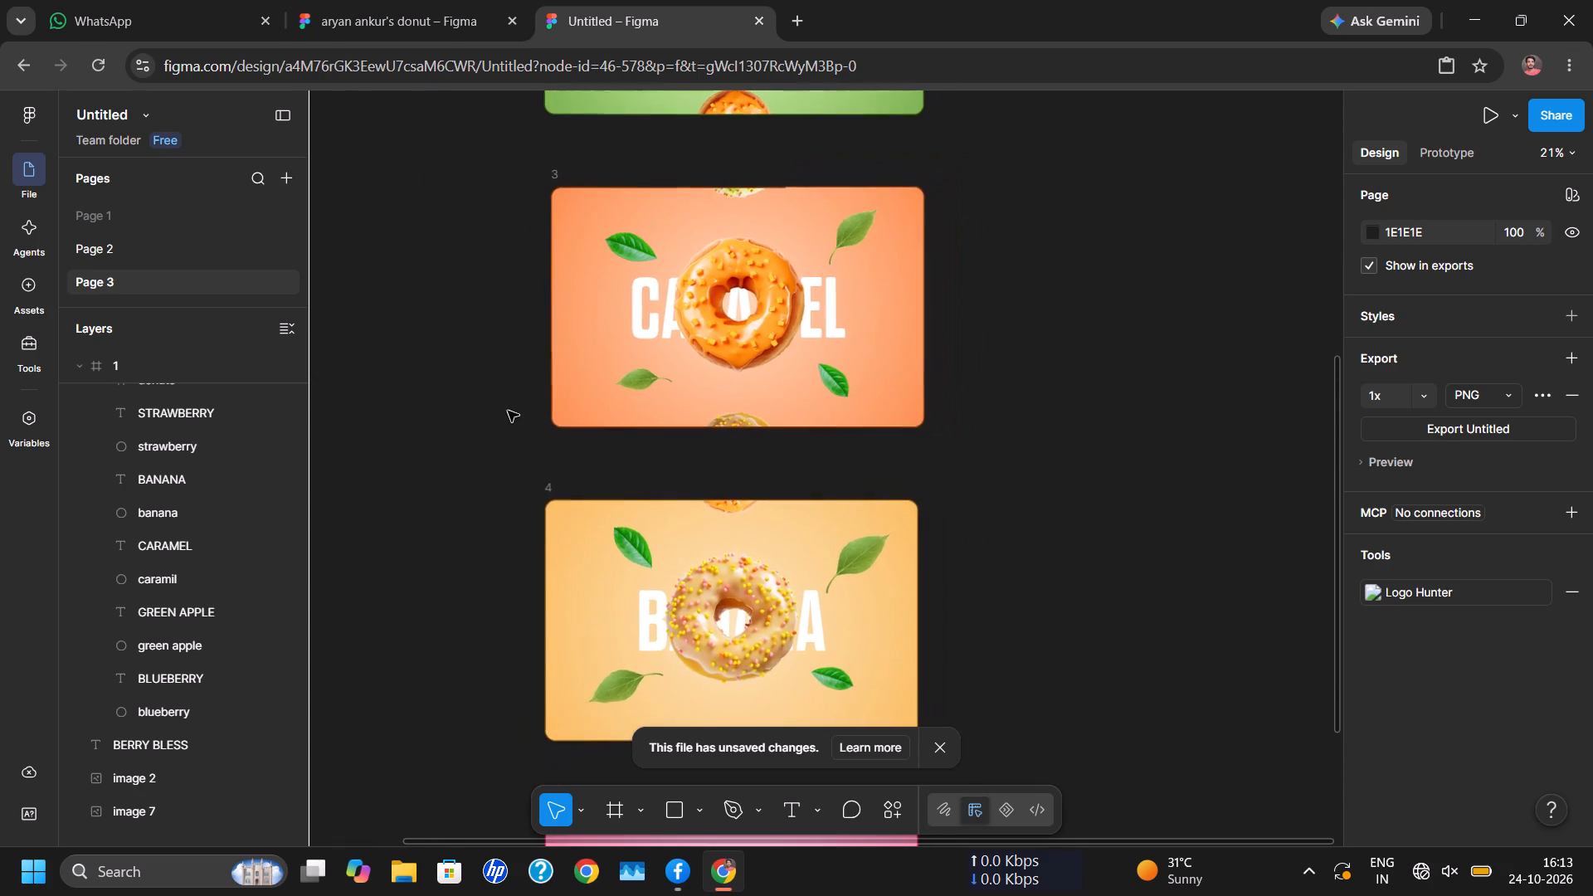
scroll(508, 411, "up", 3)
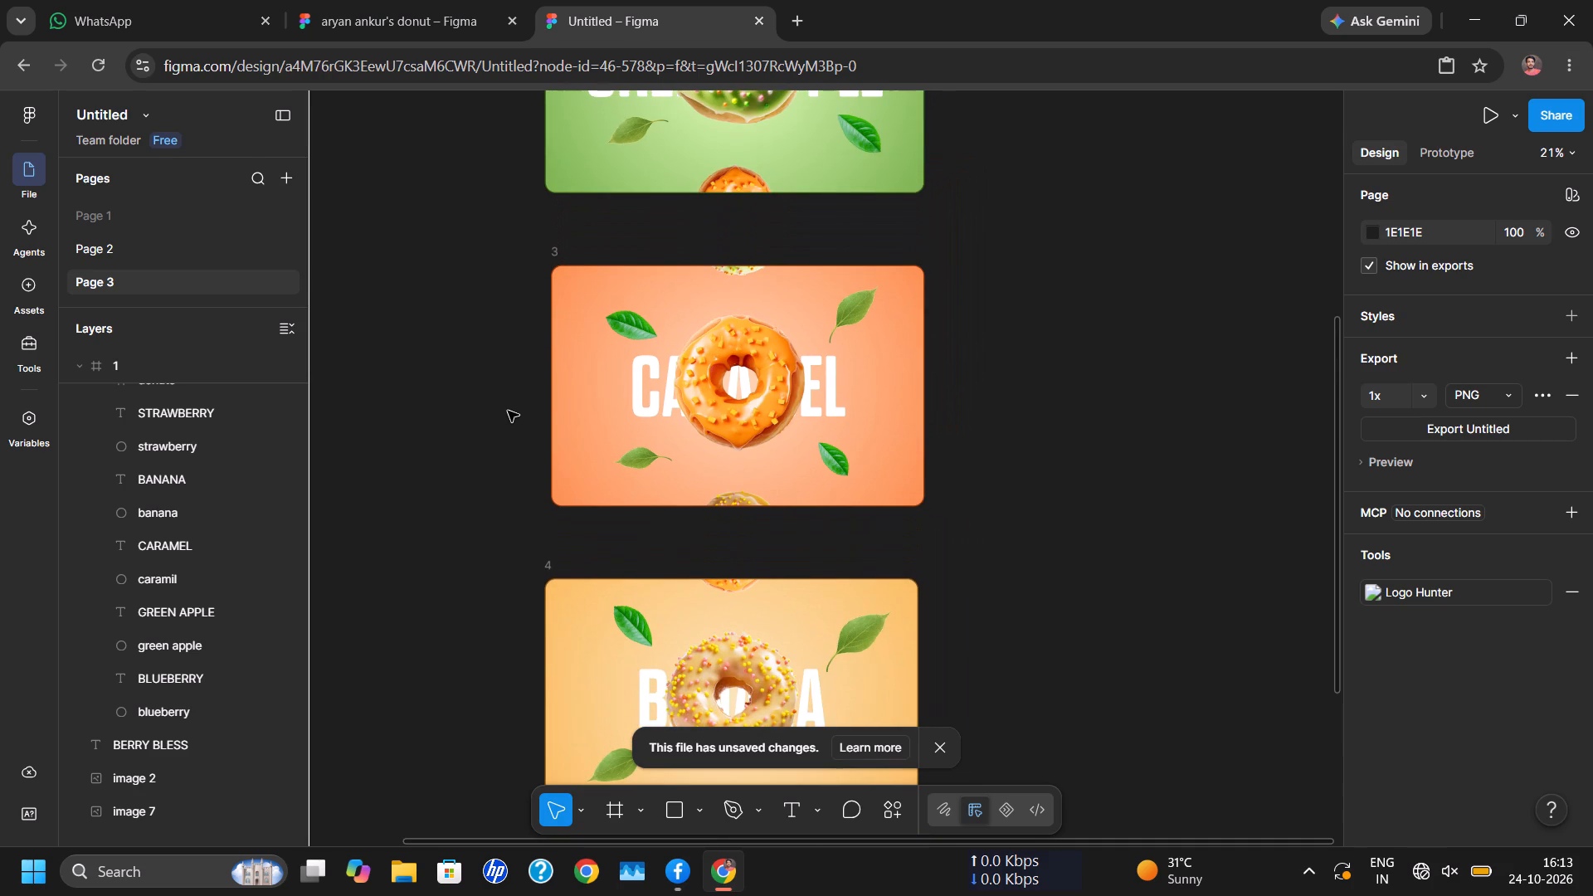
scroll(508, 411, "up", 3)
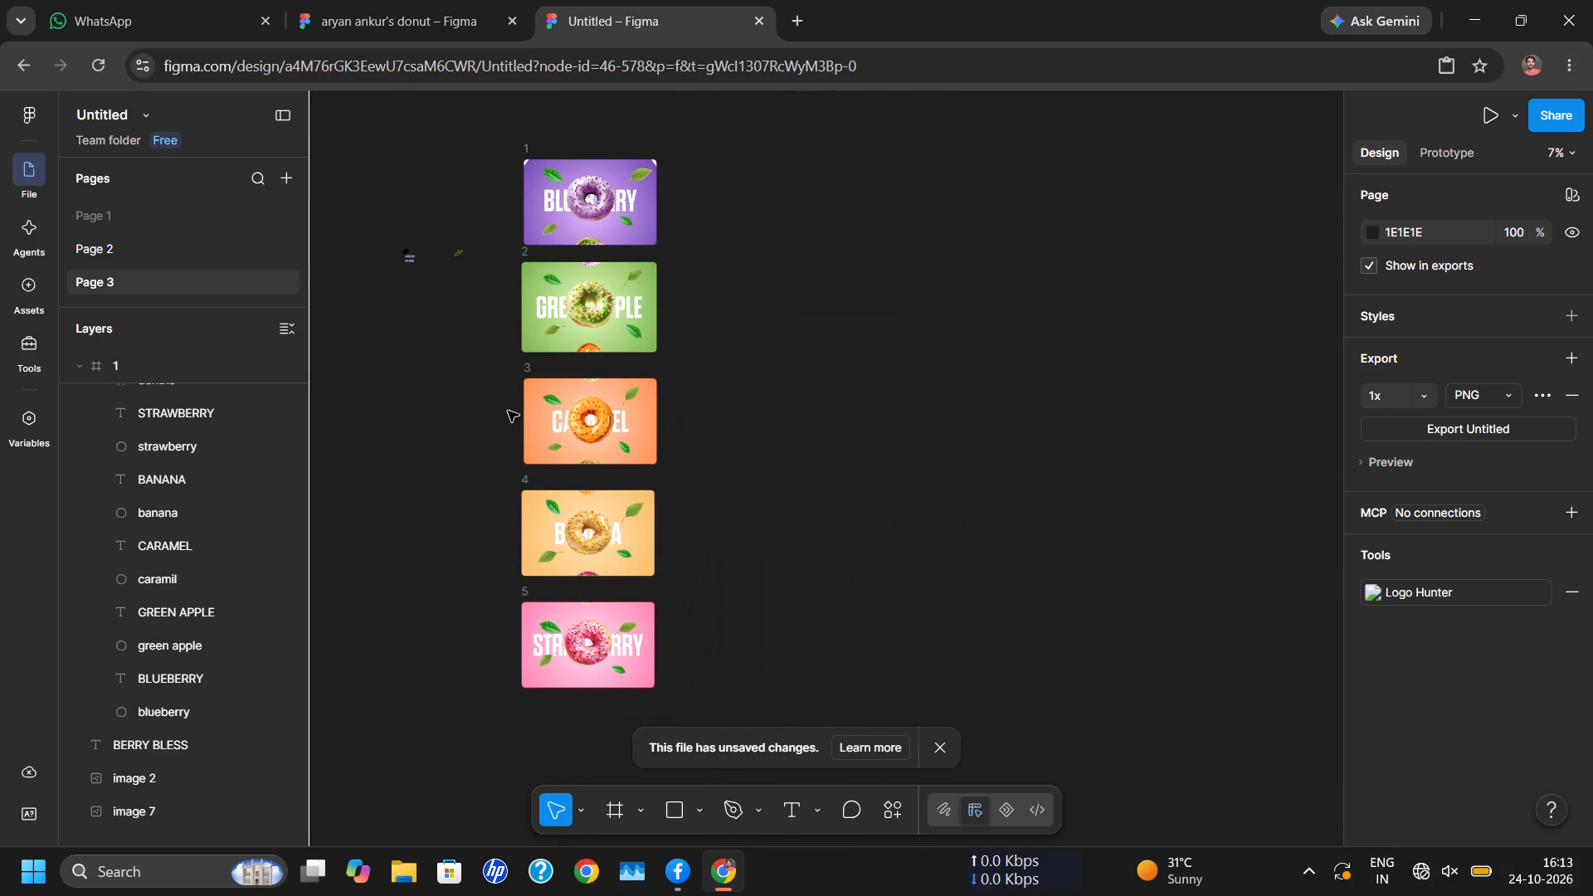
Delete the three stray layers outside the flavour frames: image 2, the BERRY BLESS text and image 7.
scroll(180, 638, "down", 5)
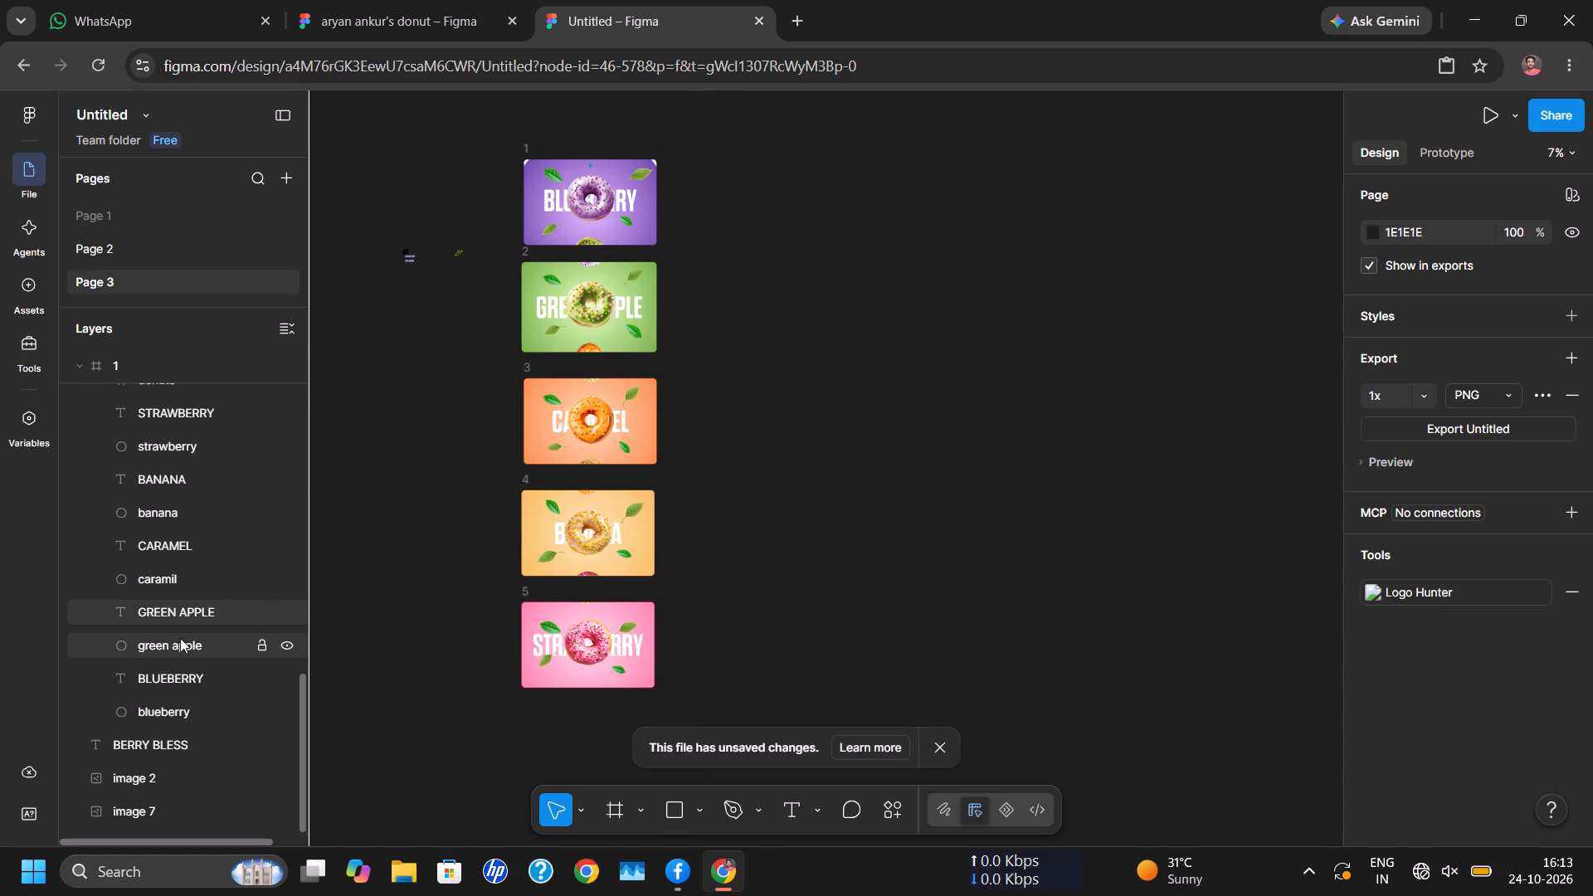
scroll(180, 638, "down", 7)
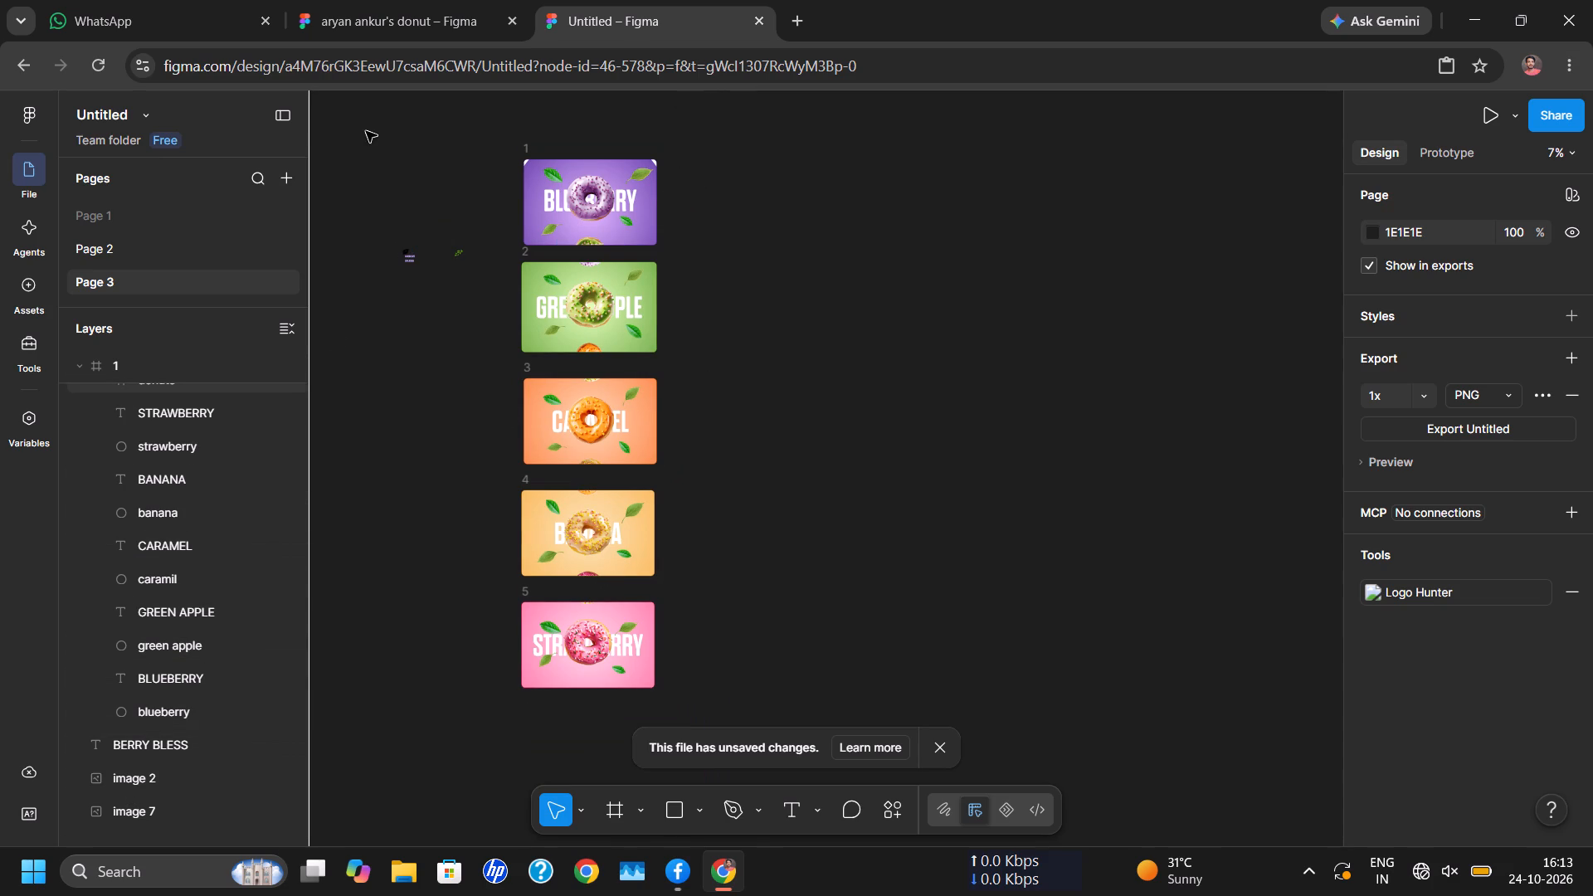
right_click(208, 782)
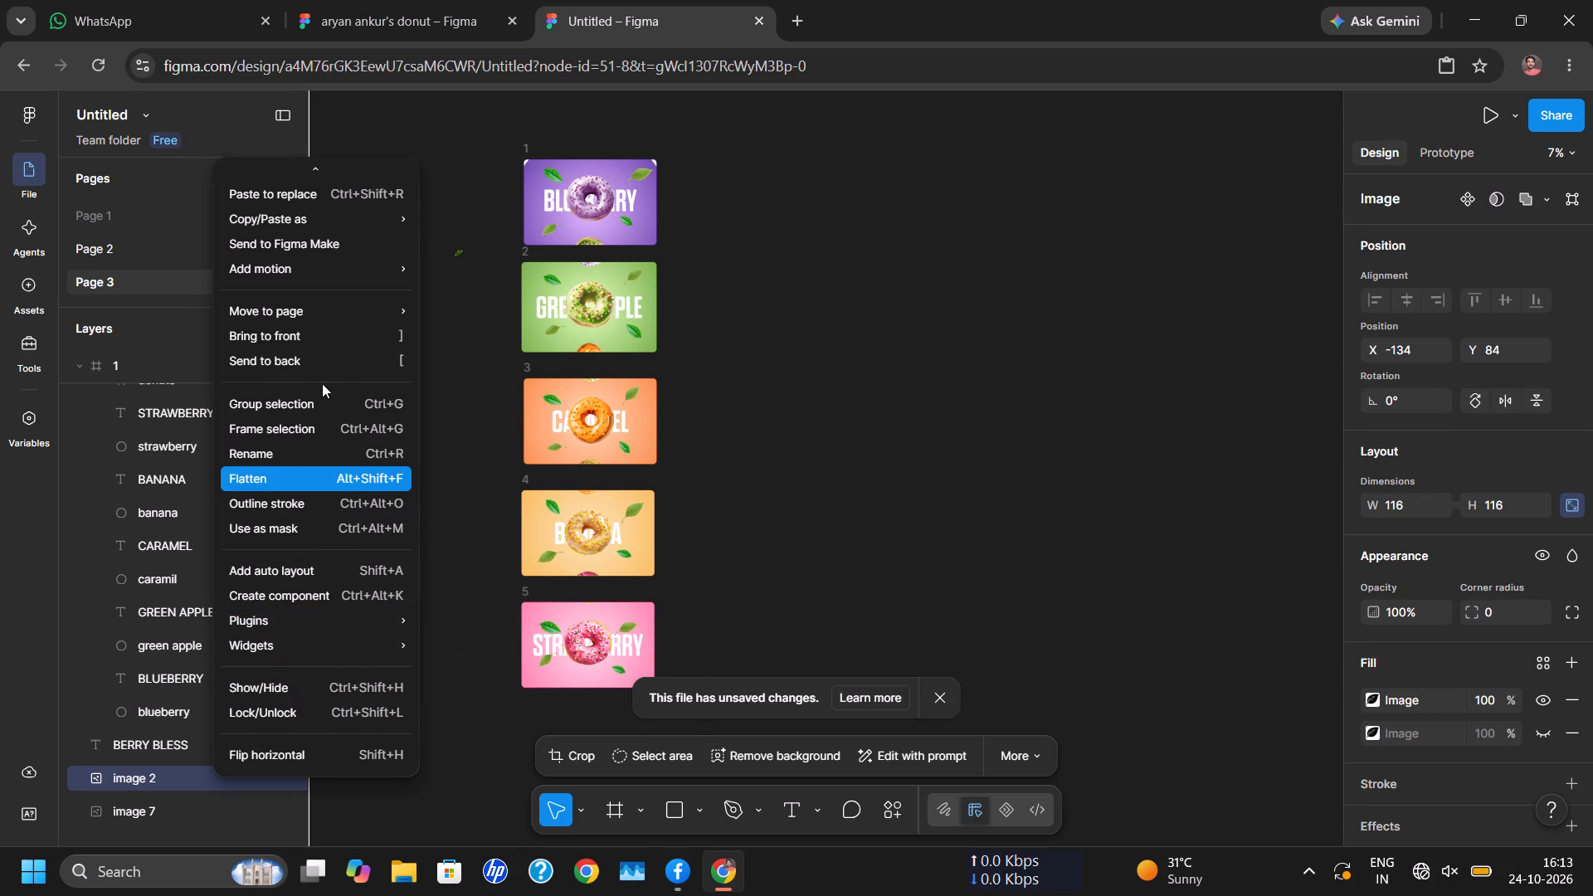
scroll(356, 643, "down", 4)
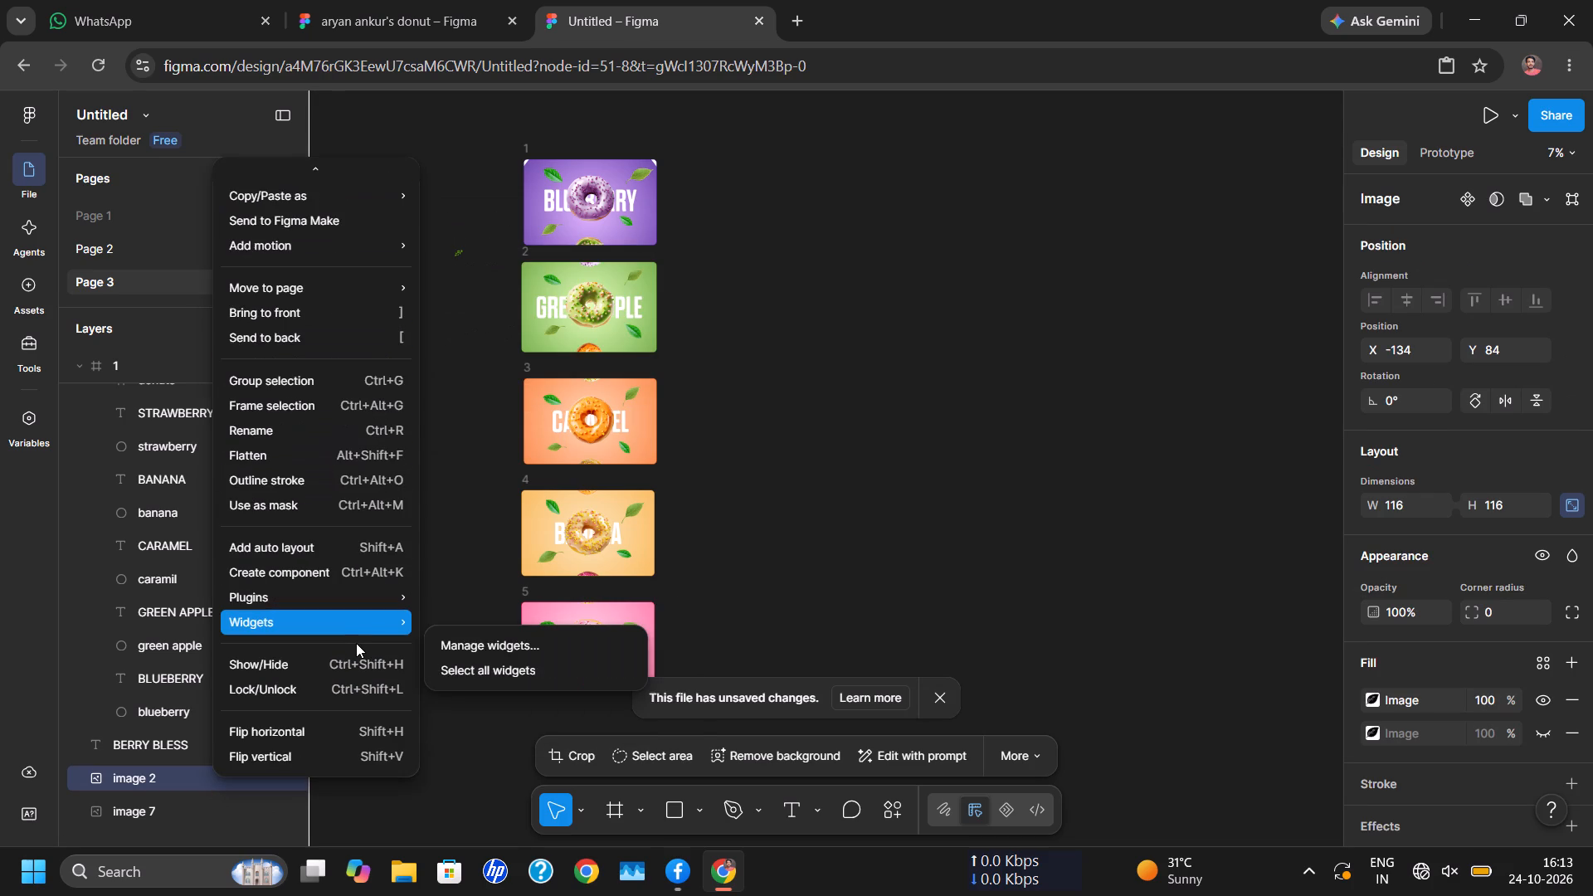
scroll(390, 426, "up", 6)
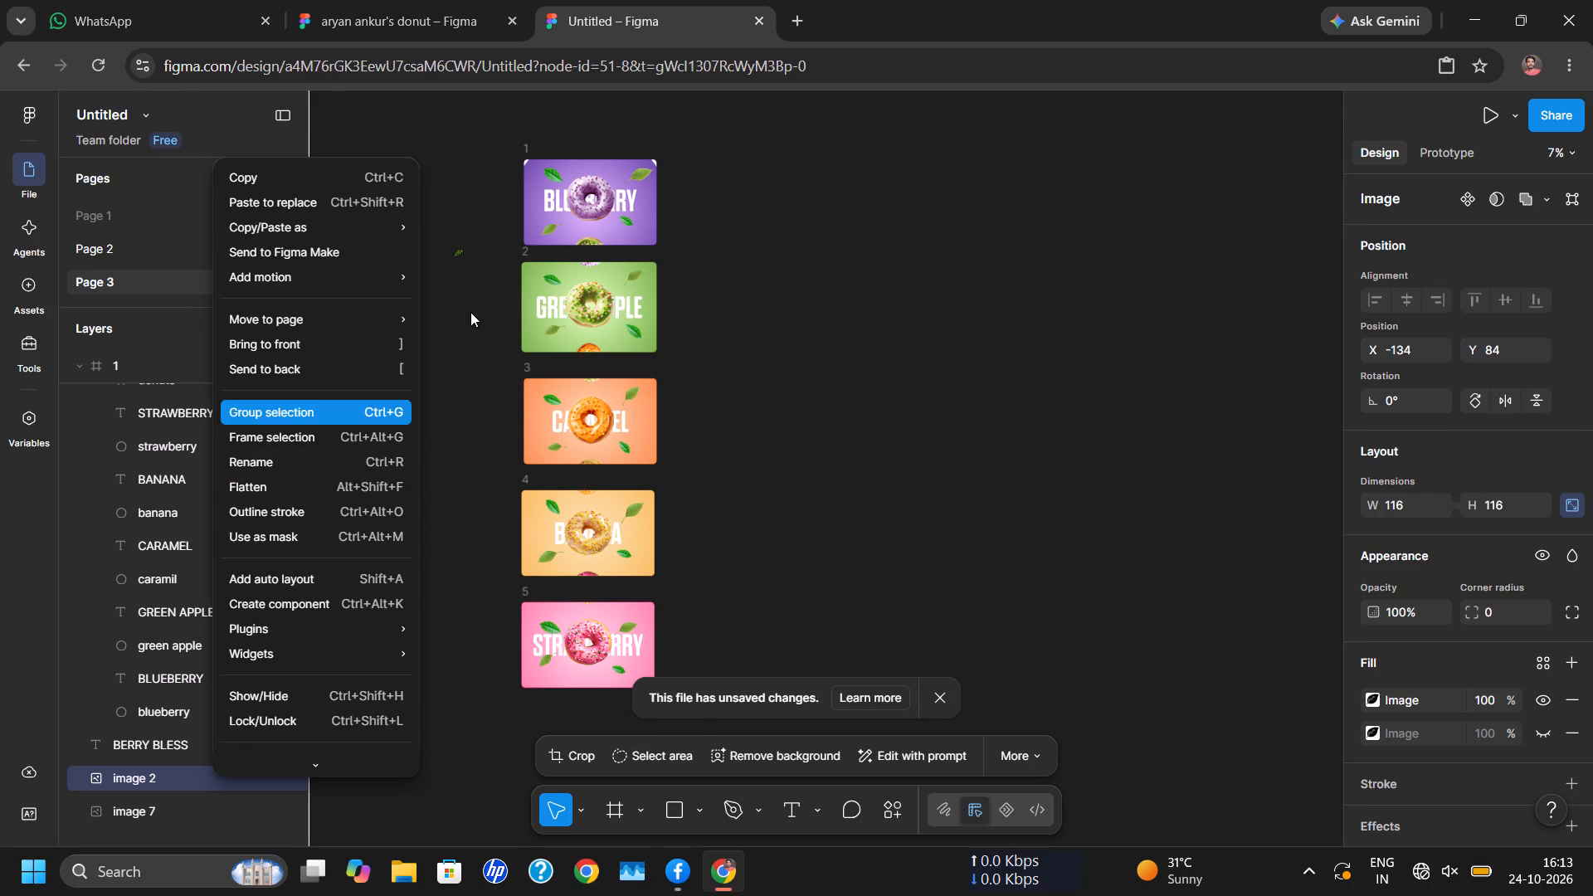
left_click(470, 312)
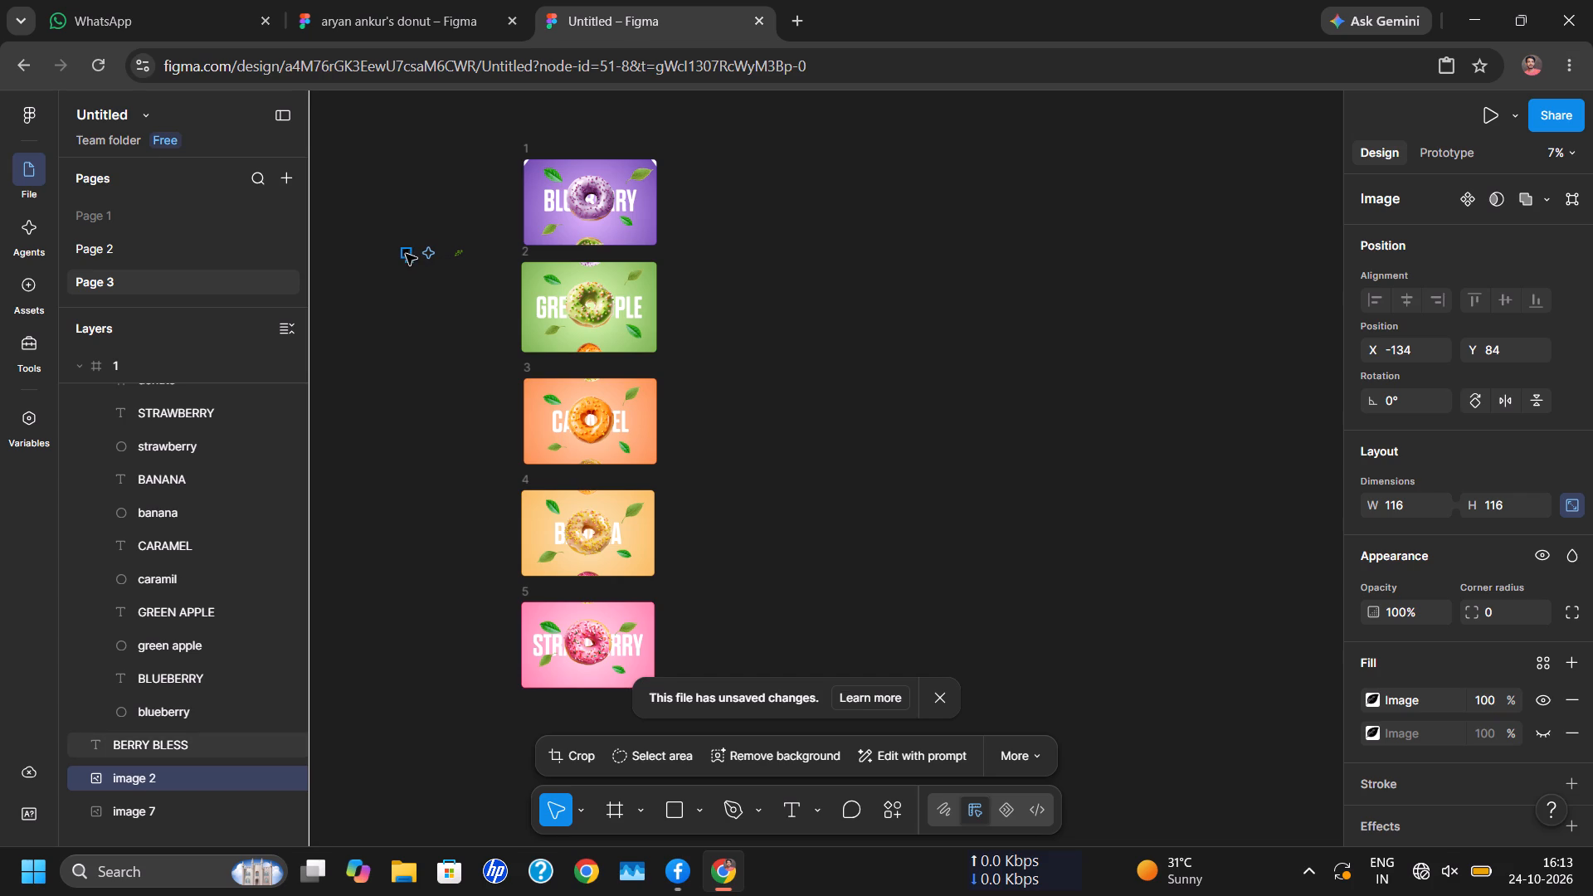
key("Delete")
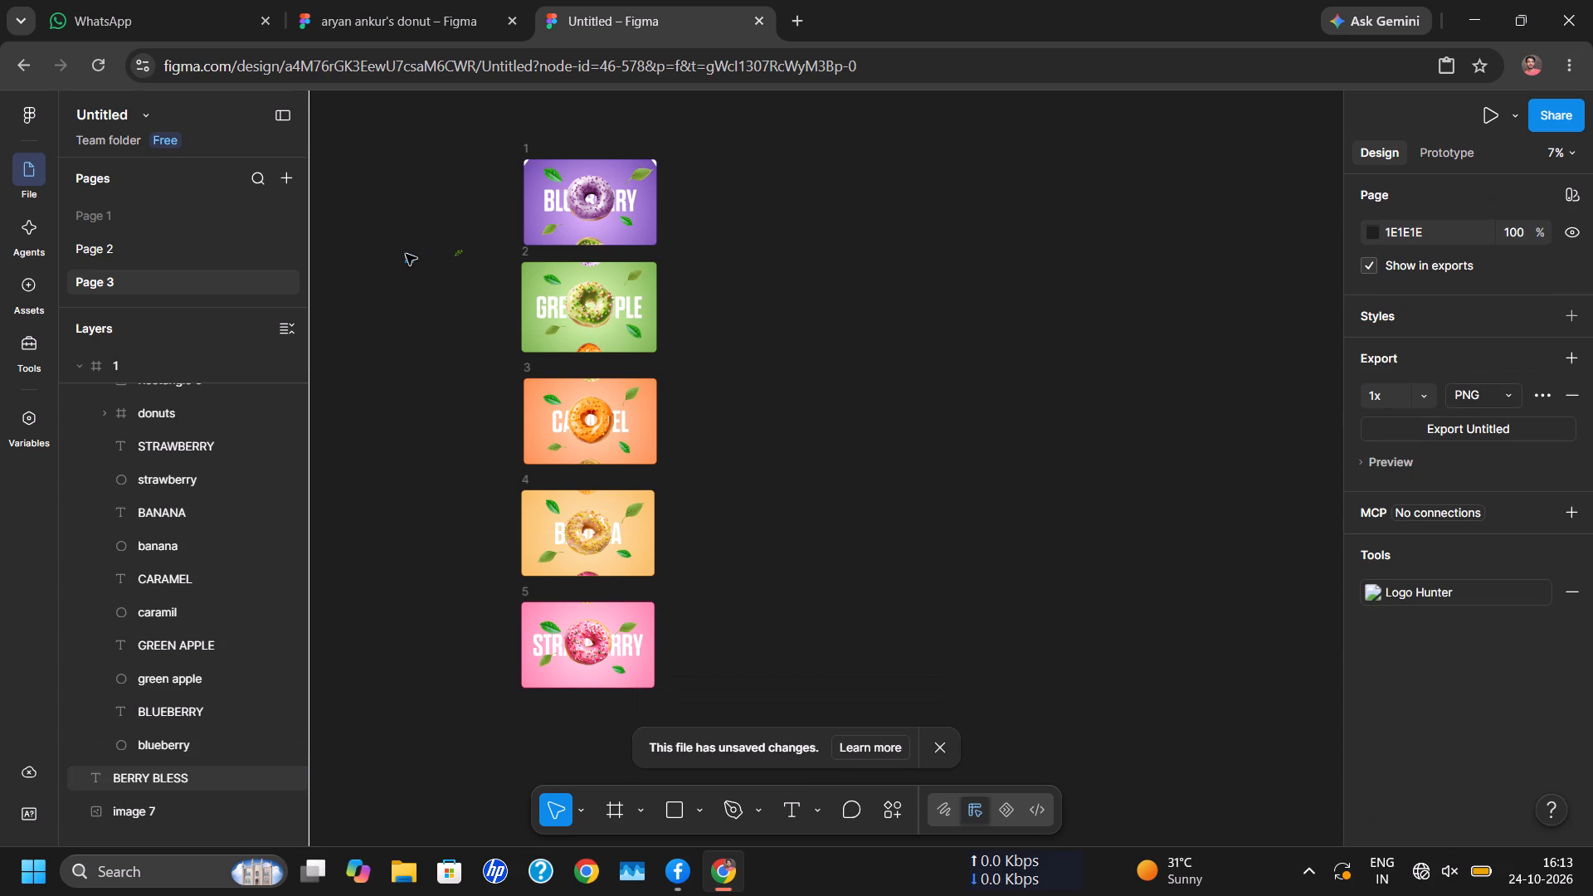
left_click(214, 767)
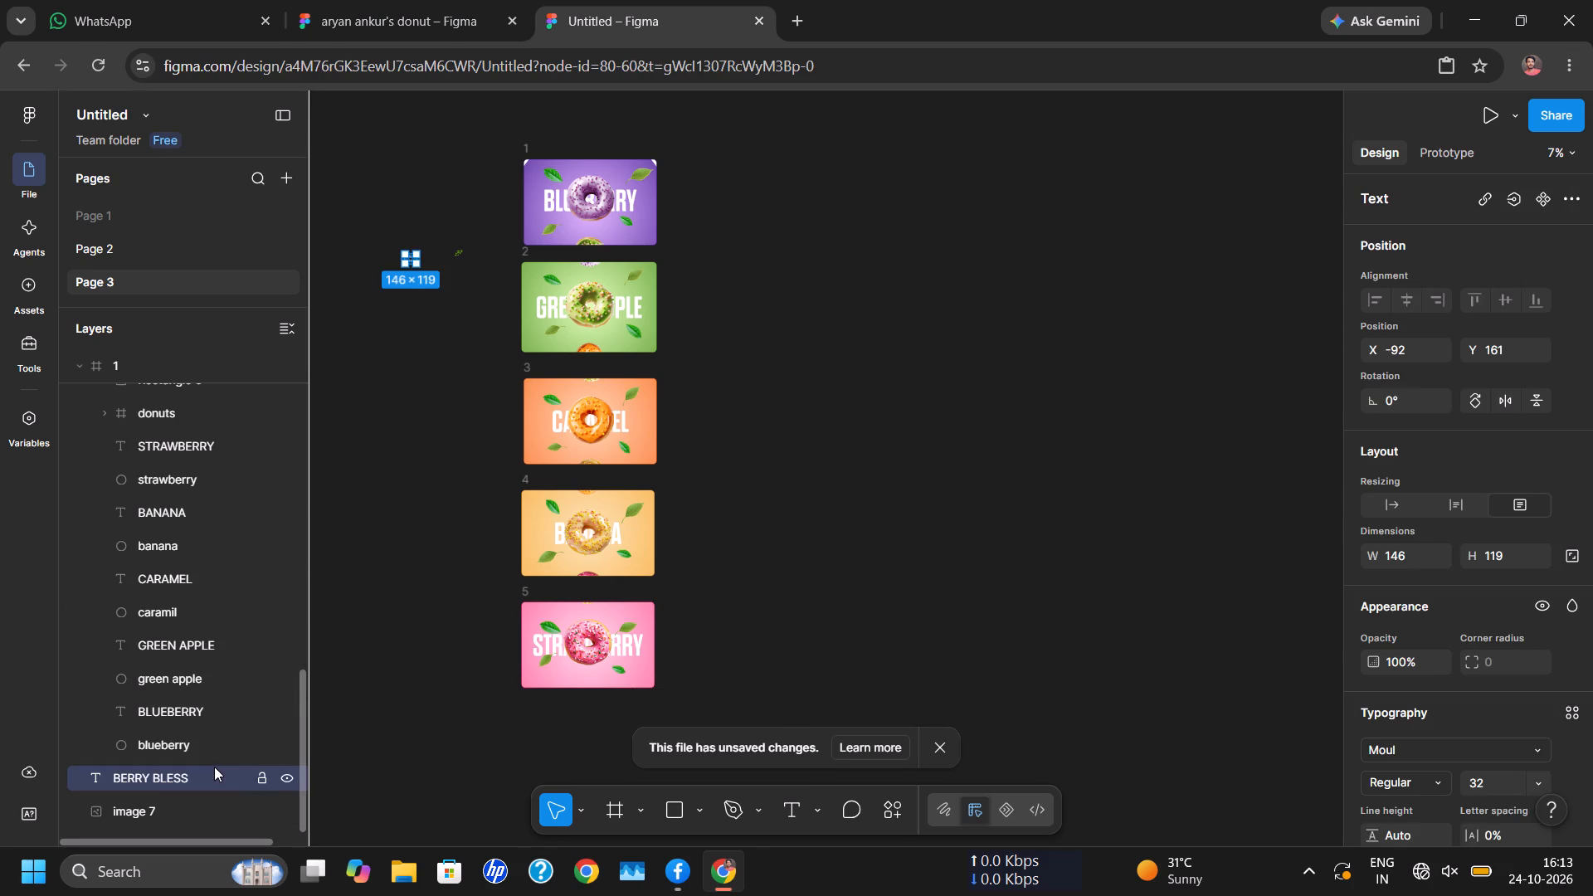
key("Delete")
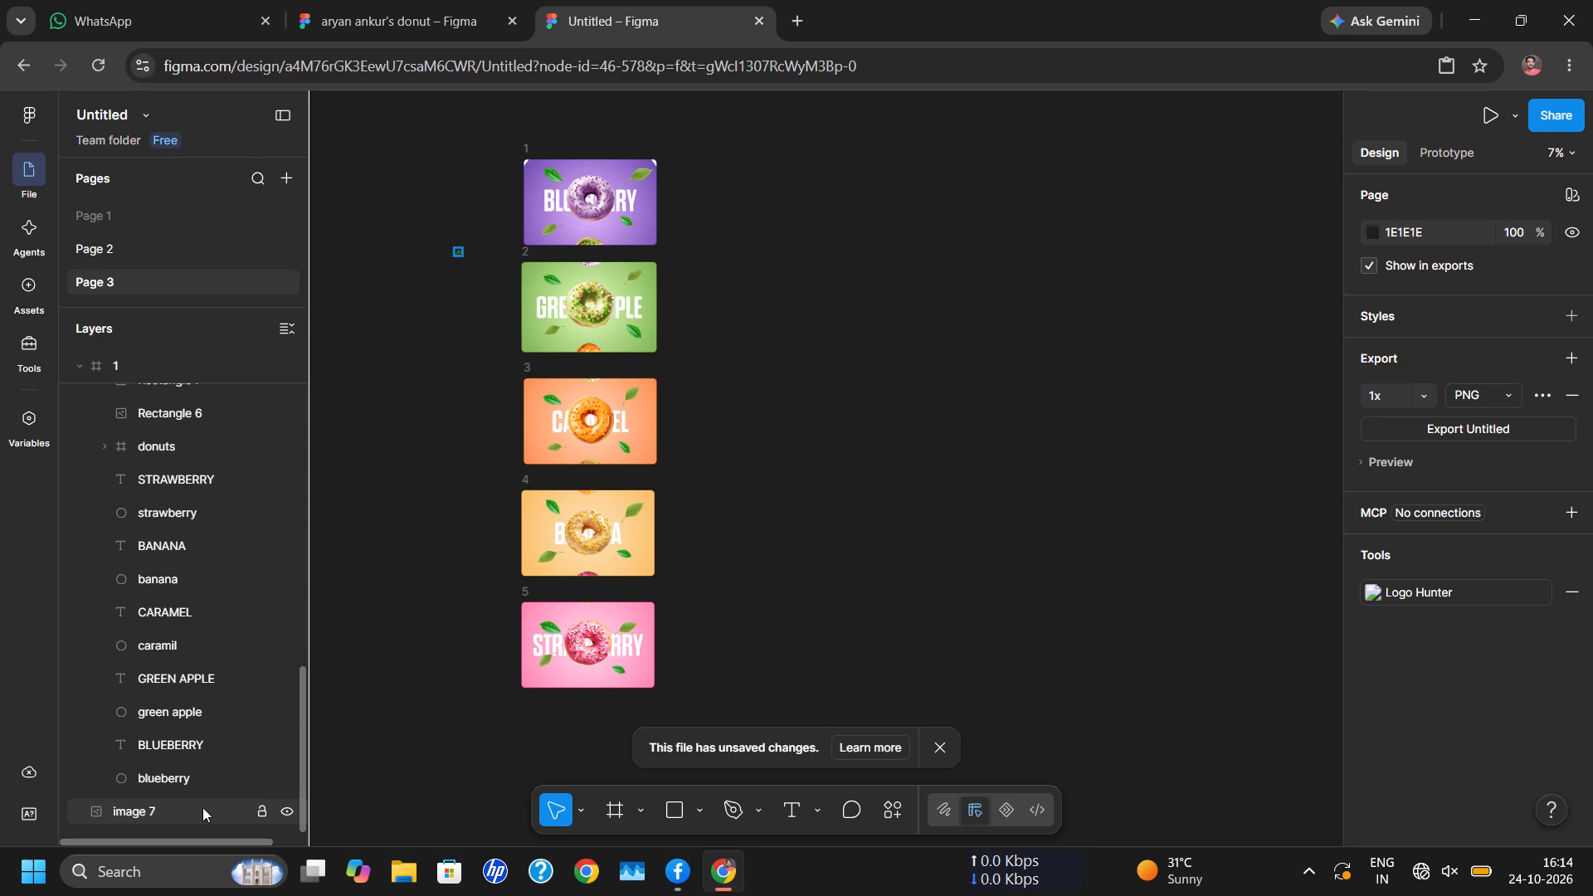
left_click(202, 807)
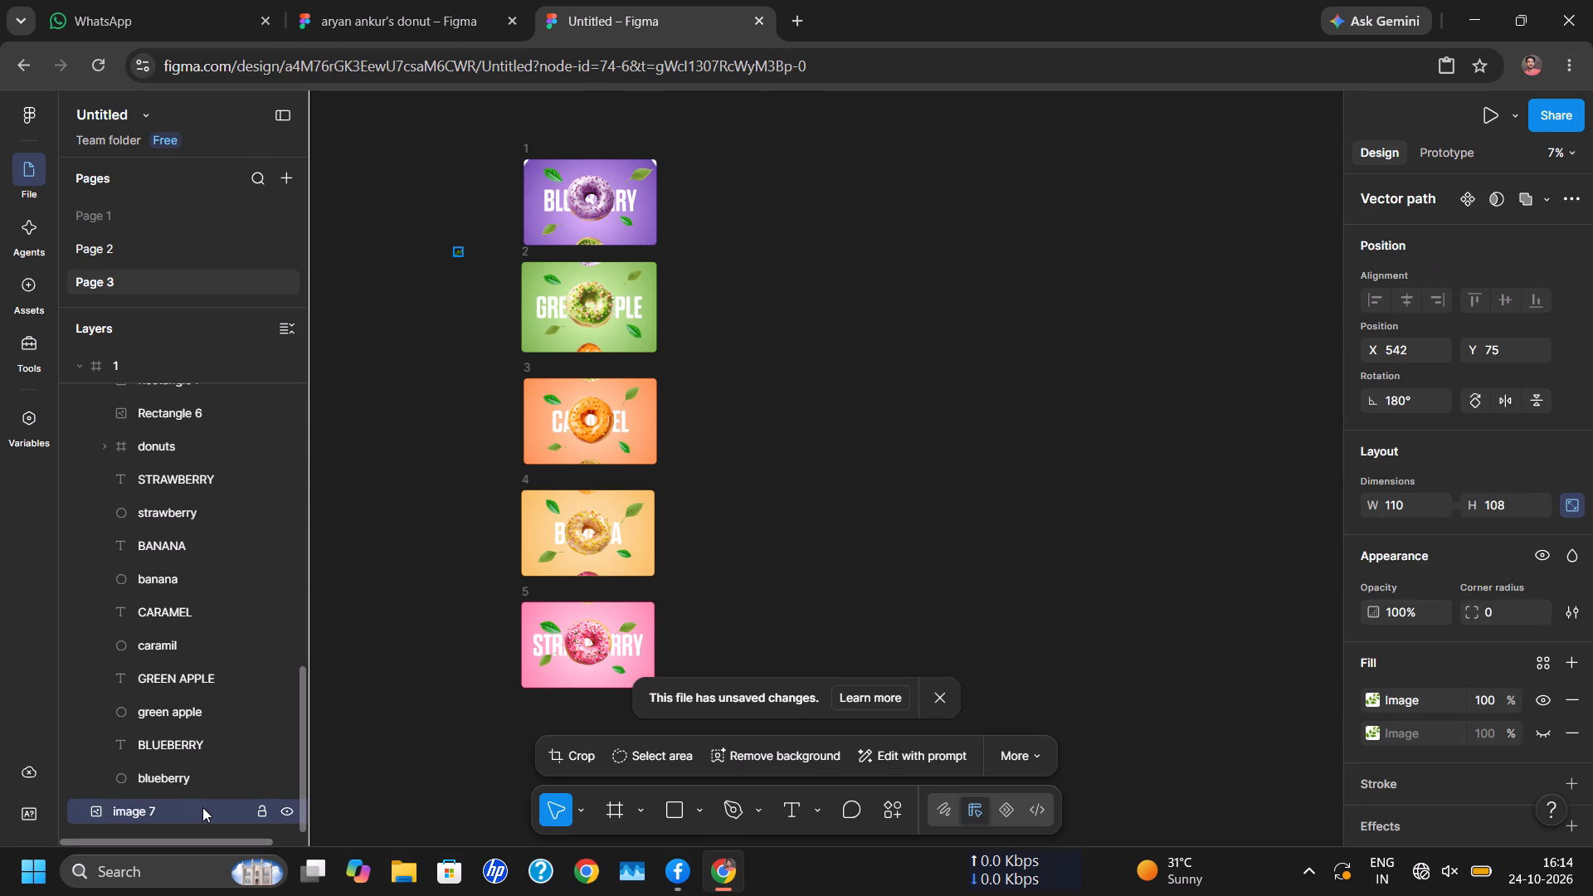
key("Delete")
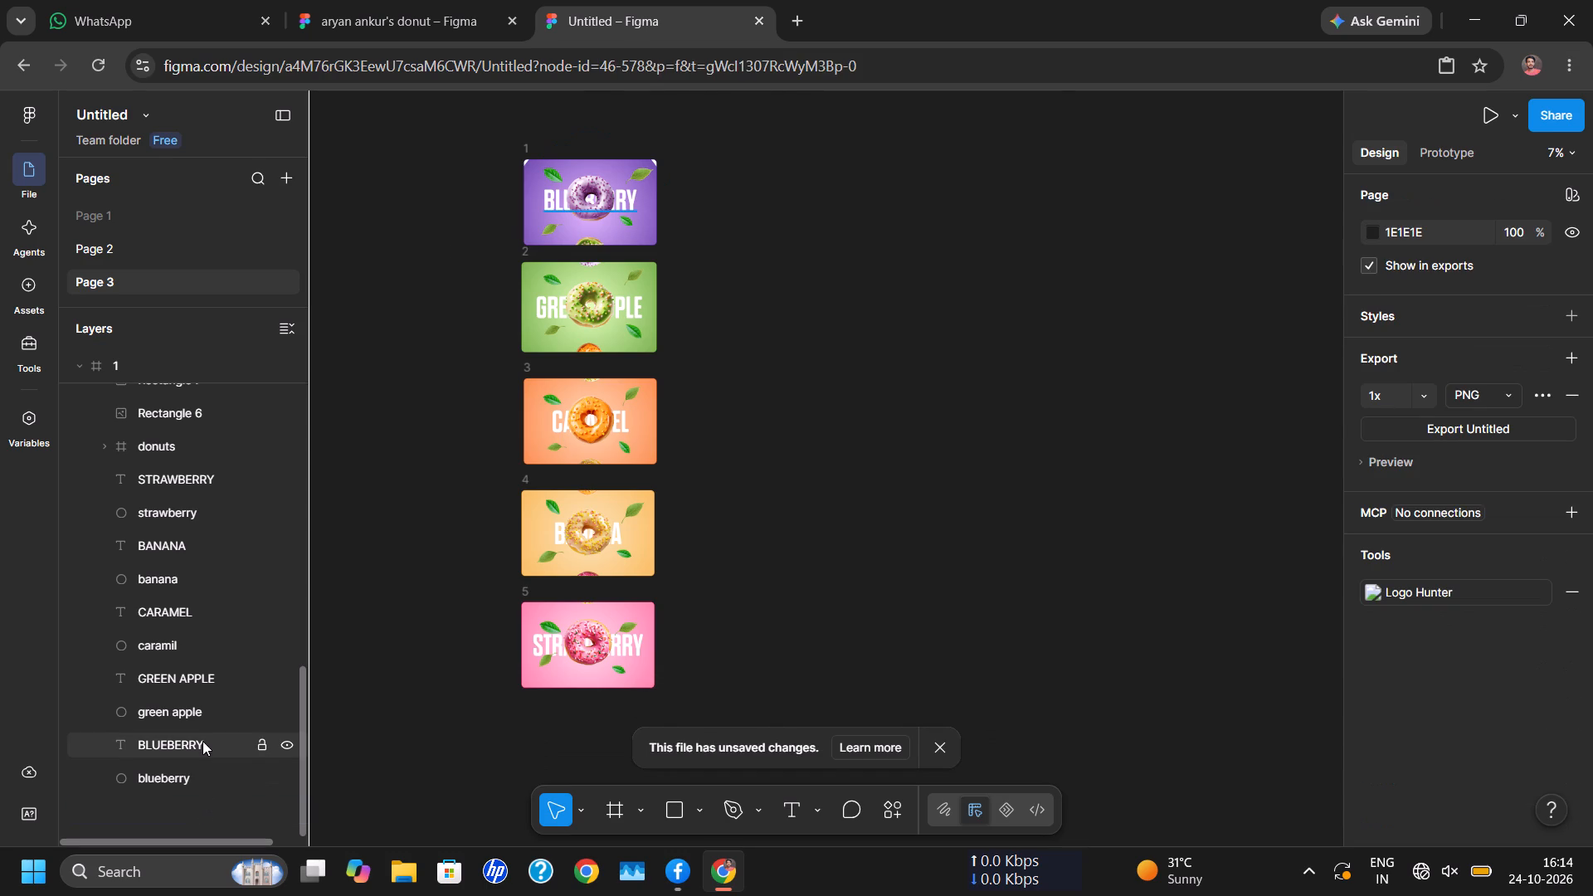
Check the remaining layers of the five flavour frames for leftovers, including the contents of frame 5.
scroll(202, 741, "down", 1)
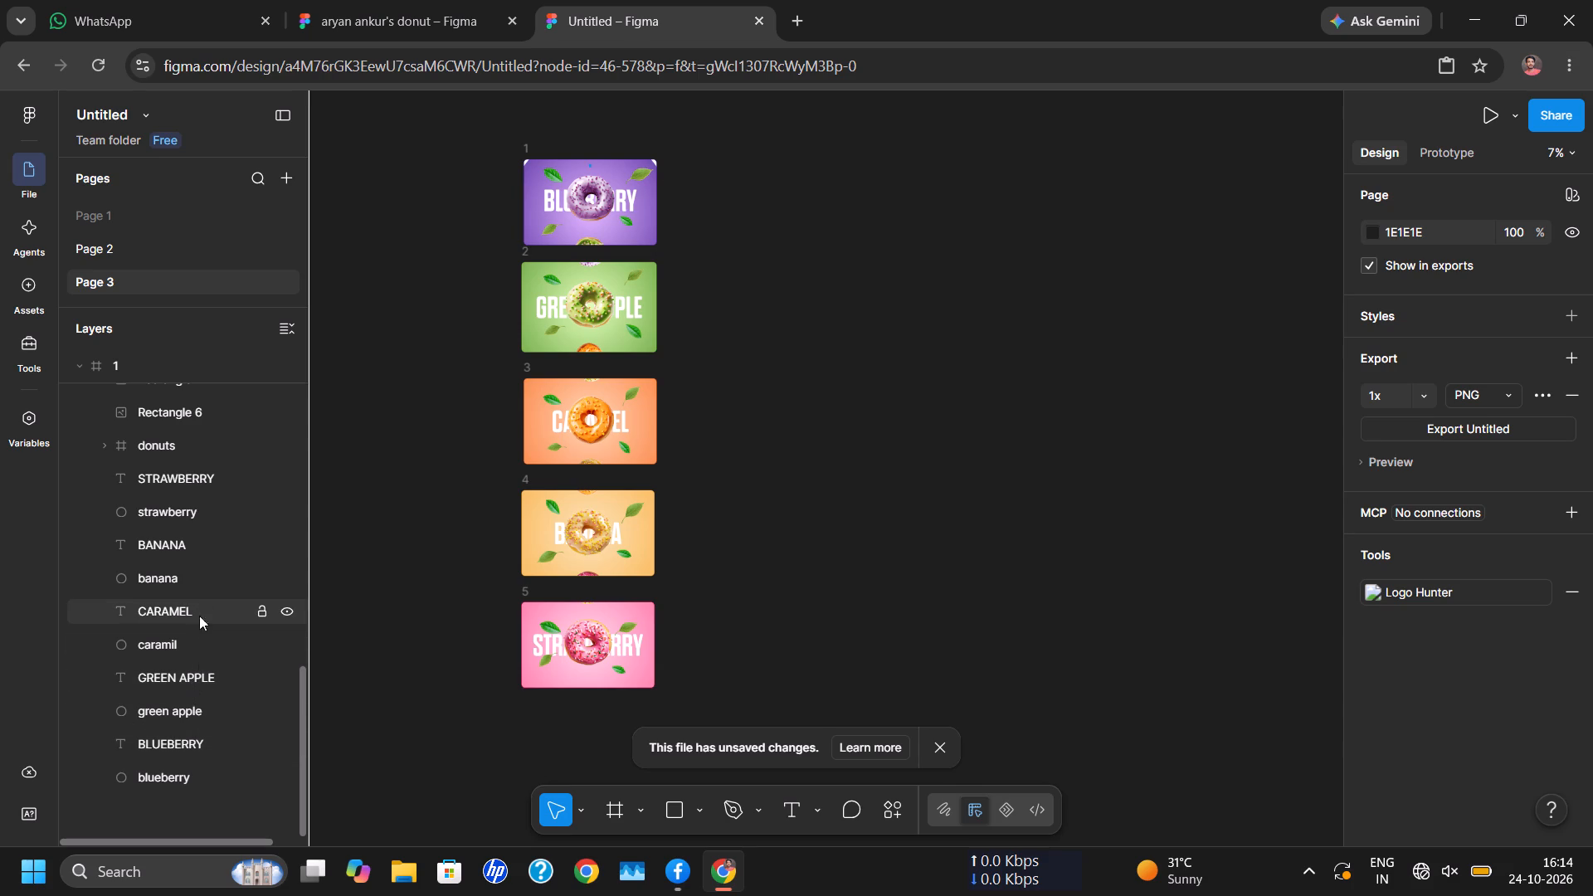
left_click(189, 679)
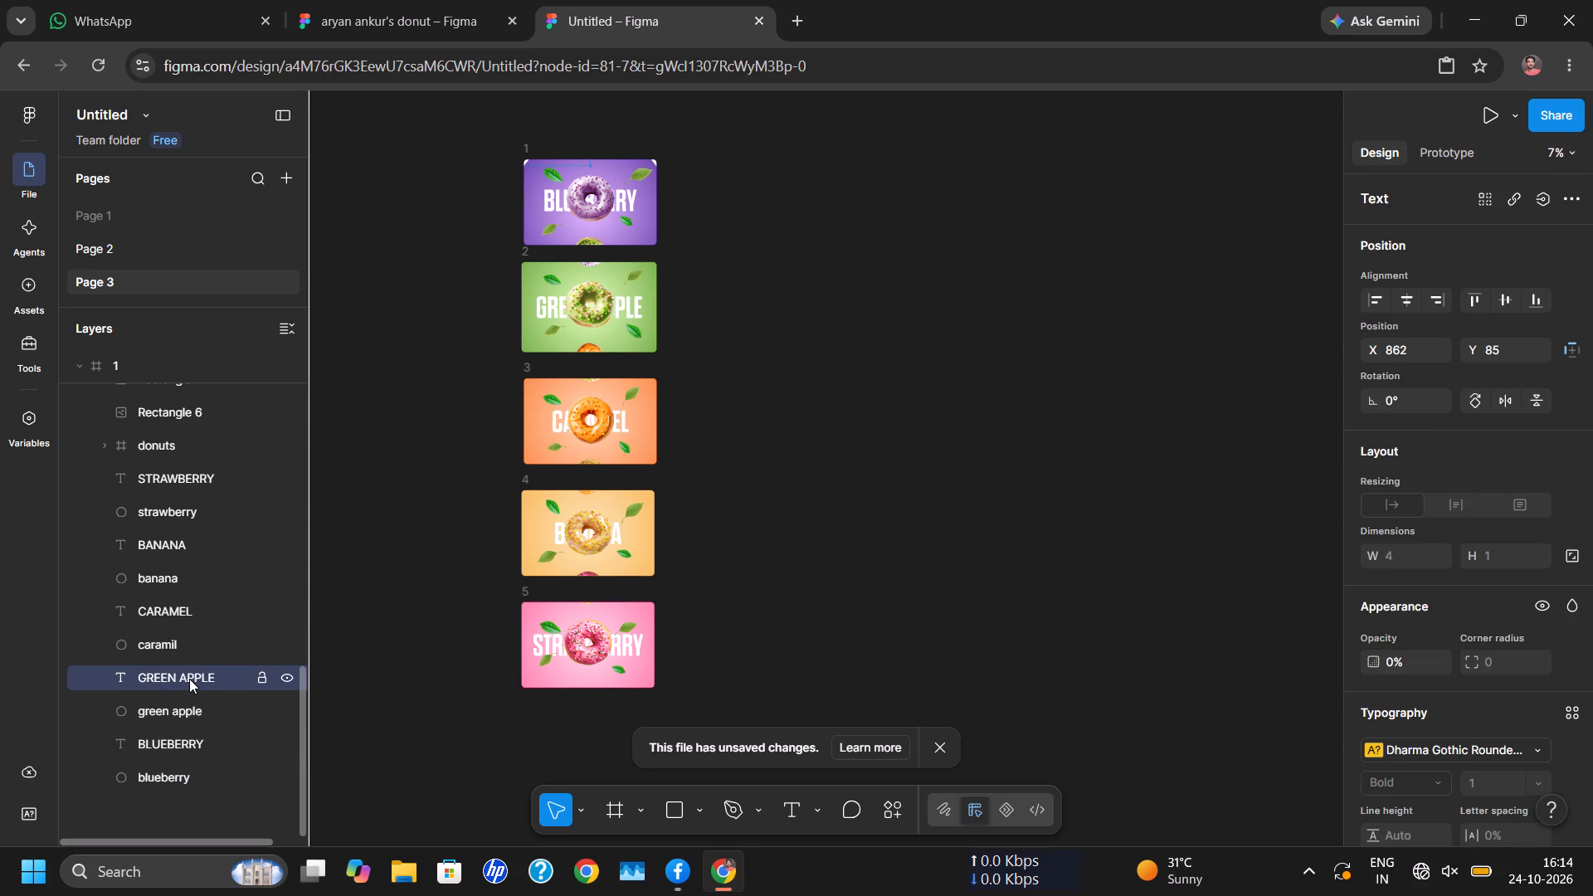
left_click(197, 635)
scroll(257, 332, "up", 4)
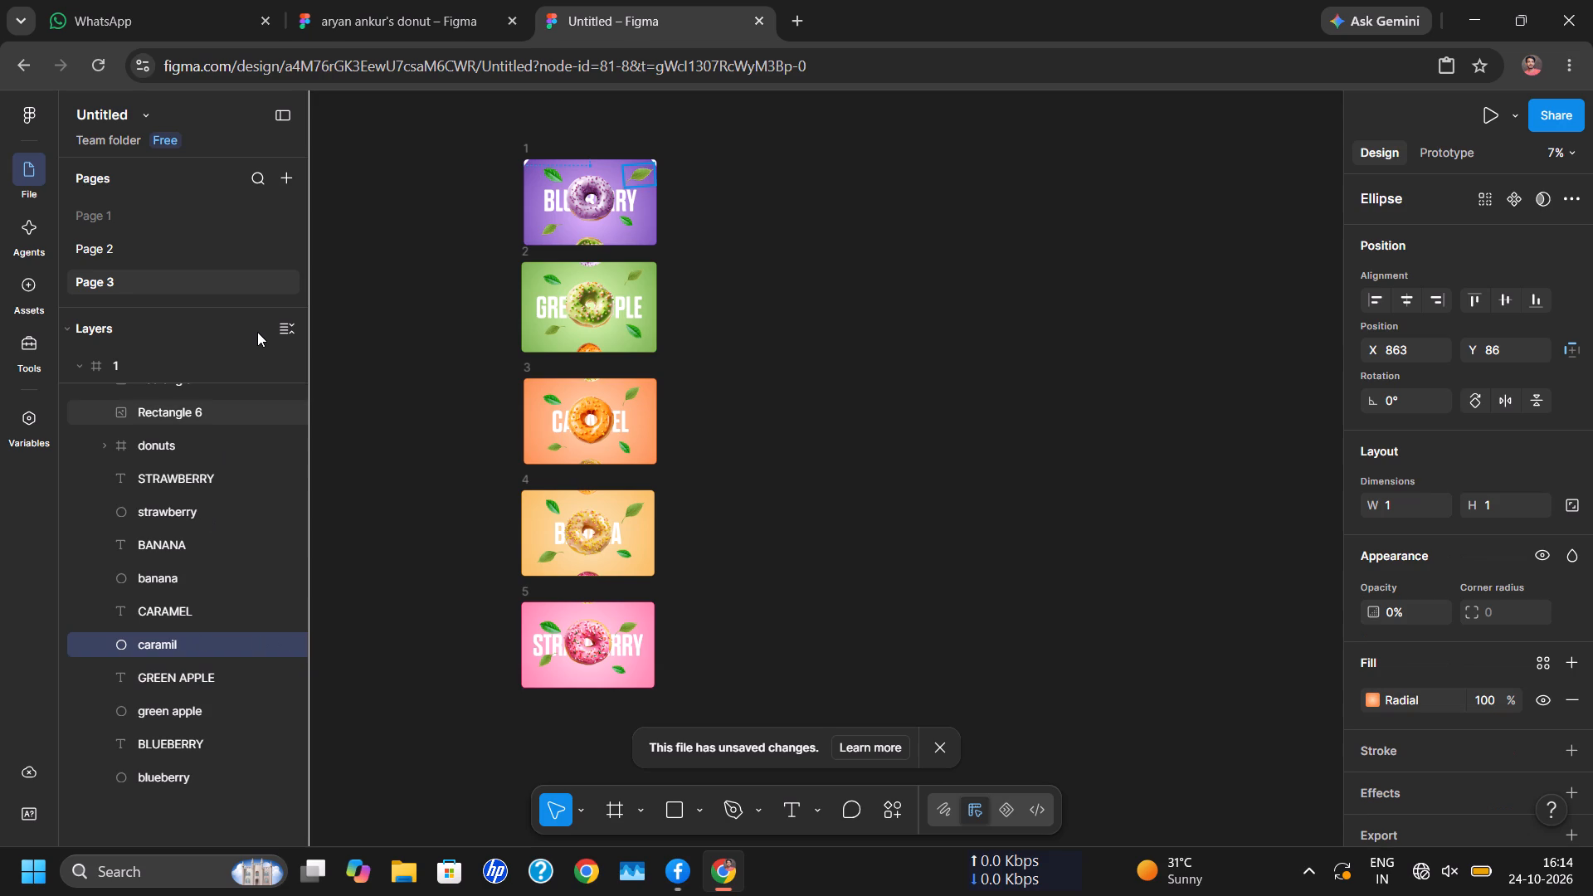
scroll(192, 519, "up", 3)
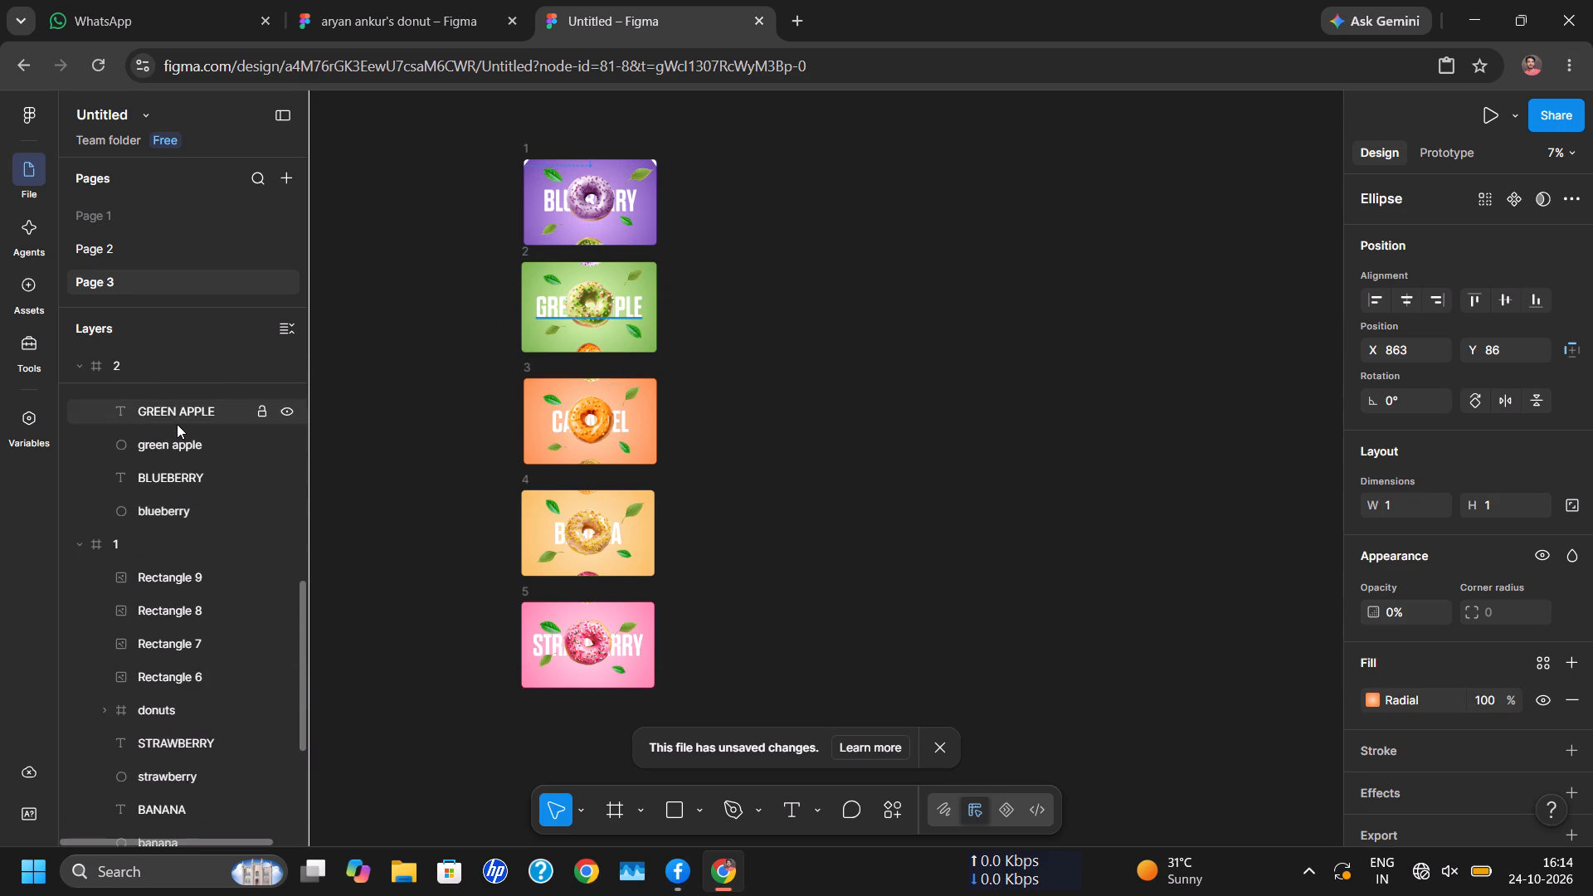
scroll(177, 424, "up", 6)
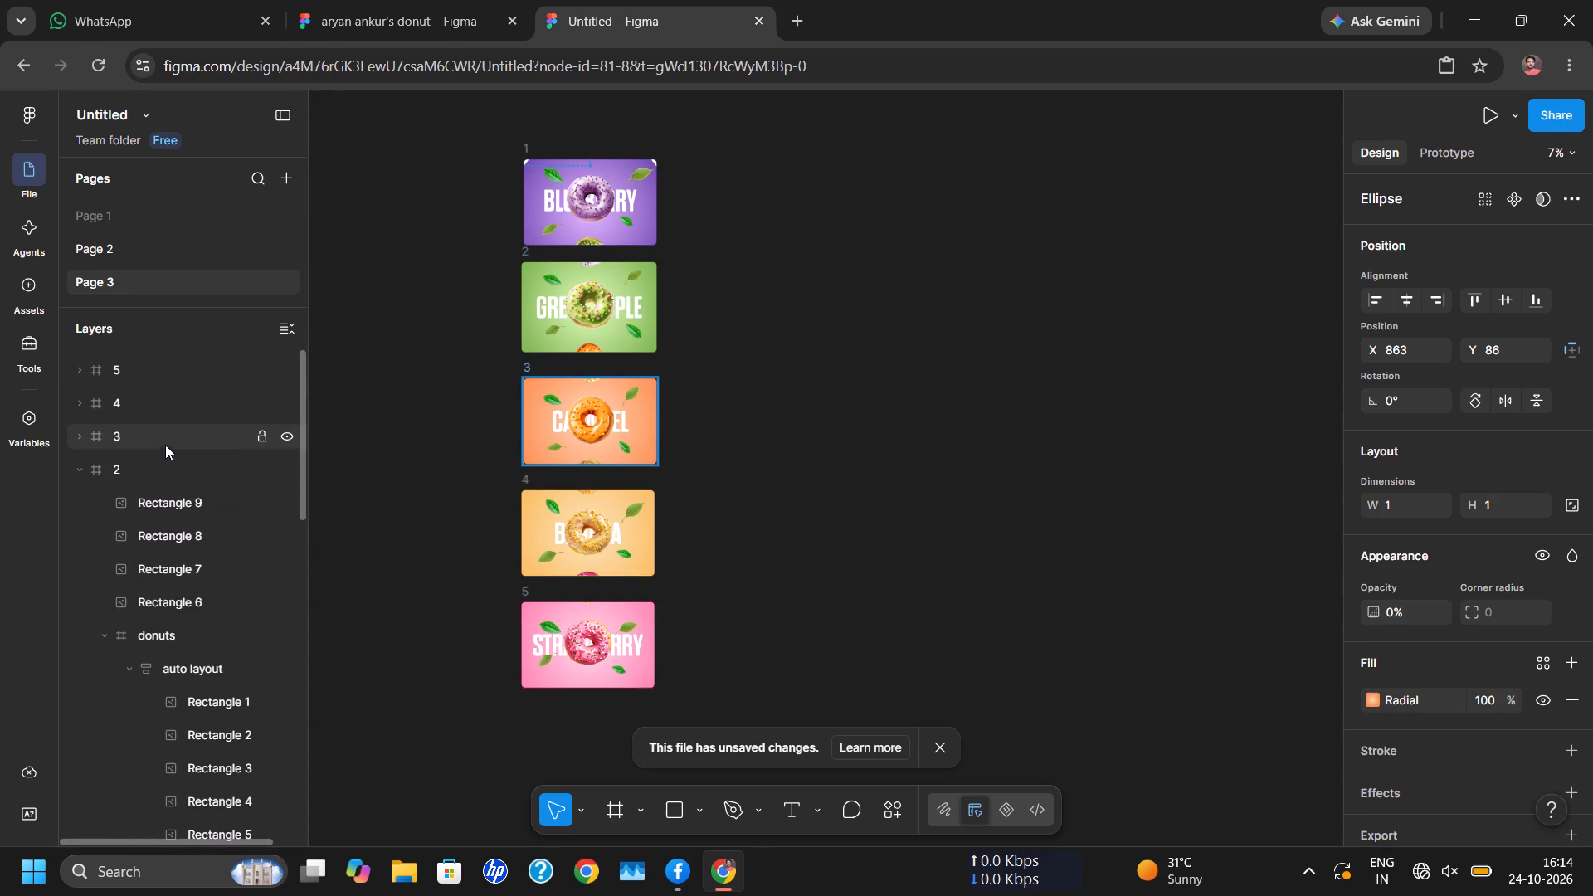
left_click(148, 376)
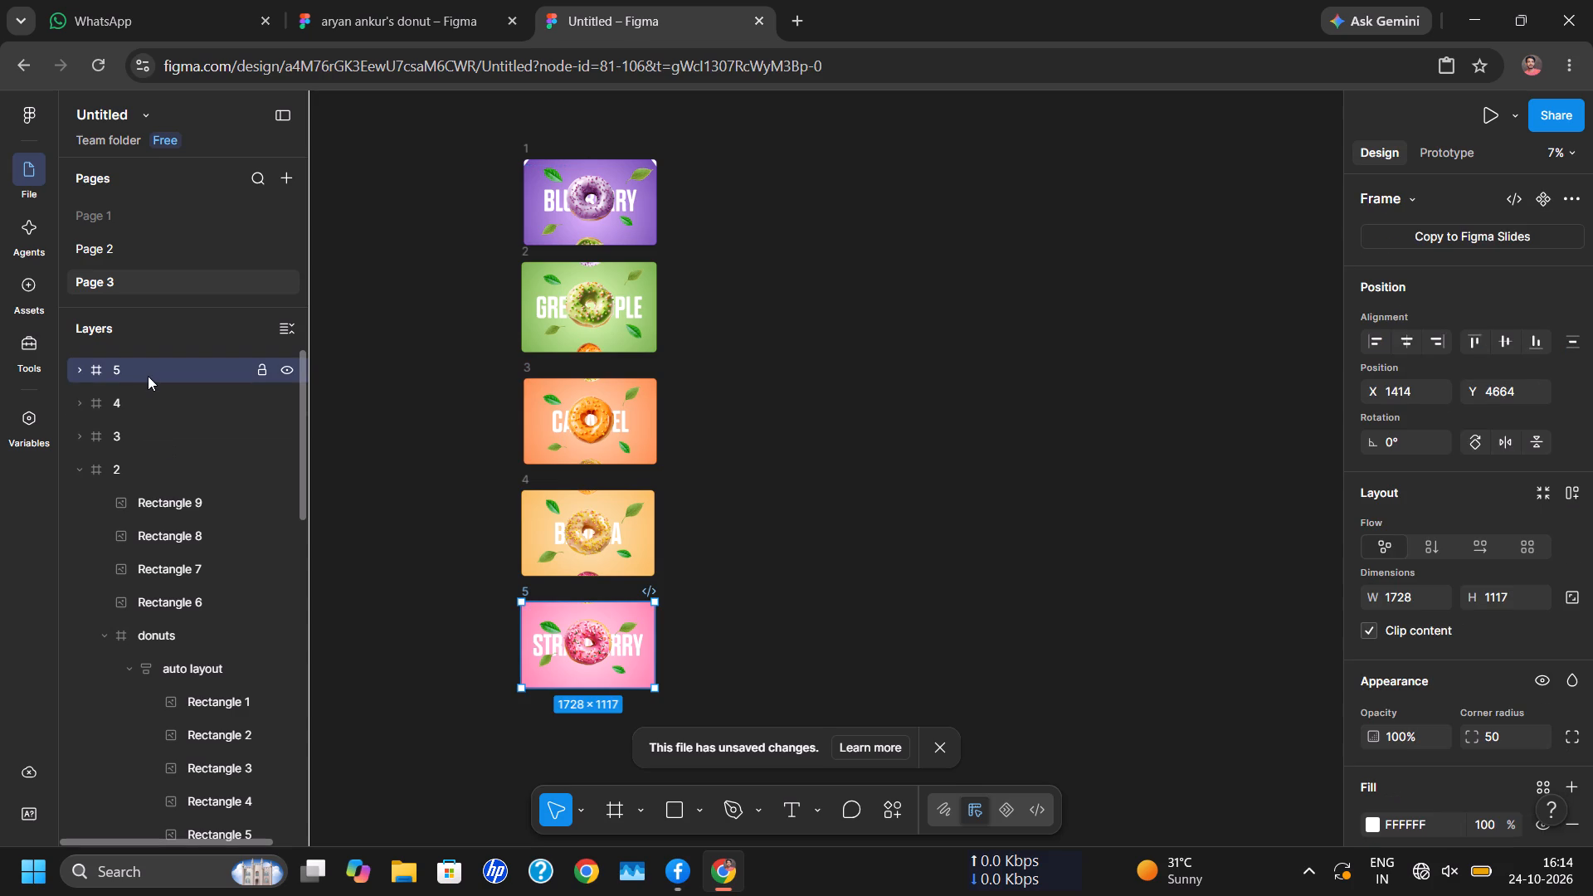
left_click(76, 368)
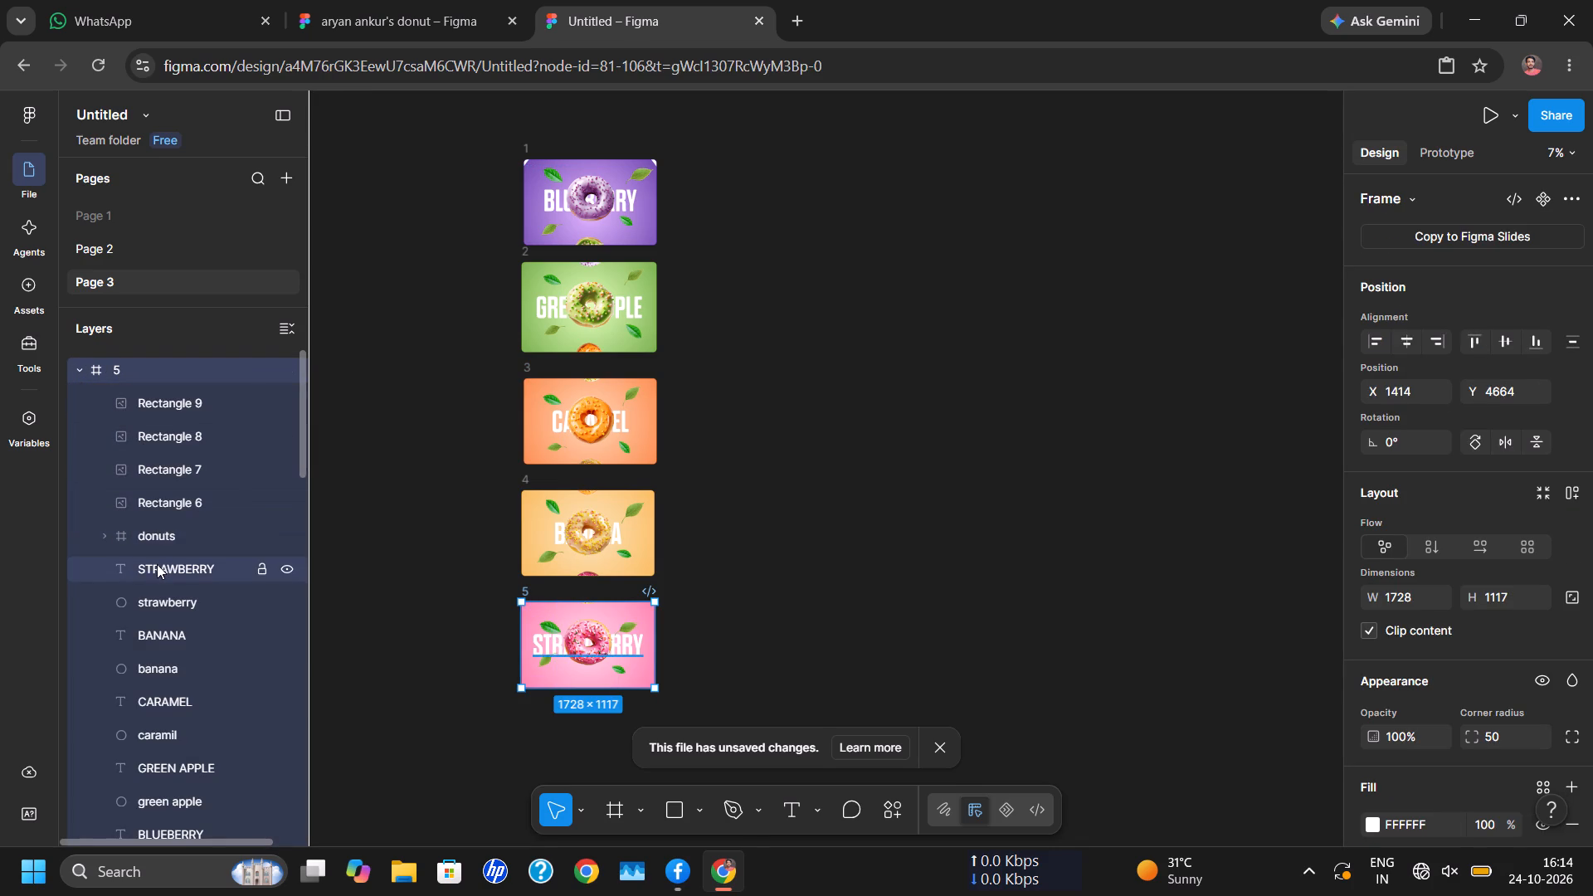
scroll(157, 564, "down", 4)
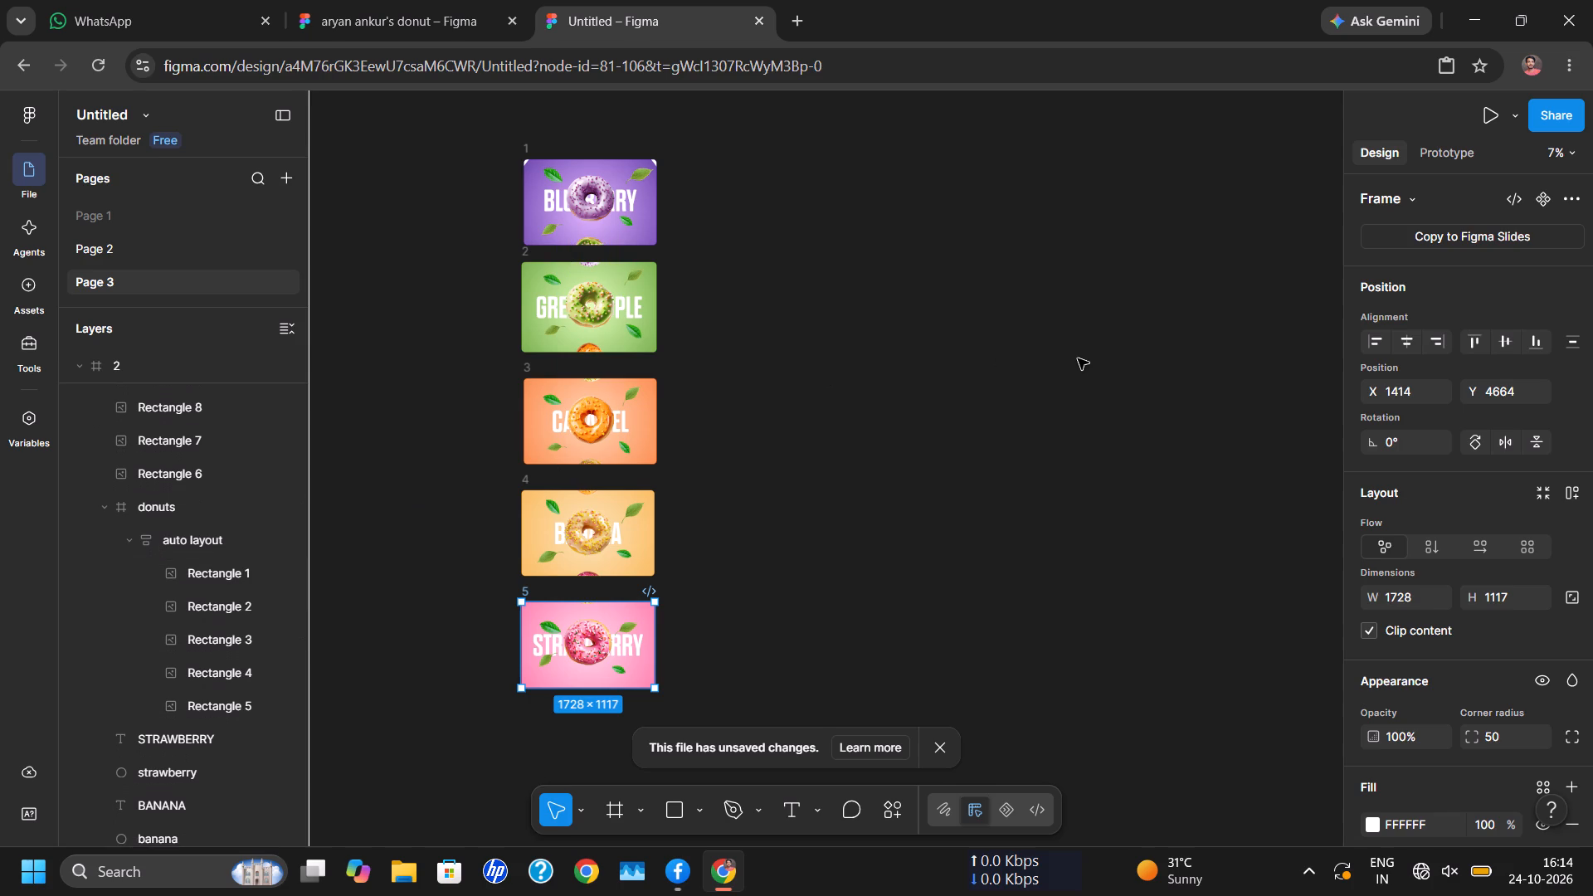
left_click(1078, 358)
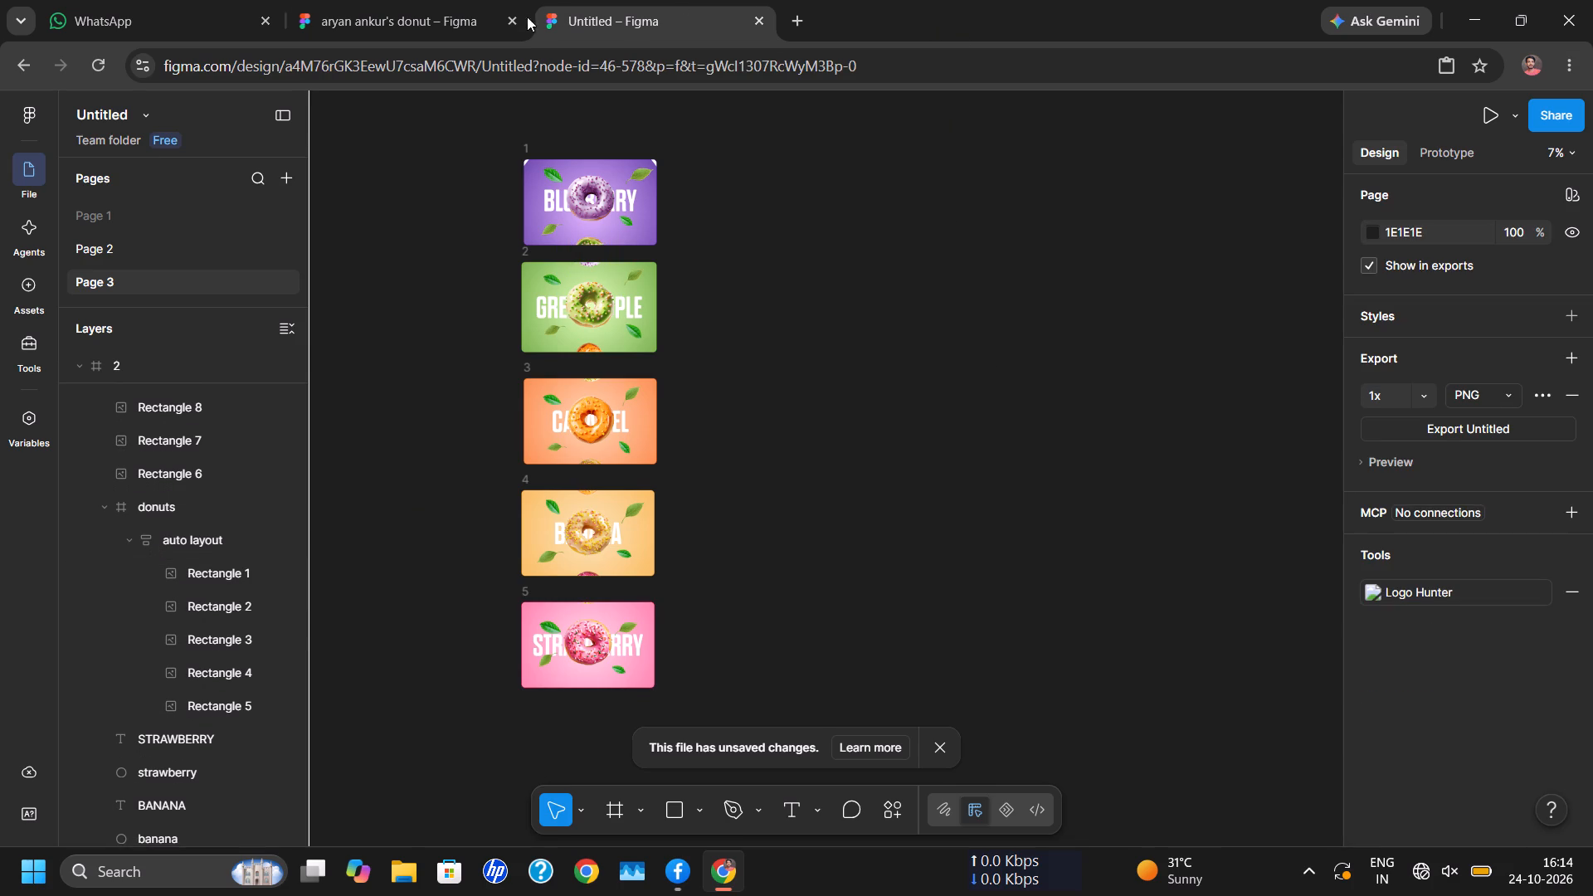
Close the browser tab of the other Figma donut file.
left_click(510, 19)
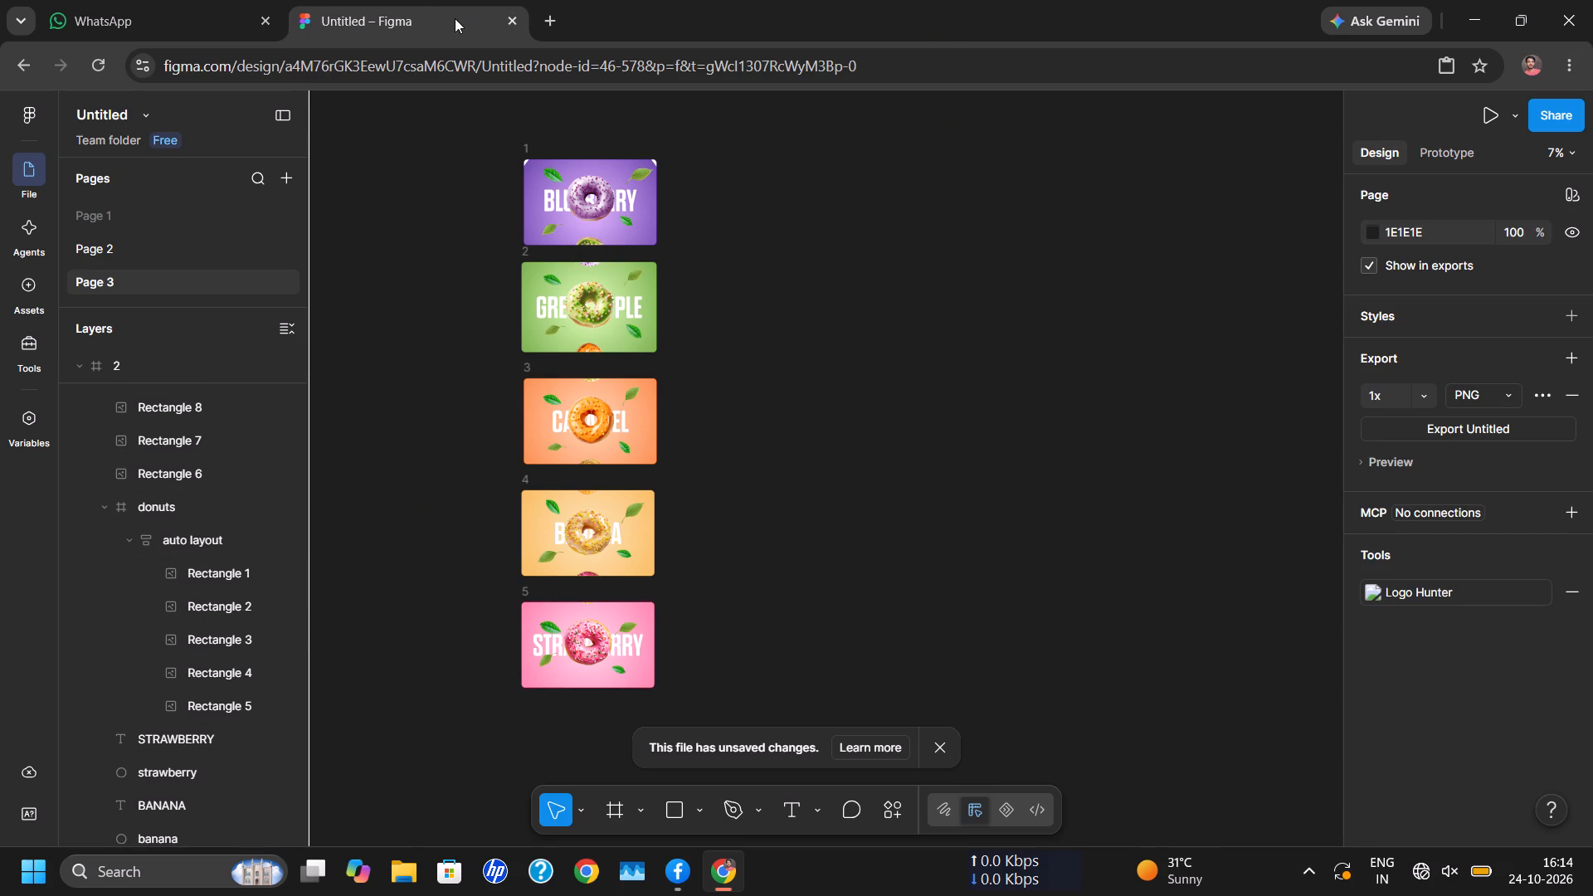
Examine the column of flavour frames up close, from GREEN APPLE down to STRAWBERRY.
left_click(907, 266)
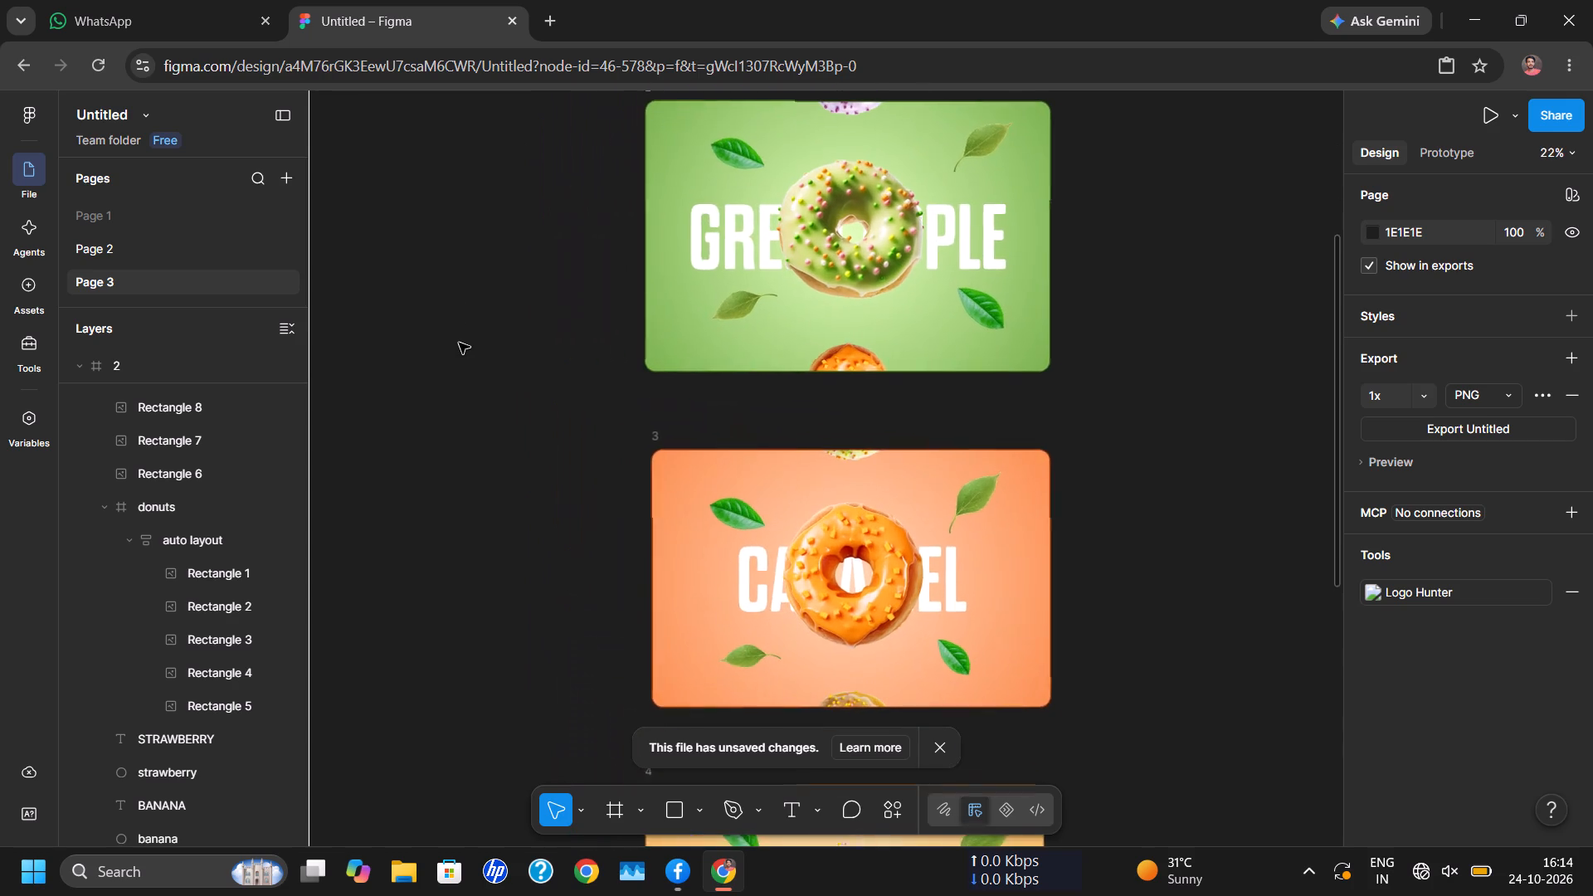
scroll(459, 343, "left", 3)
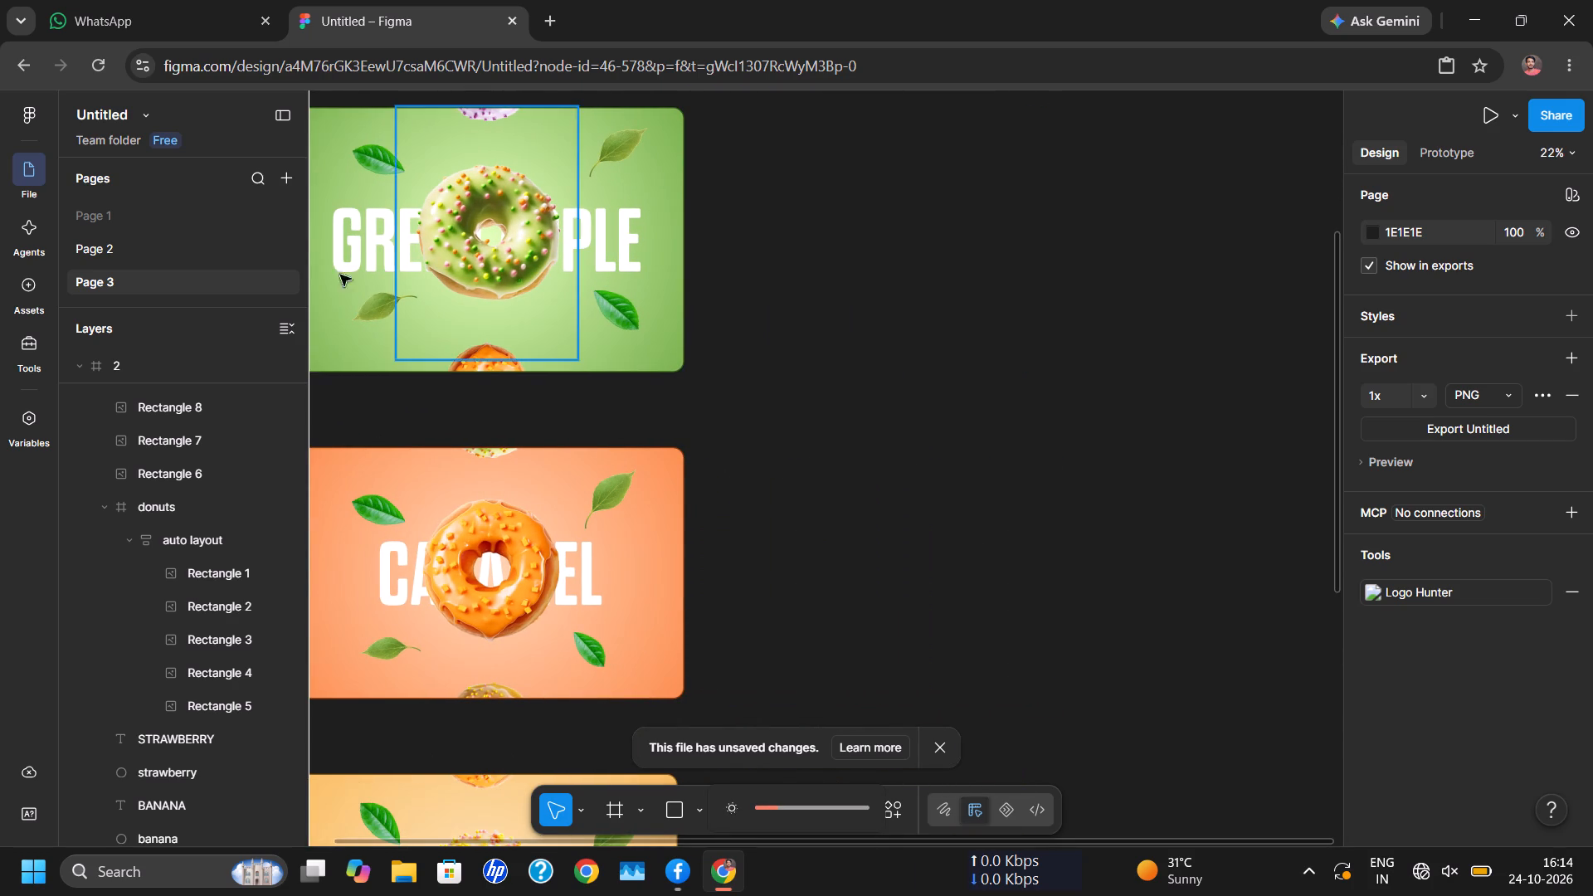
scroll(805, 391, "down", 1)
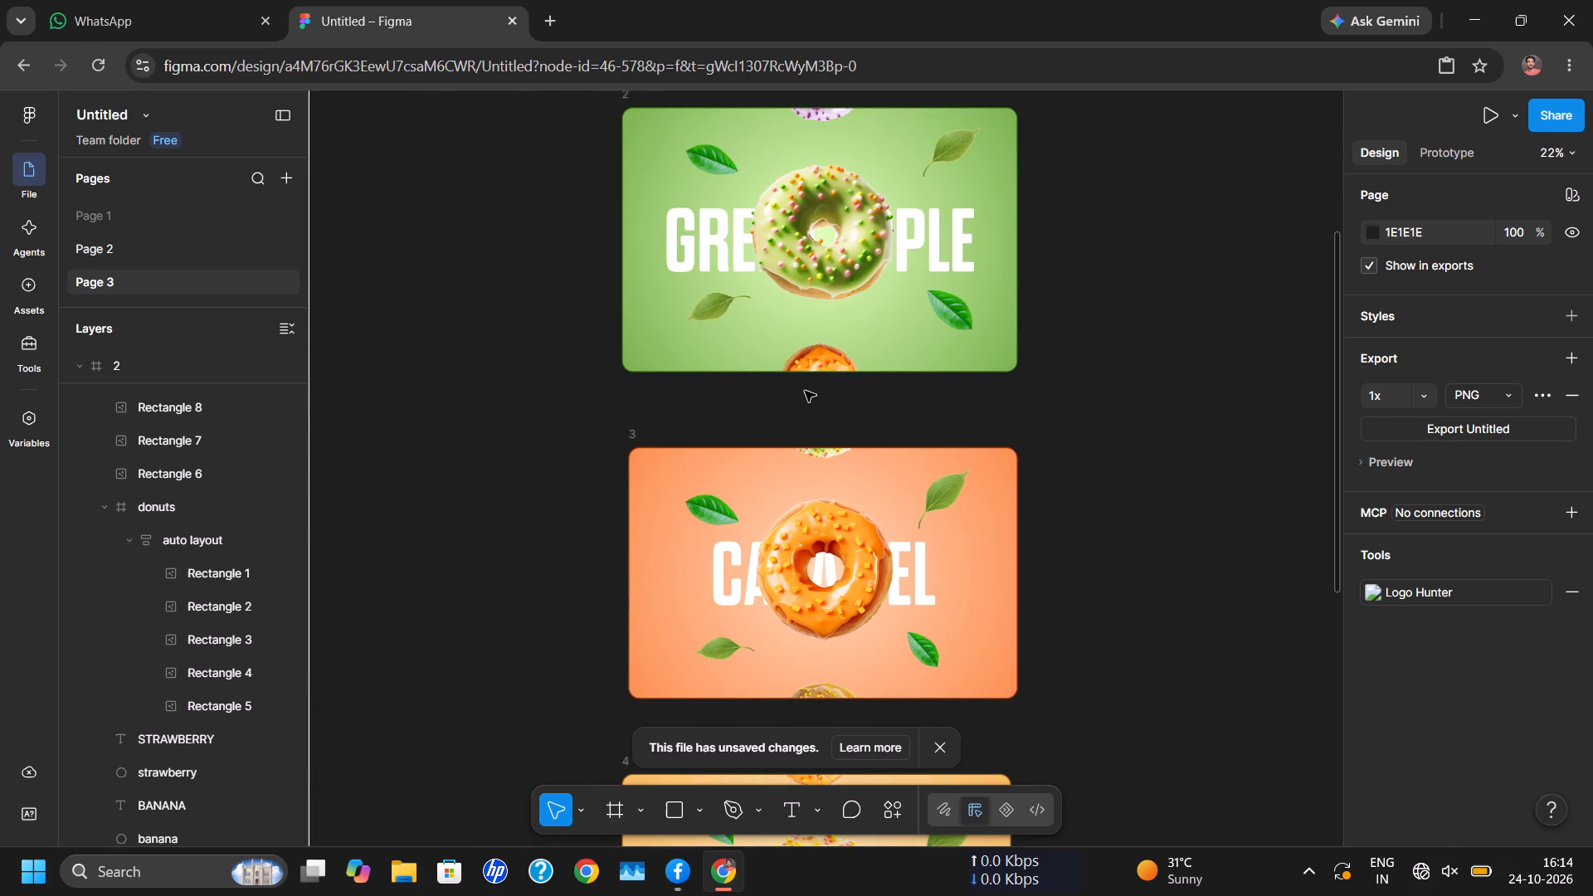
scroll(805, 391, "down", 4)
scroll(805, 391, "up", 1)
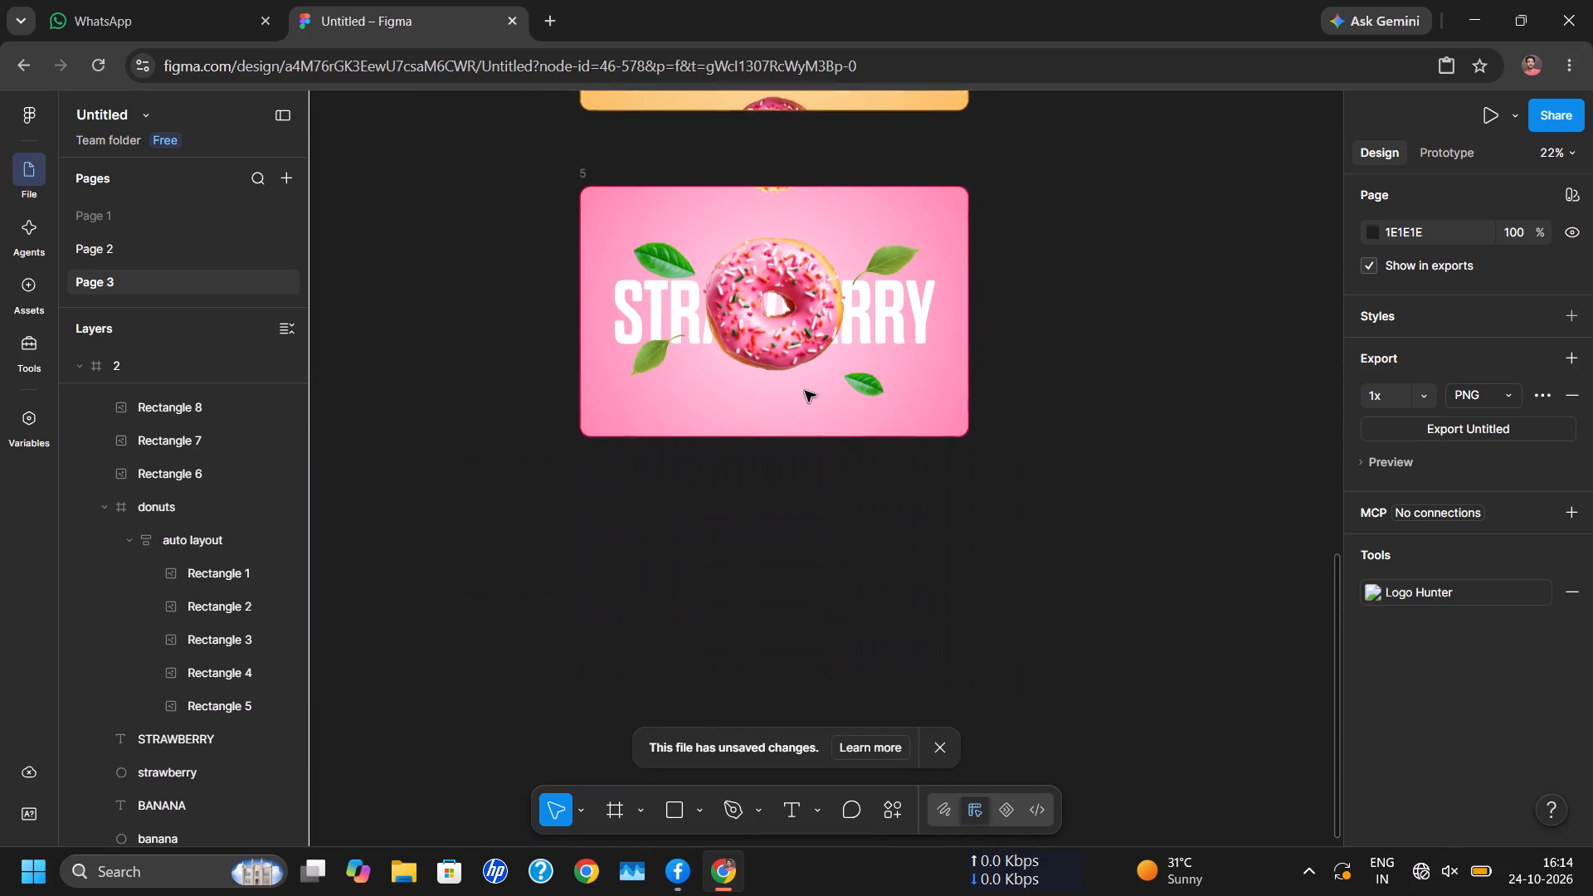
scroll(805, 391, "up", 1)
scroll(805, 391, "down", 1)
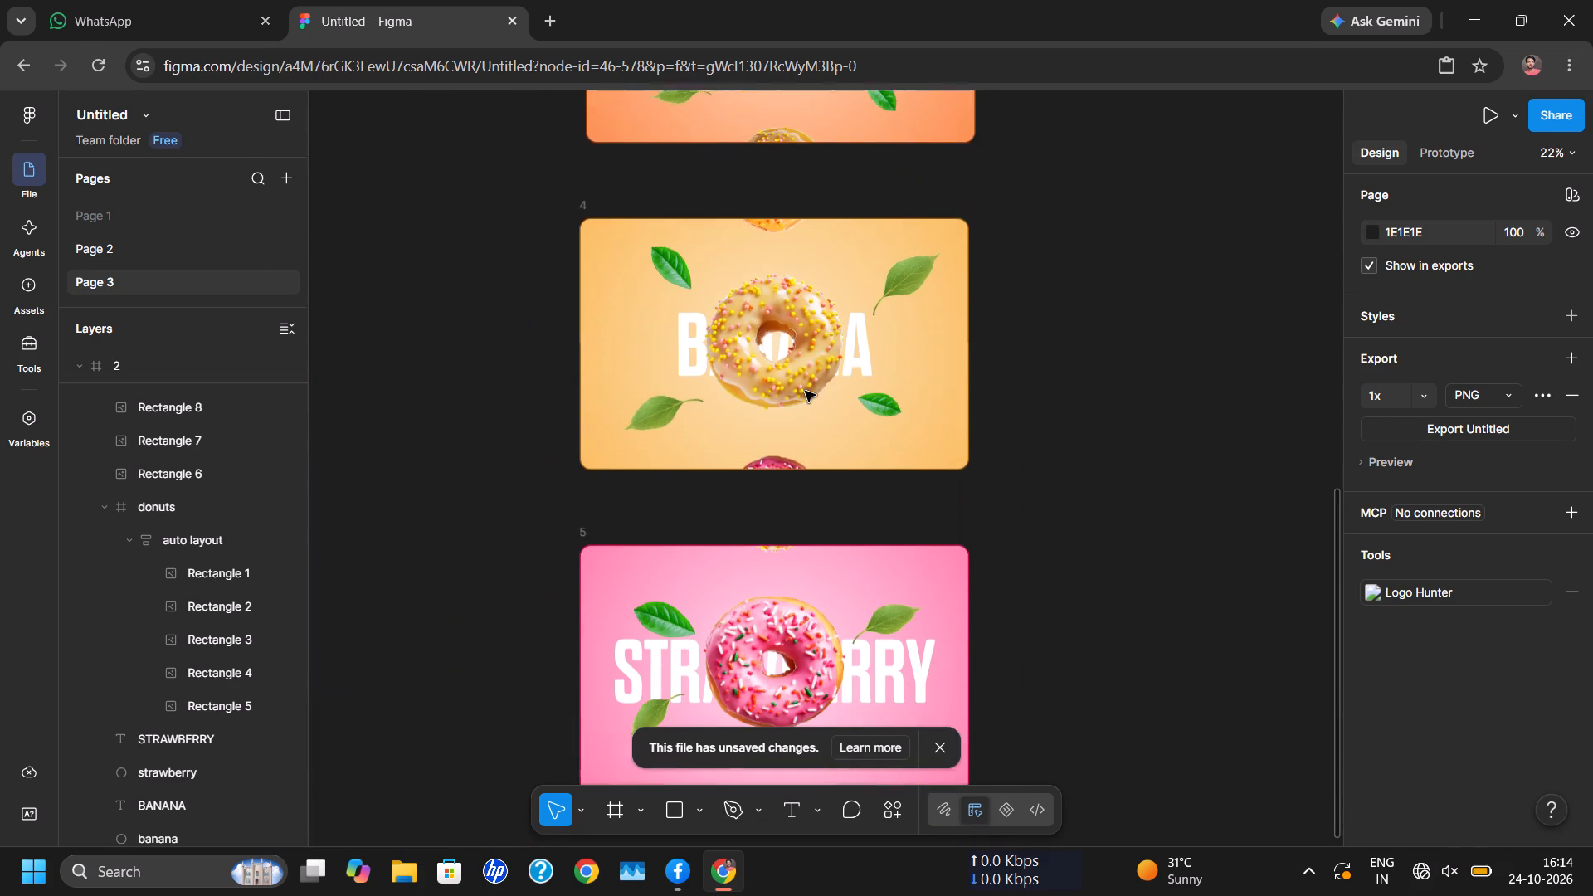
scroll(805, 391, "down", 1)
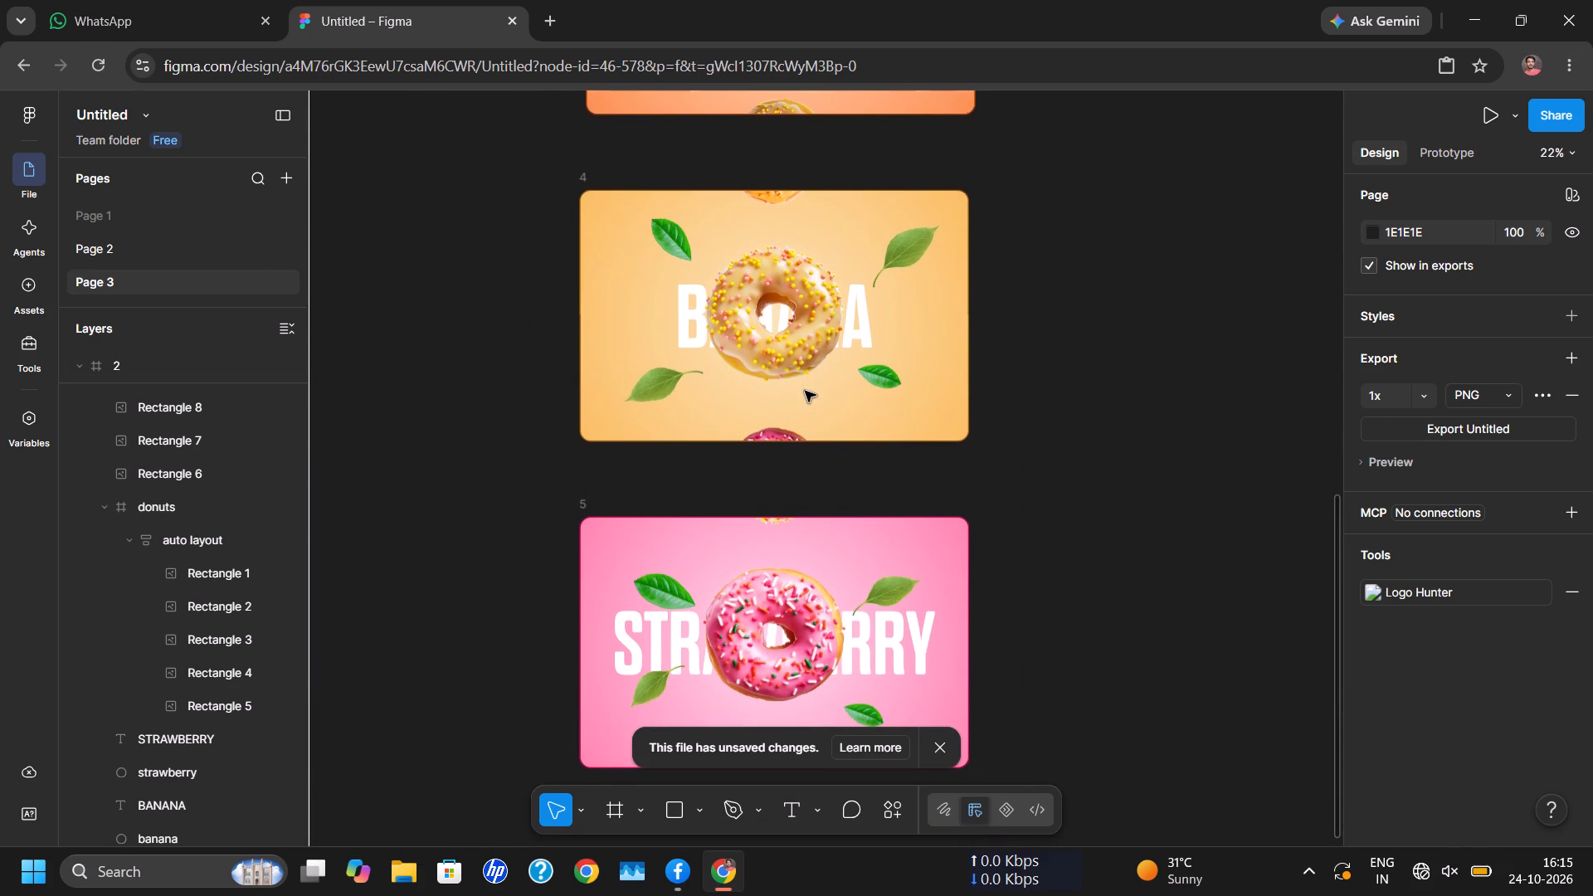
scroll(805, 391, "down", 1)
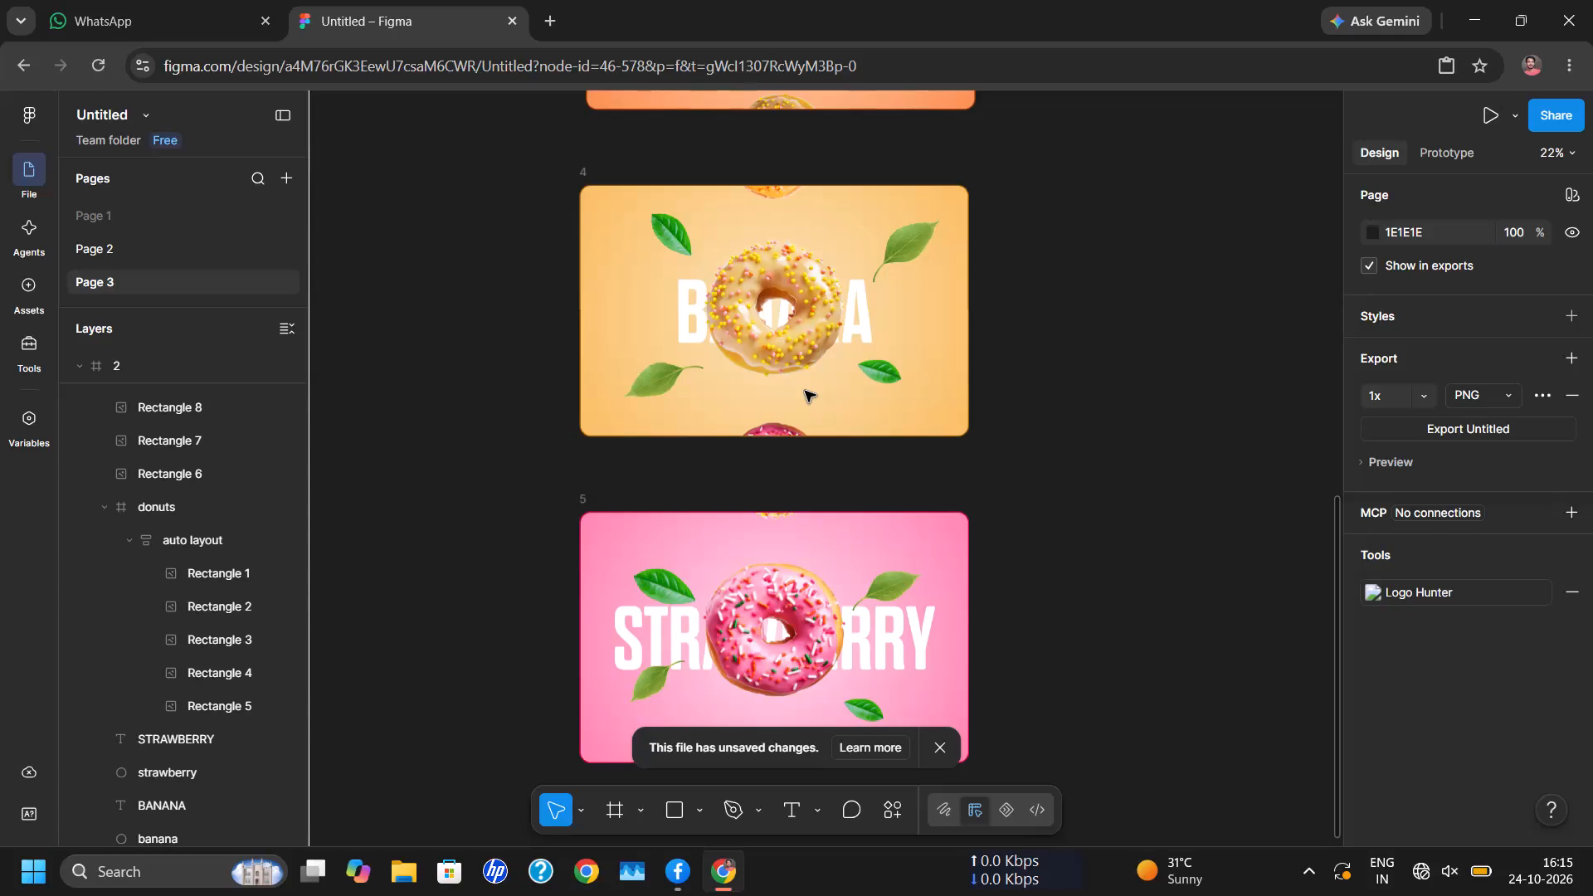
Dismiss the unsaved-changes notice covering the bottom of the STRAWBERRY frame.
left_click(1116, 391)
left_click(945, 743)
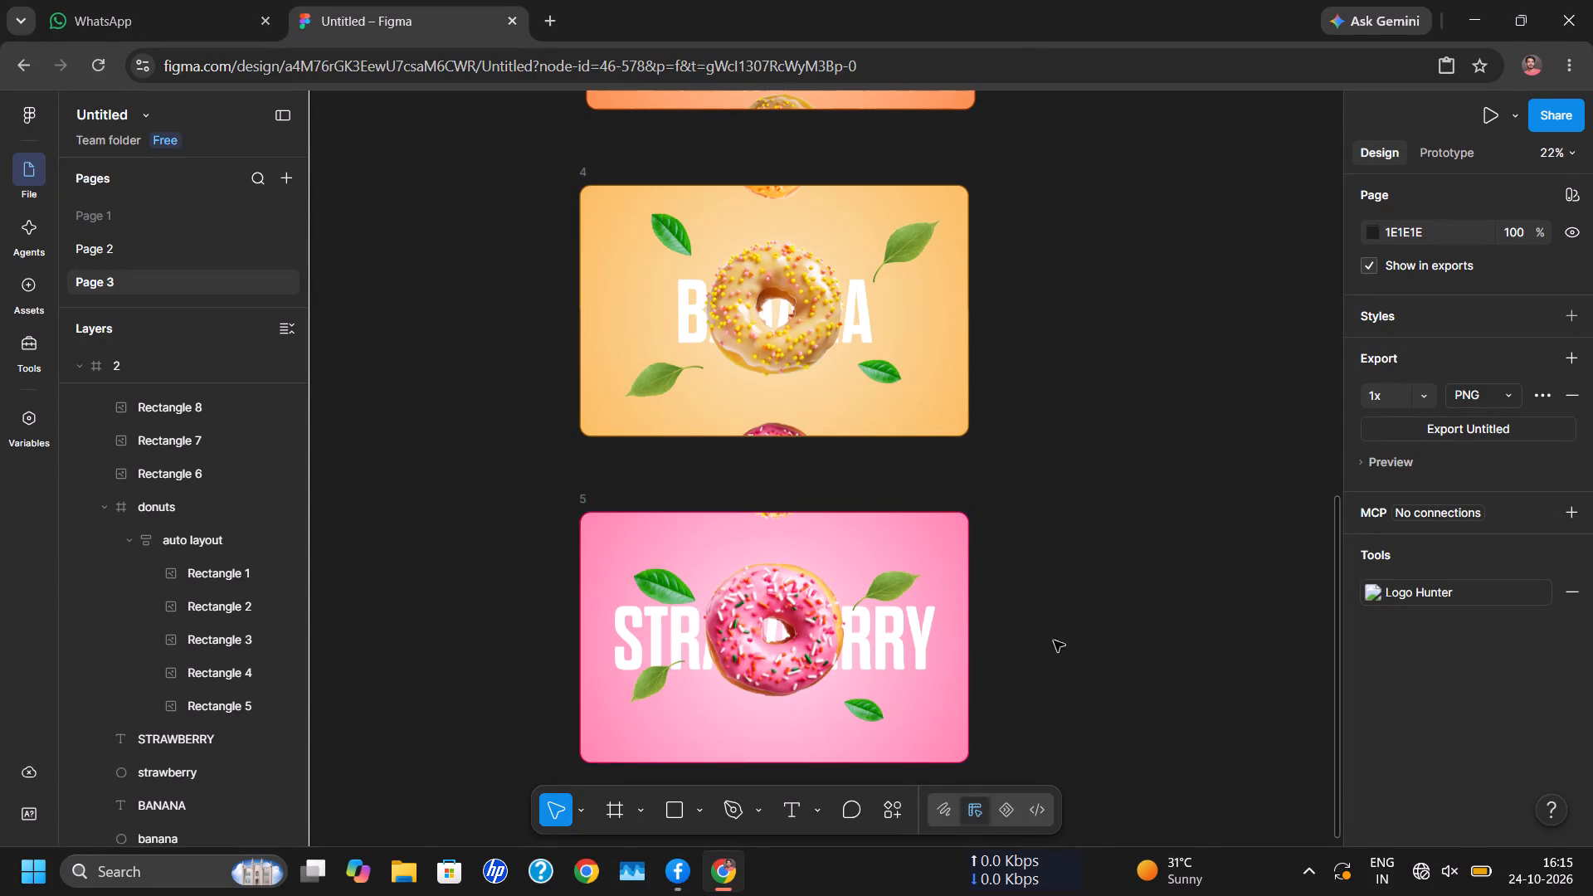
Review the frame column again, from the BLUEBERRY frame down to the BANANA frame.
scroll(1103, 570, "up", 3)
scroll(1103, 570, "down", 1)
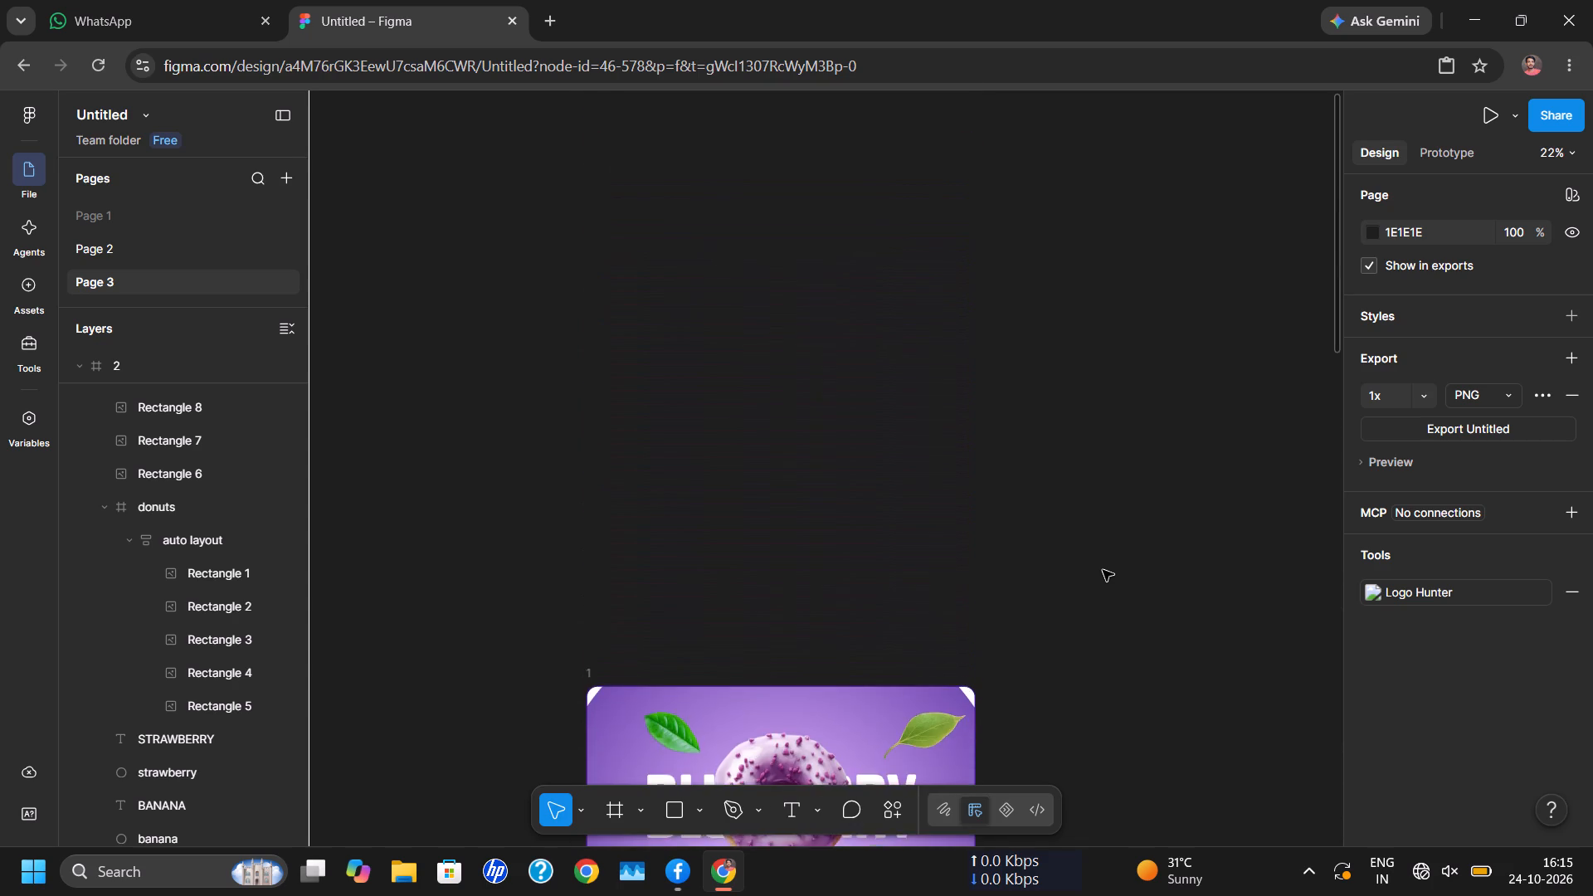
scroll(1103, 570, "down", 1)
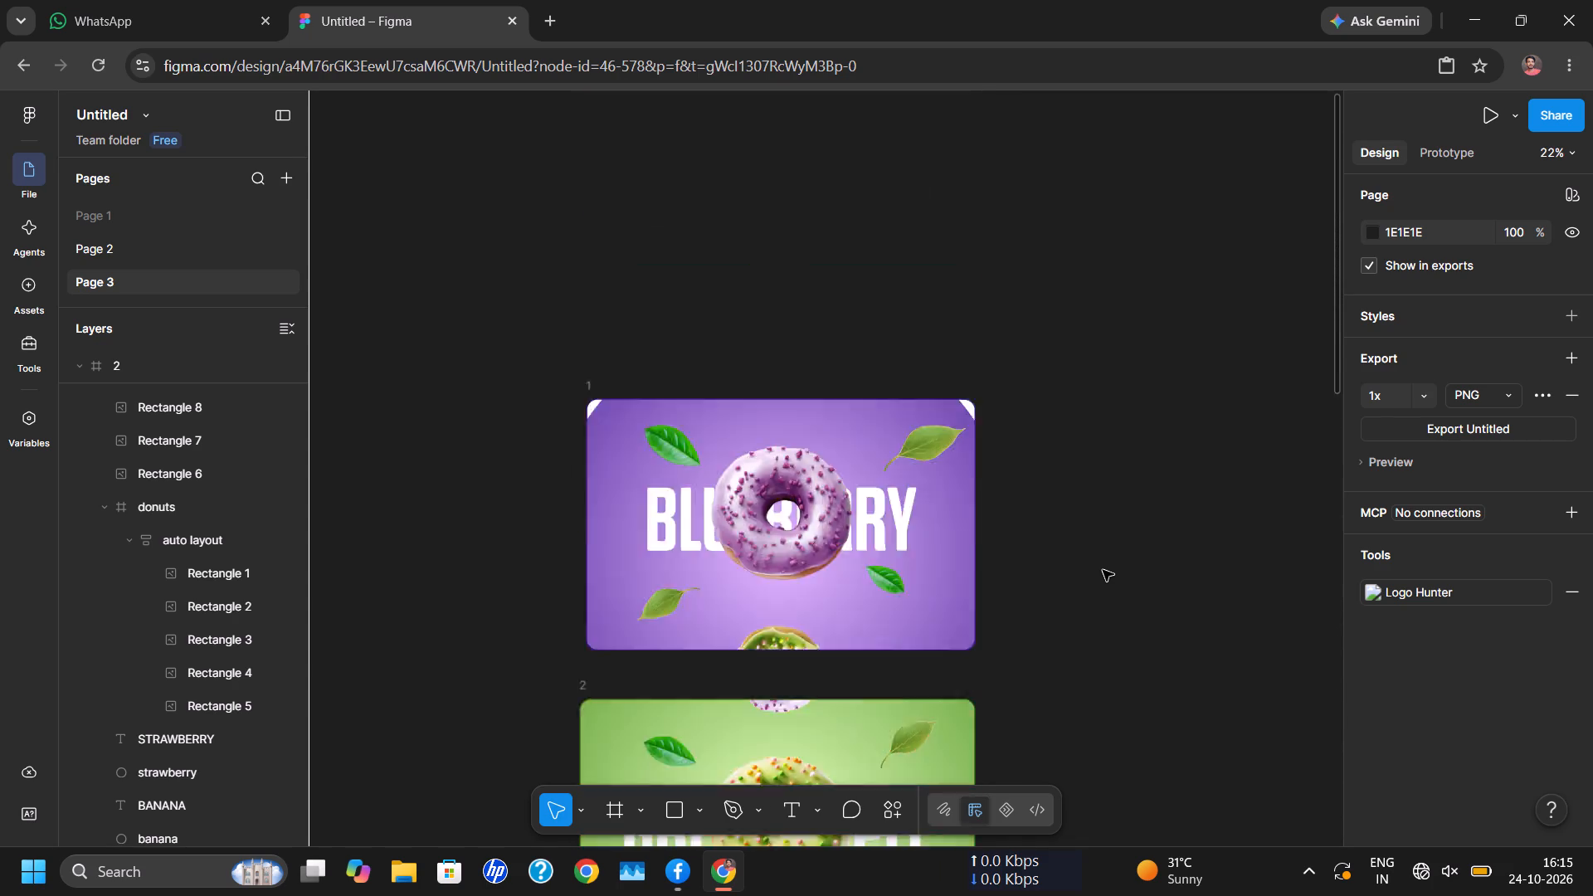
scroll(1103, 570, "down", 4)
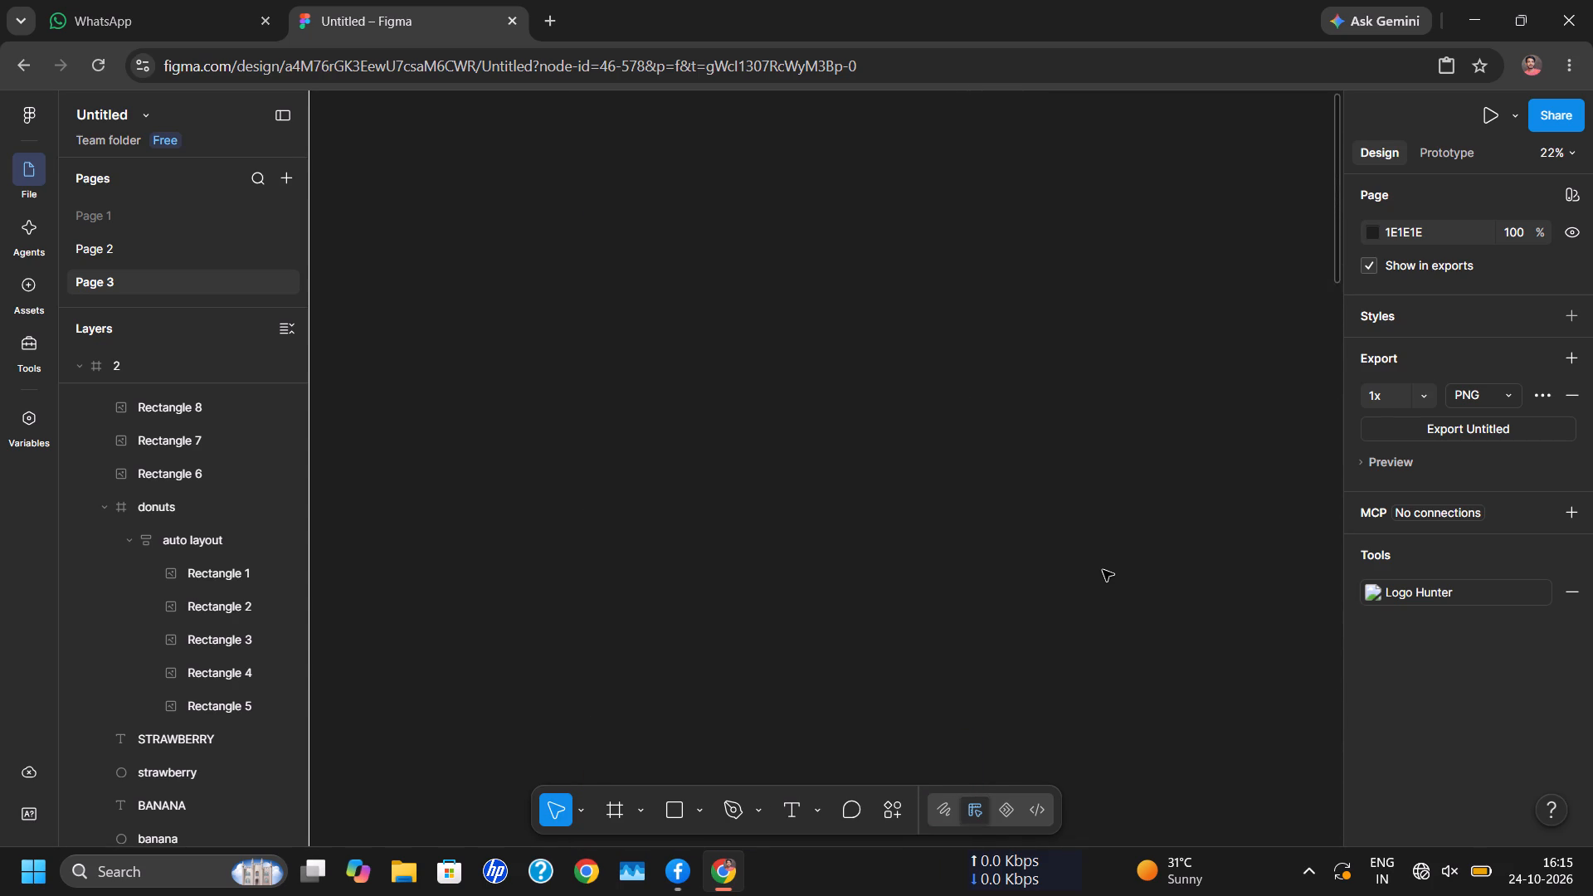
scroll(1103, 570, "down", 3)
scroll(1103, 570, "up", 2)
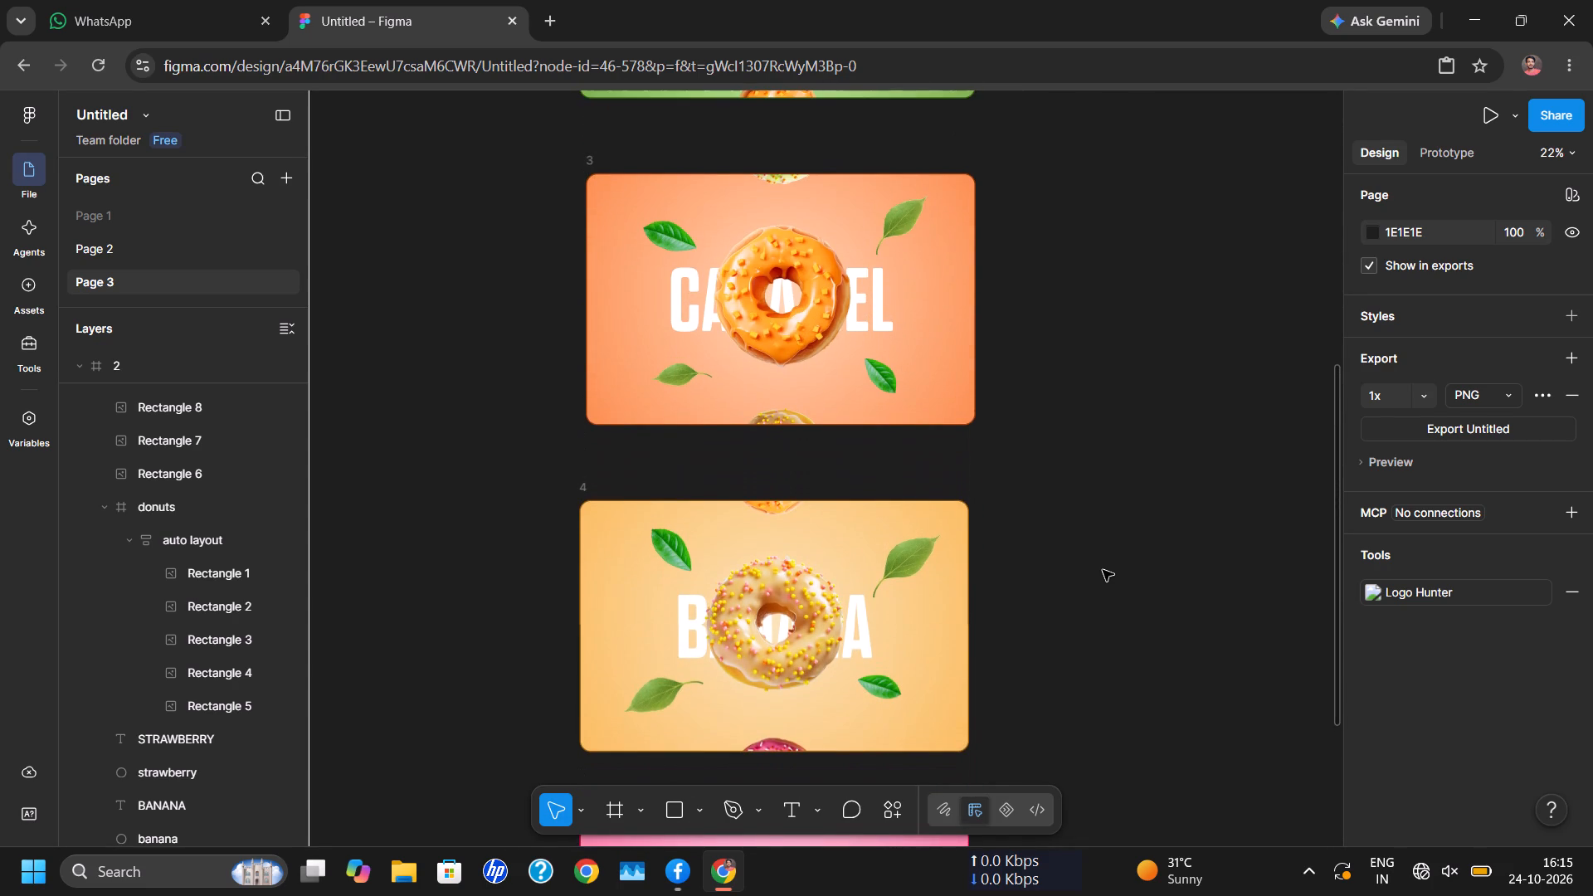
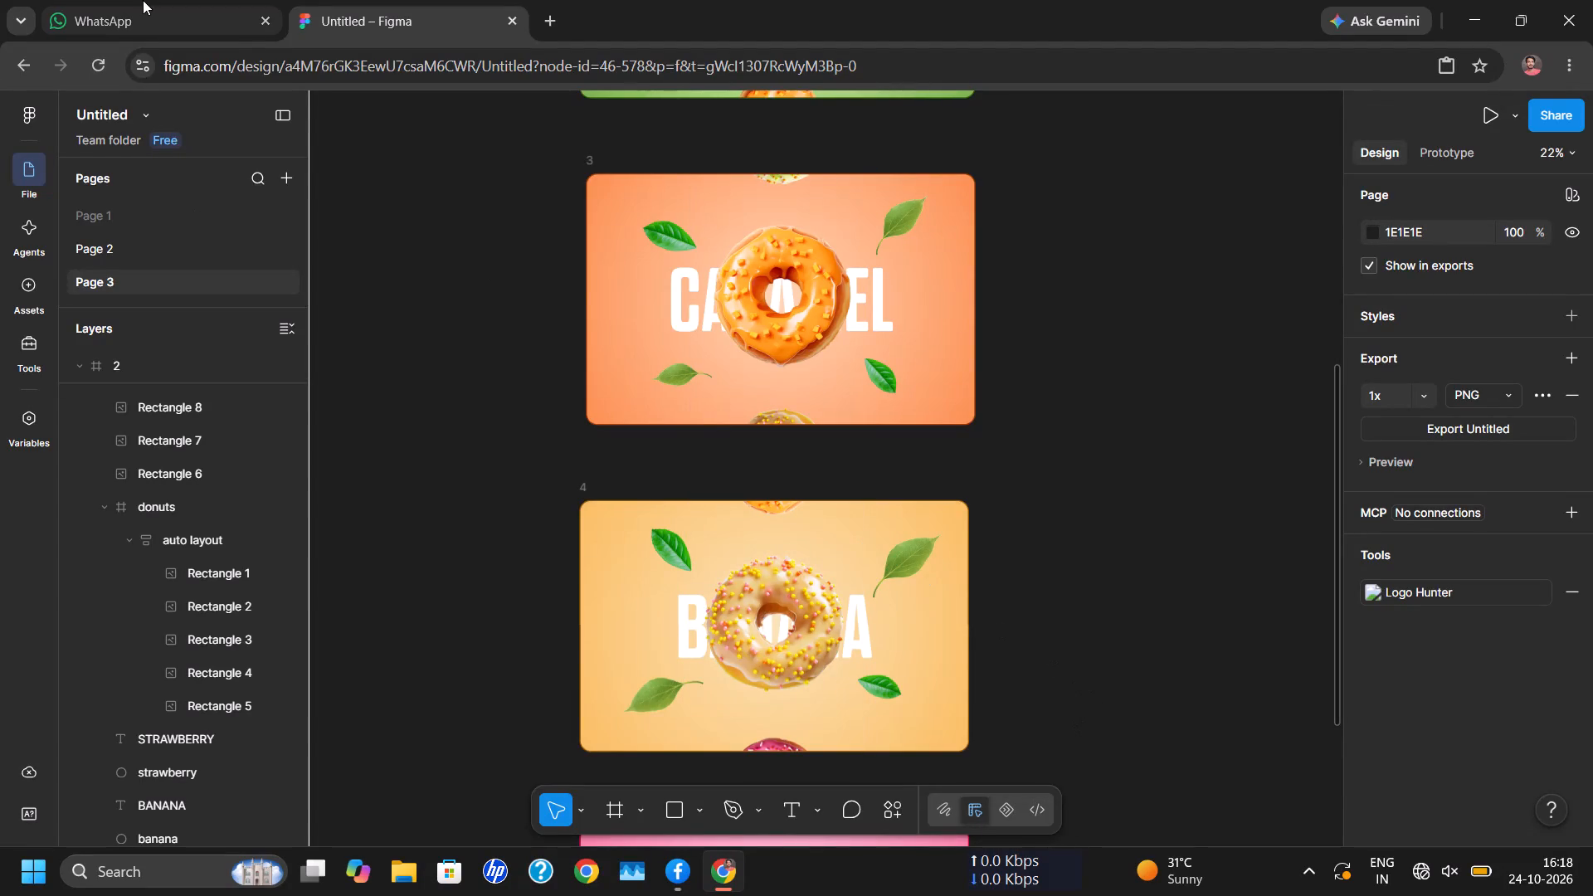
Close the WhatsApp browser tab.
left_click(263, 17)
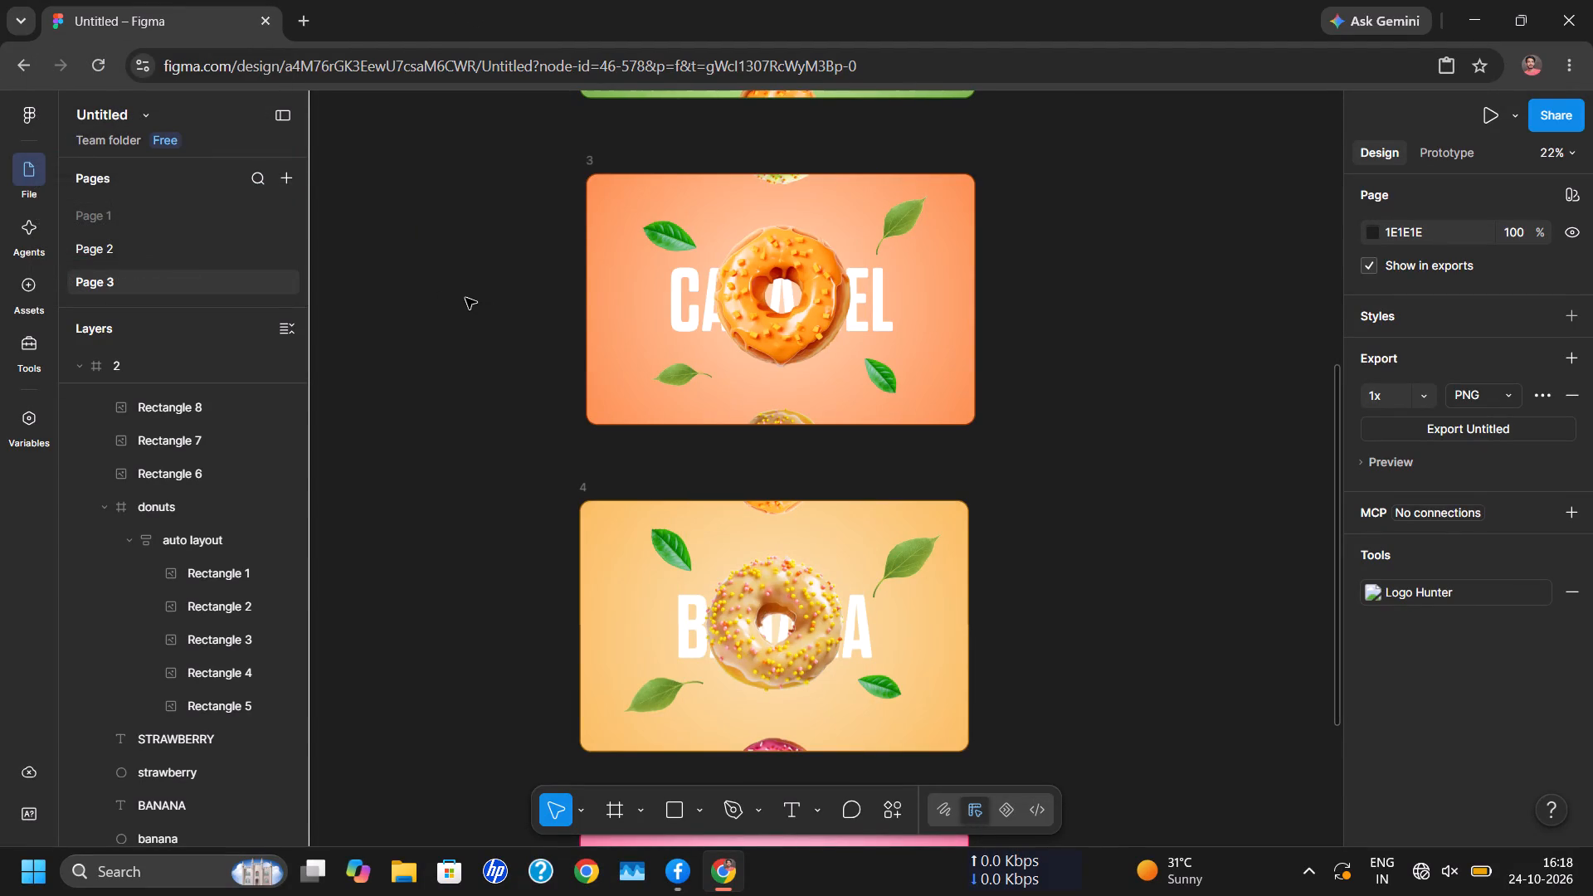
Select the BANANA text layer inside frame 1 to inspect its properties.
scroll(164, 540, "down", 3)
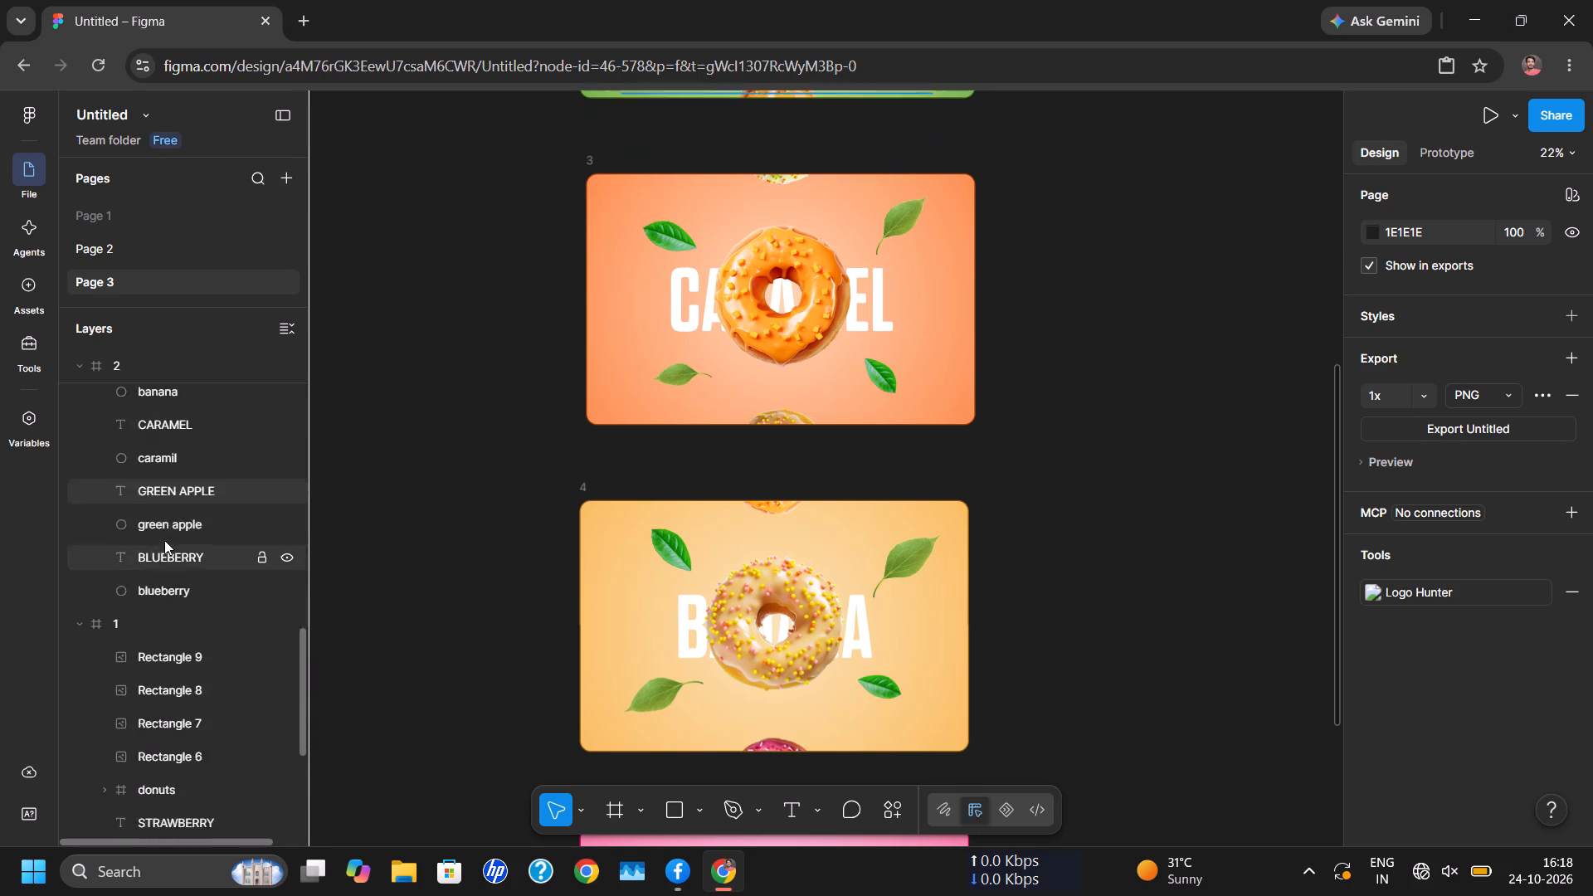
scroll(164, 540, "down", 3)
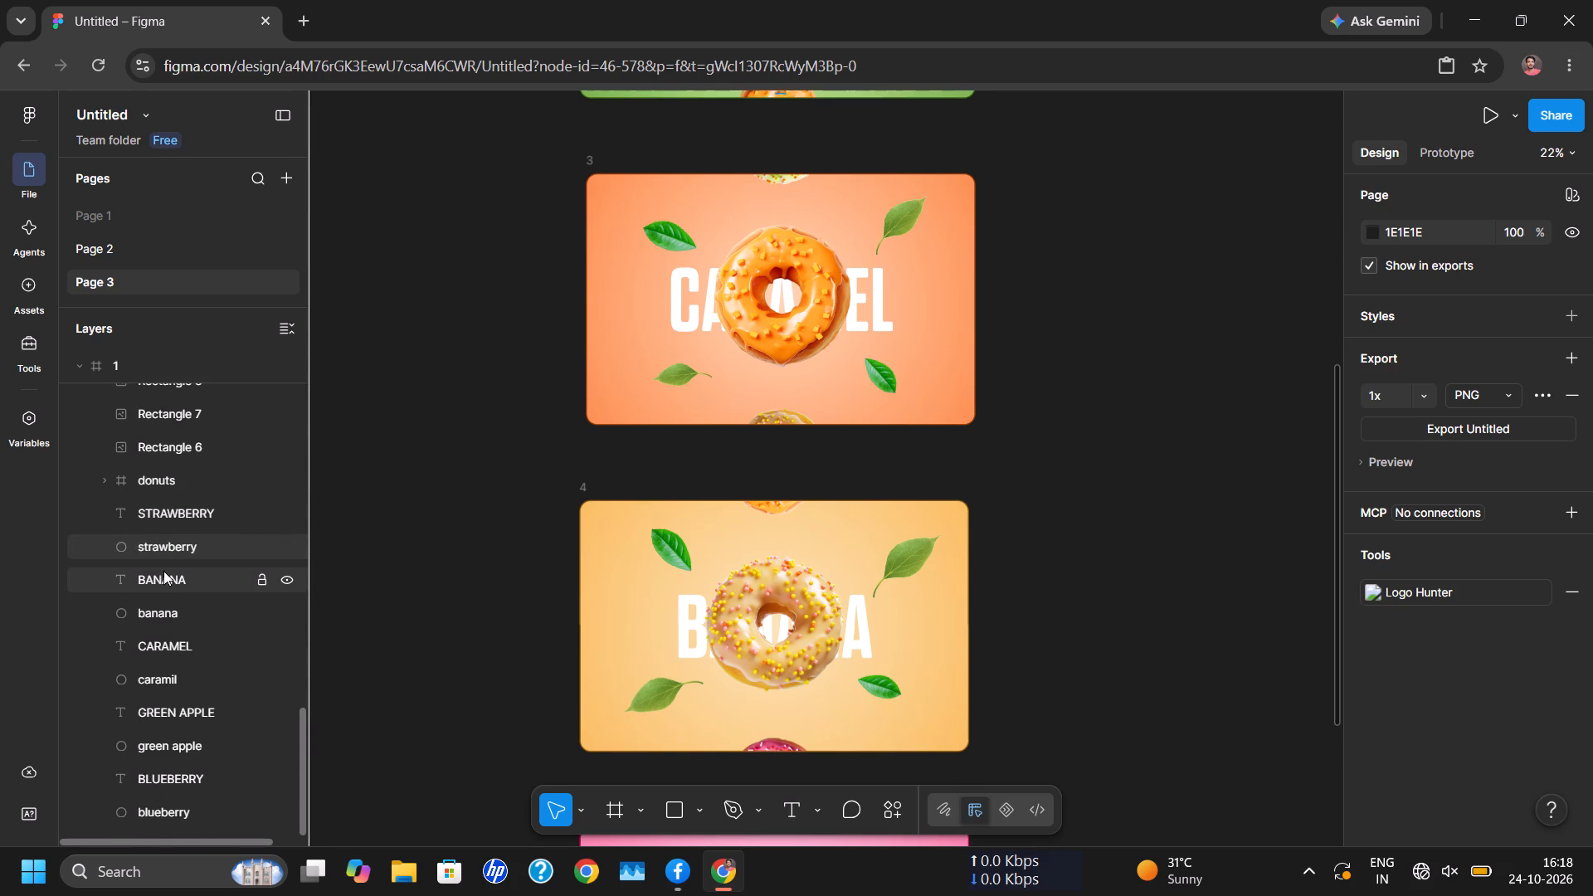
left_click(163, 584)
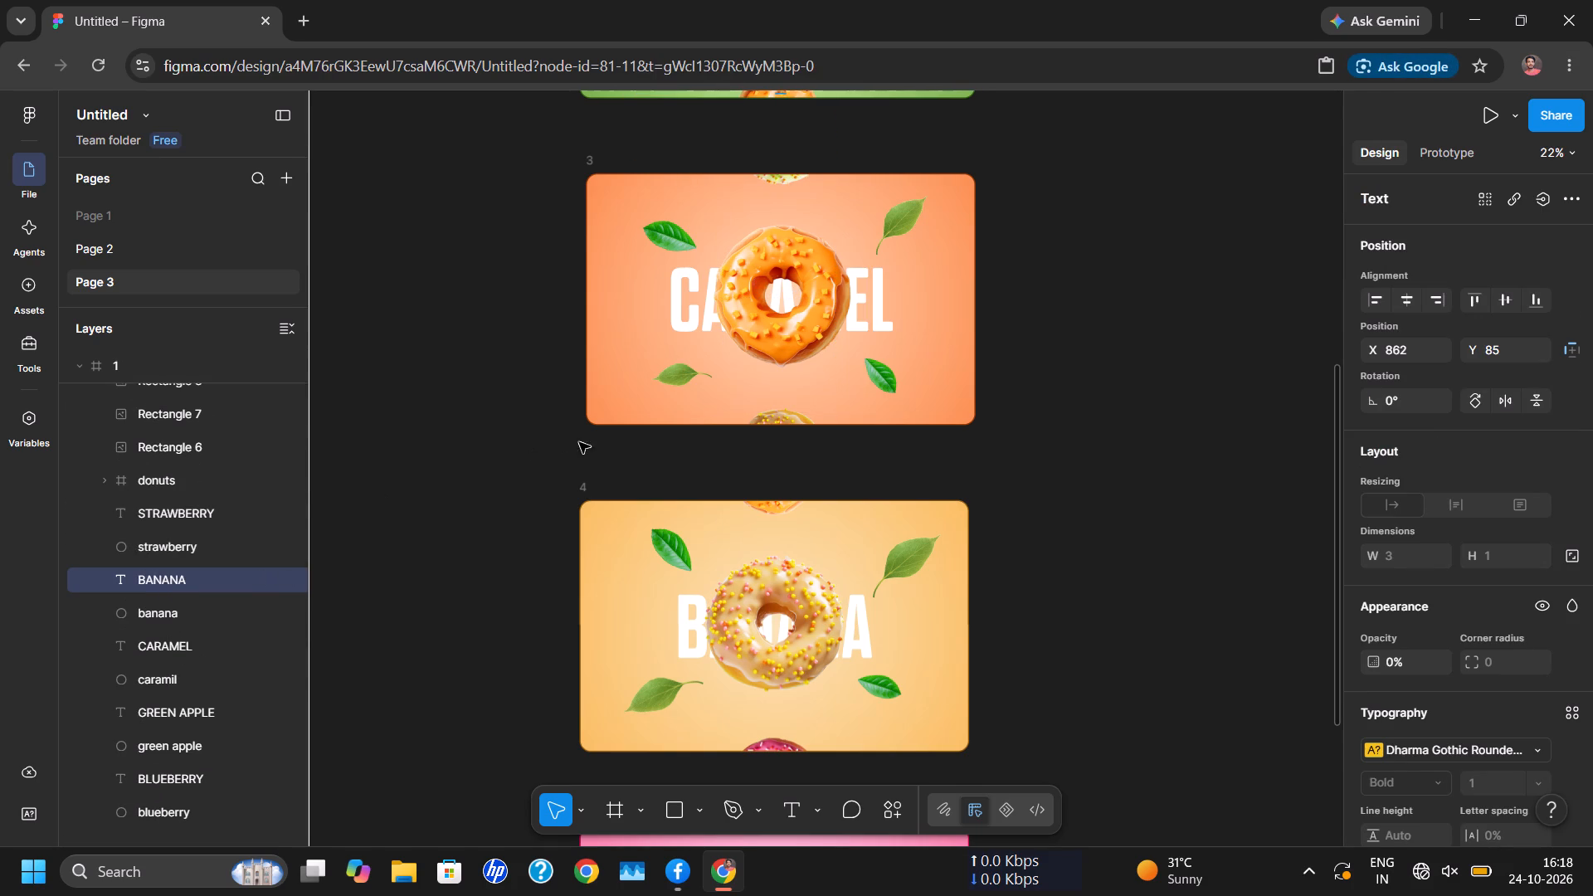
Look over the column of flavour frames, from the BLUEBERRY frame down to the STRAWBERRY frame.
scroll(632, 451, "down", 3)
scroll(632, 451, "up", 1)
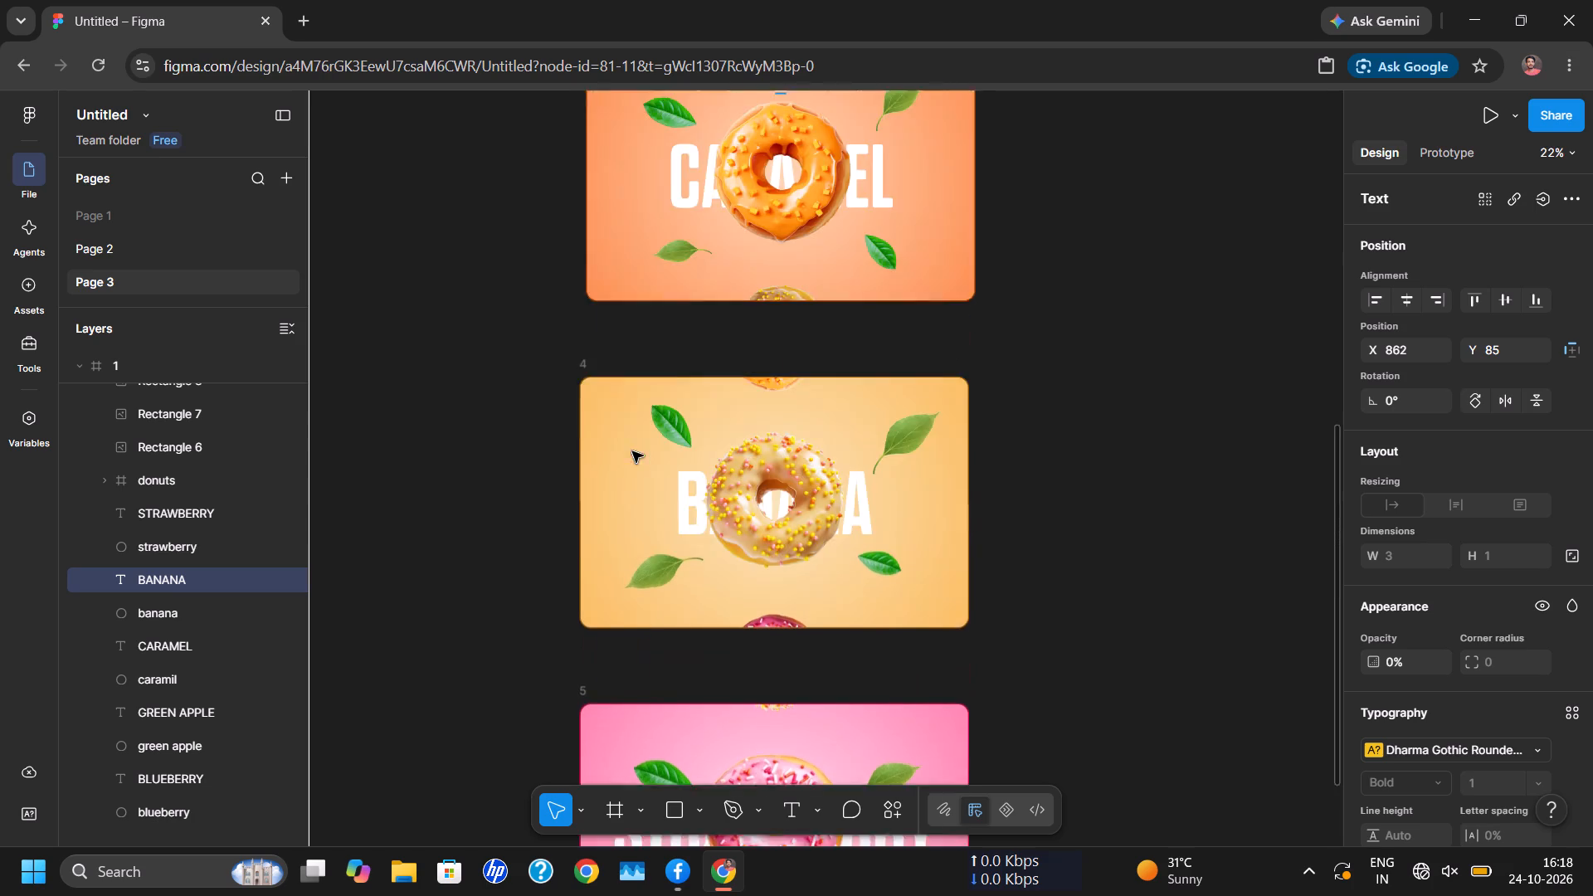
scroll(632, 451, "down", 2)
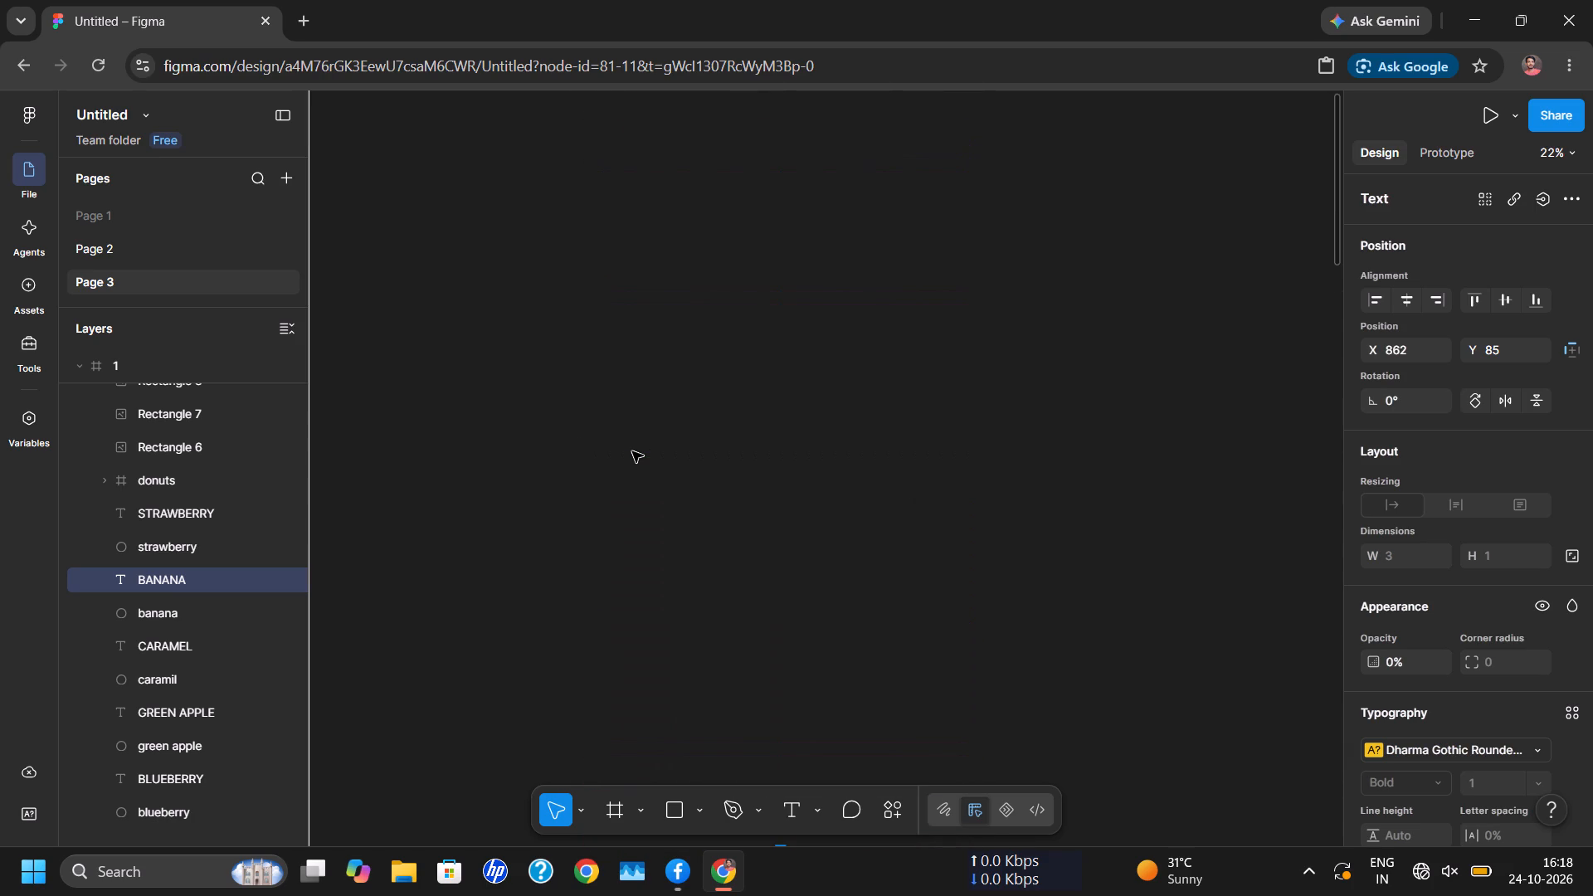
scroll(632, 451, "down", 8)
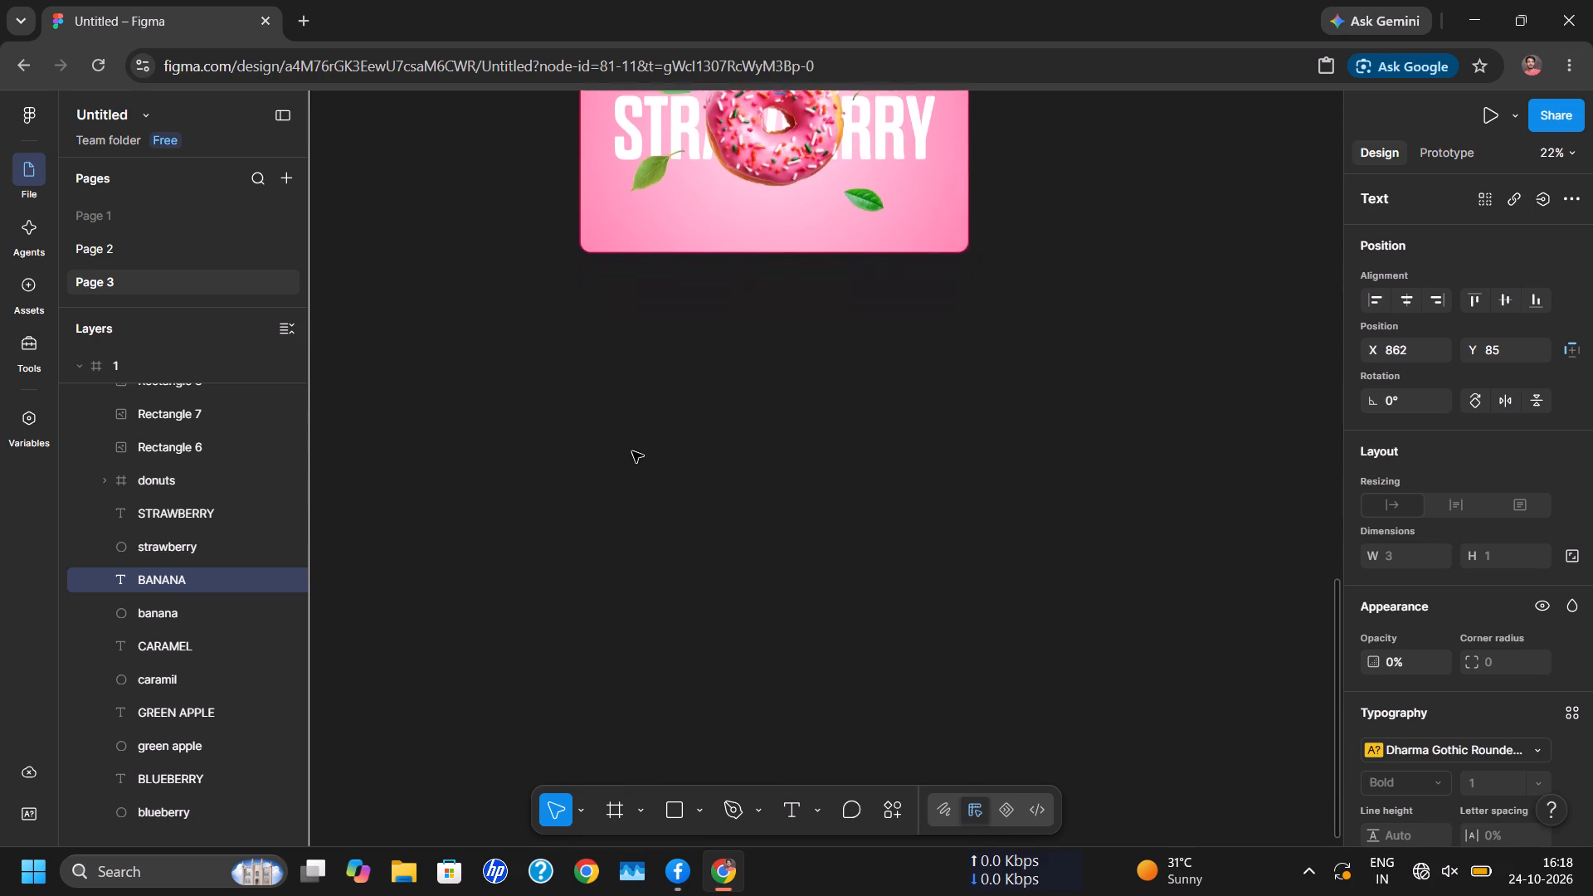
scroll(632, 451, "down", 1)
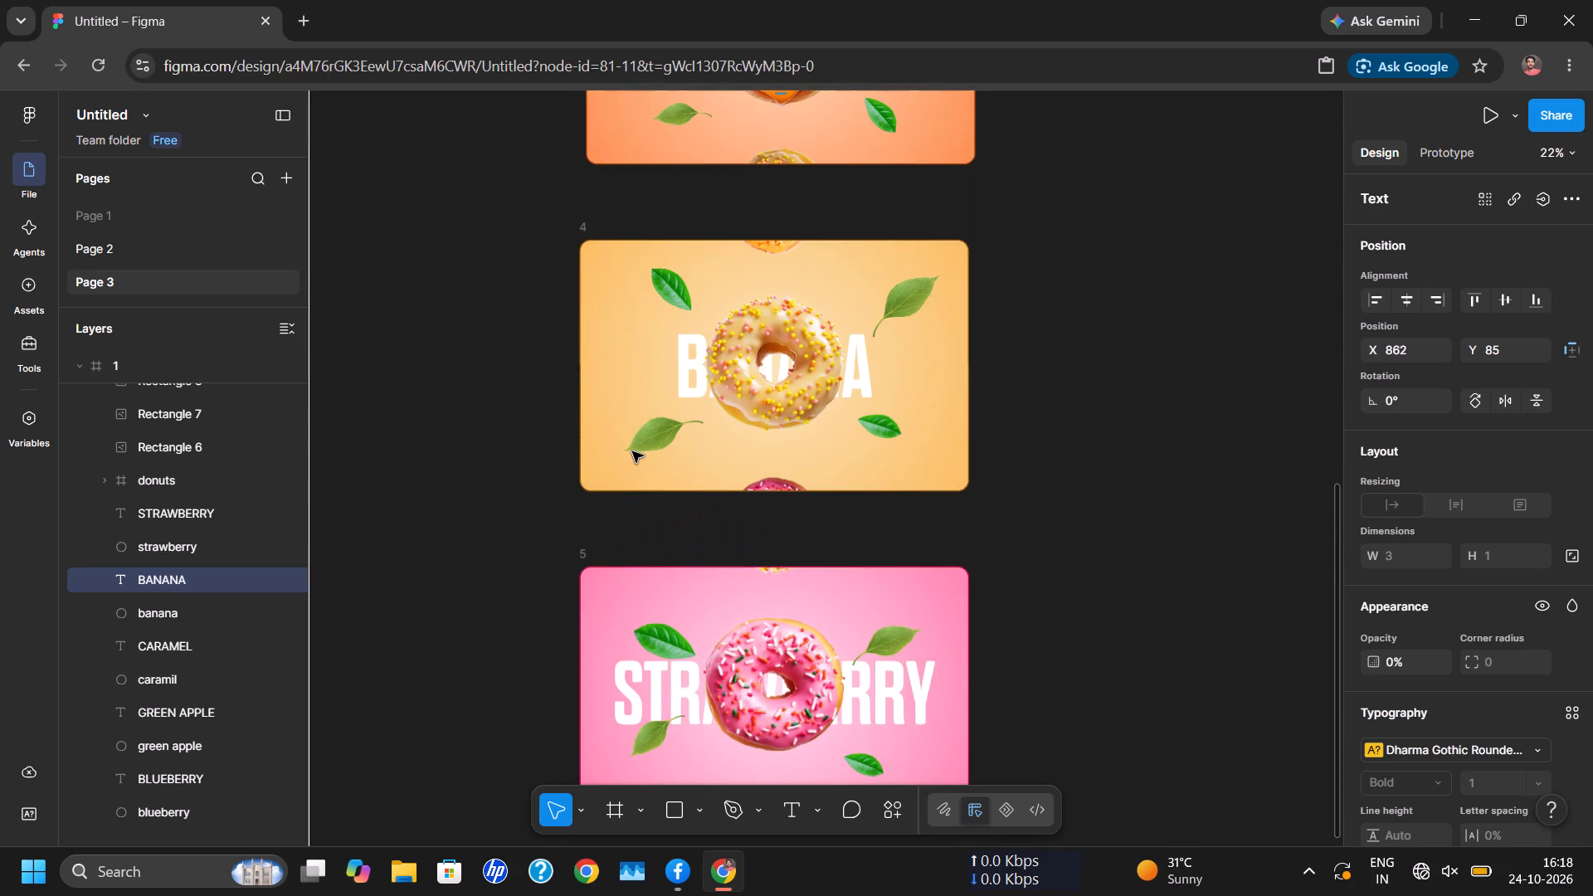
scroll(632, 451, "down", 1)
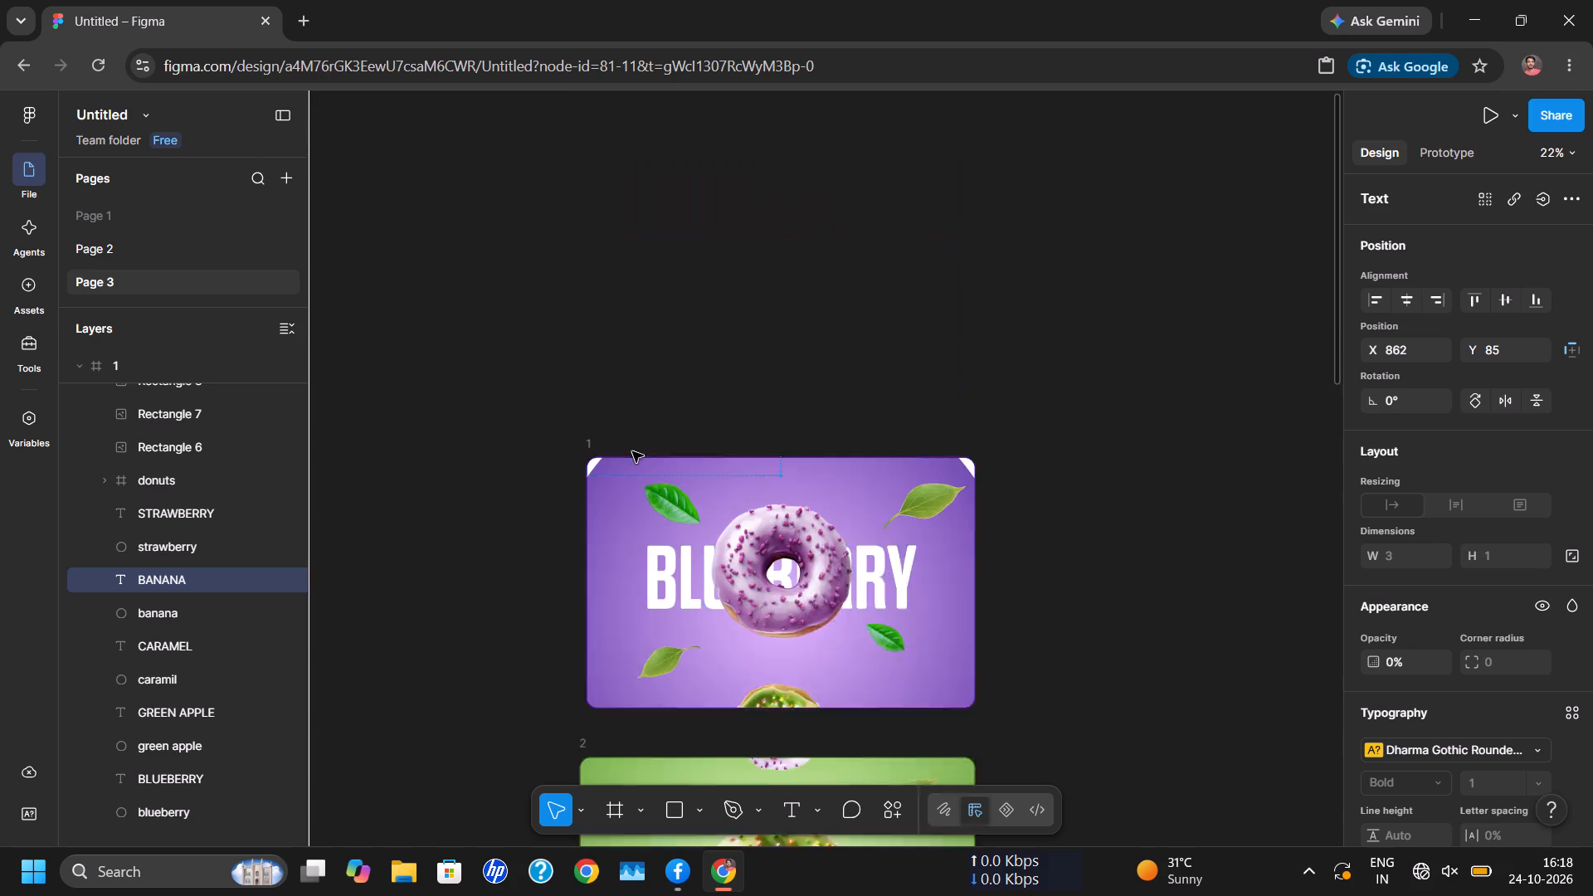
scroll(632, 451, "down", 1)
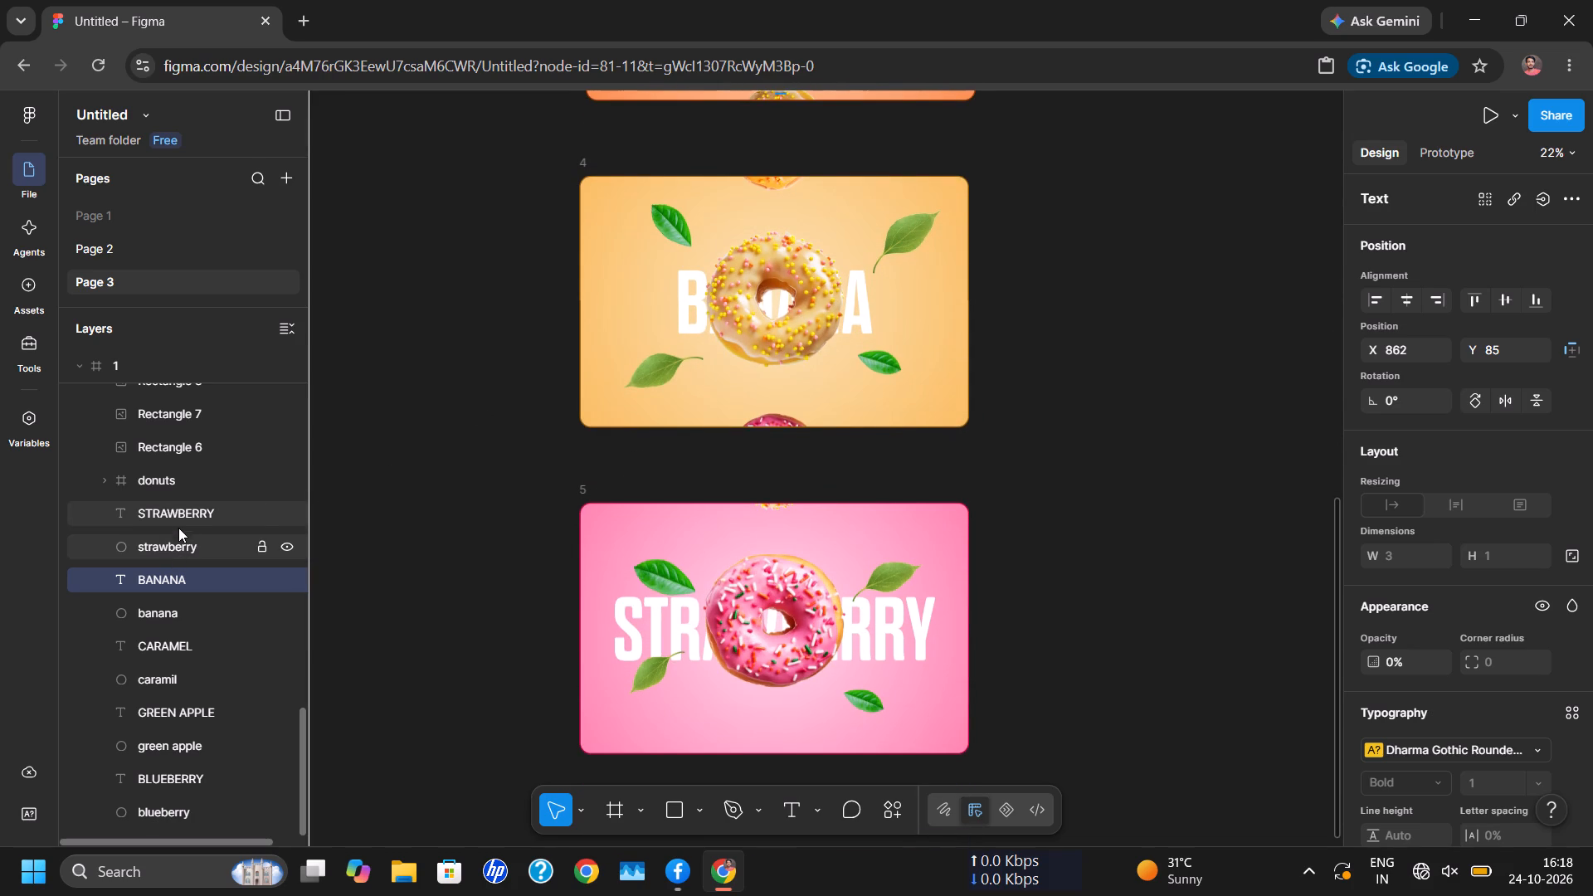
Move the donuts frame inside the STRAWBERRY frame down to Y 69.
left_click(331, 489)
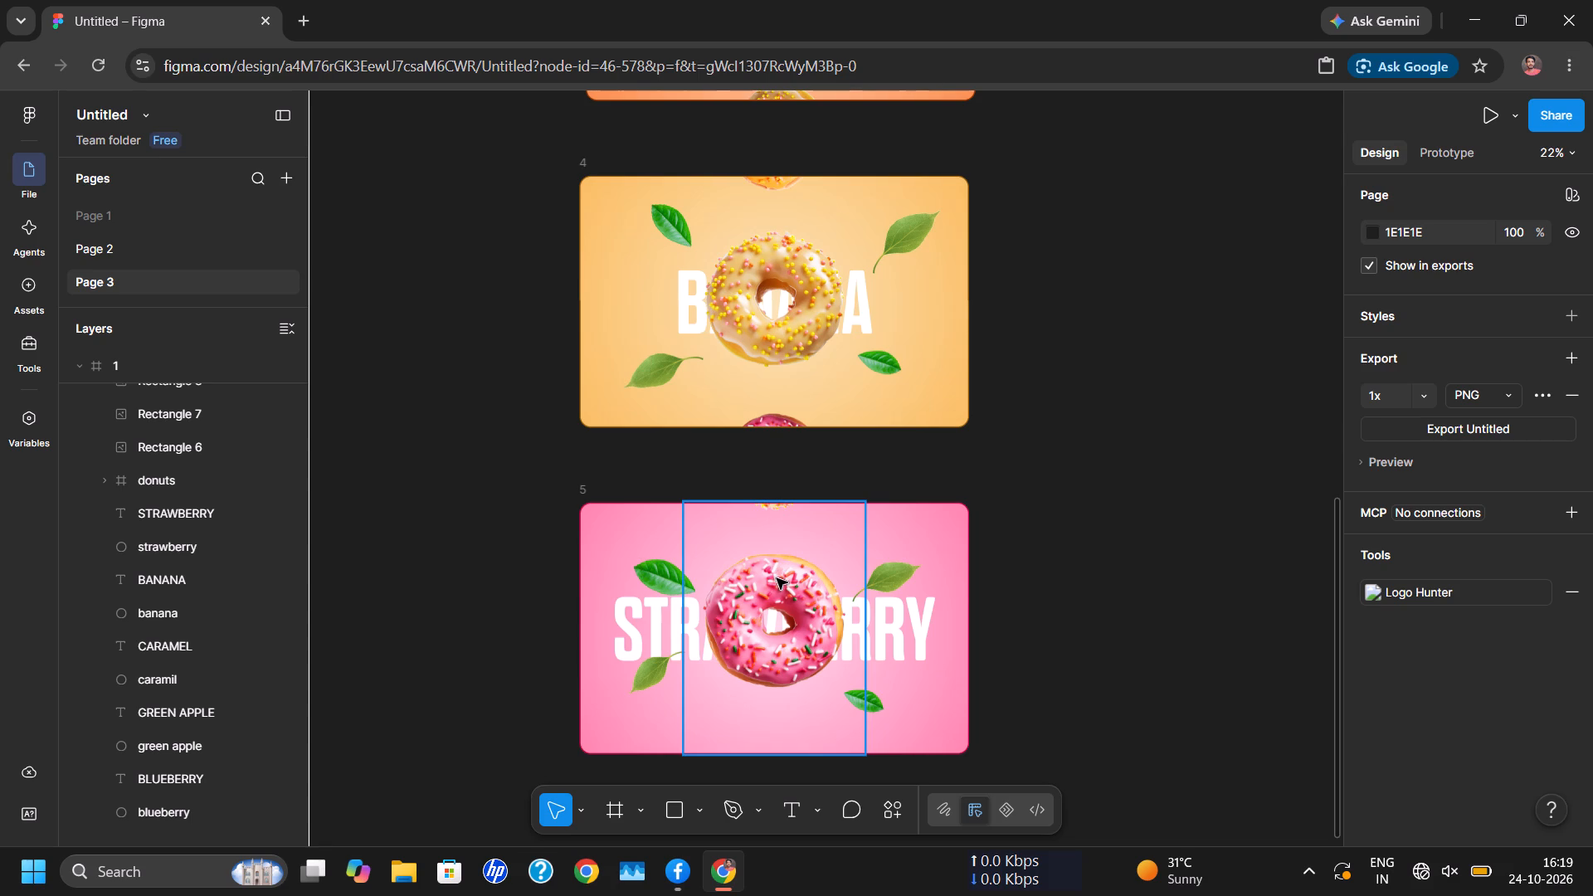
left_click_drag(776, 579, 775, 602)
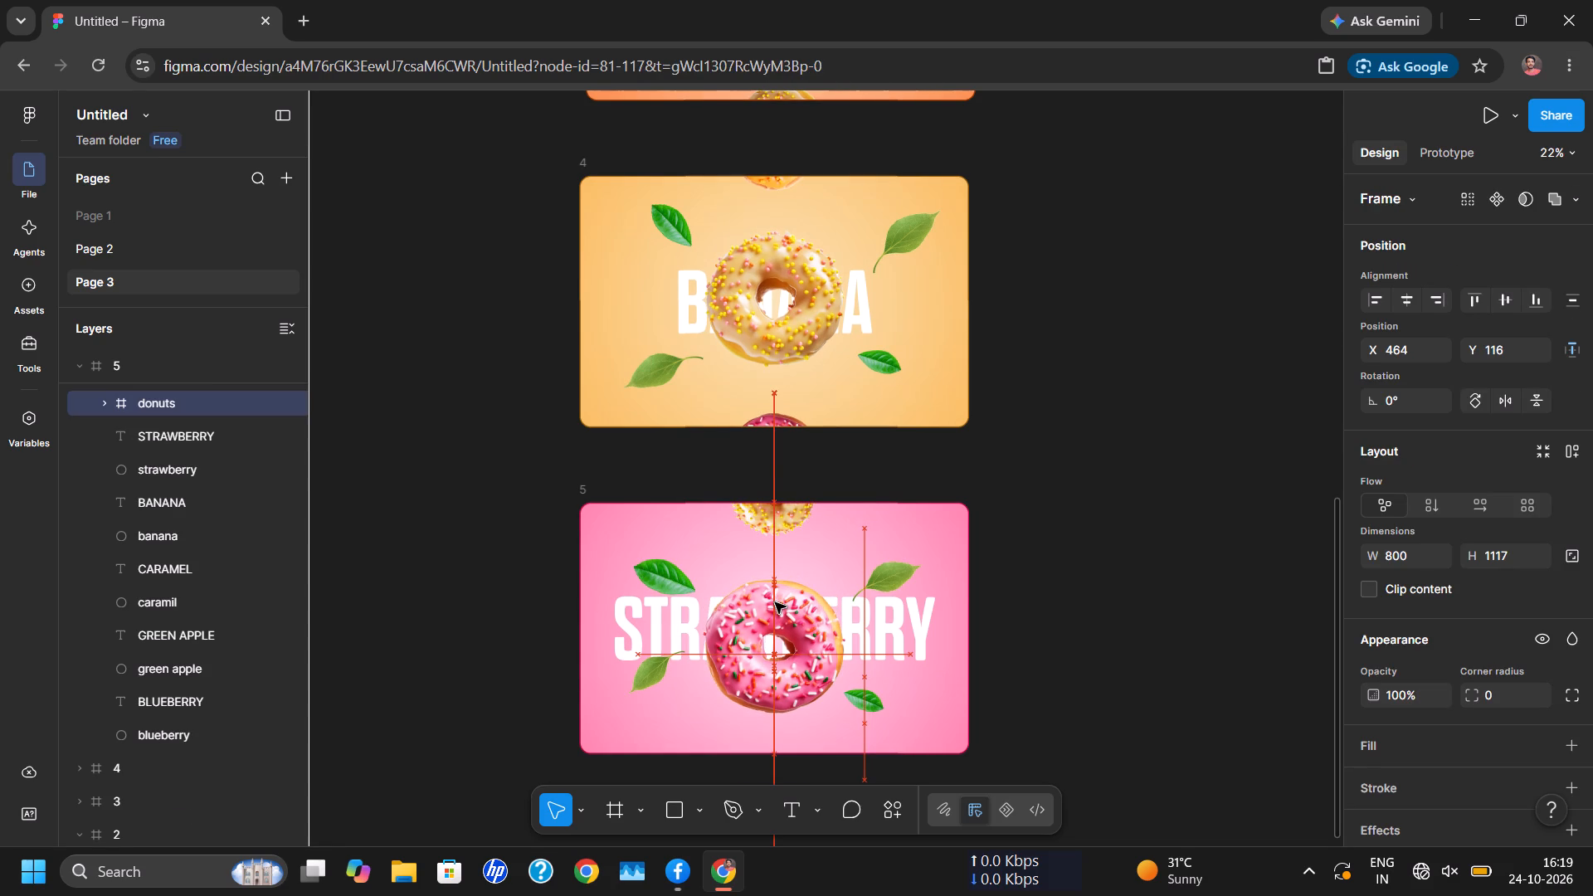
left_click_drag(775, 602, 776, 594)
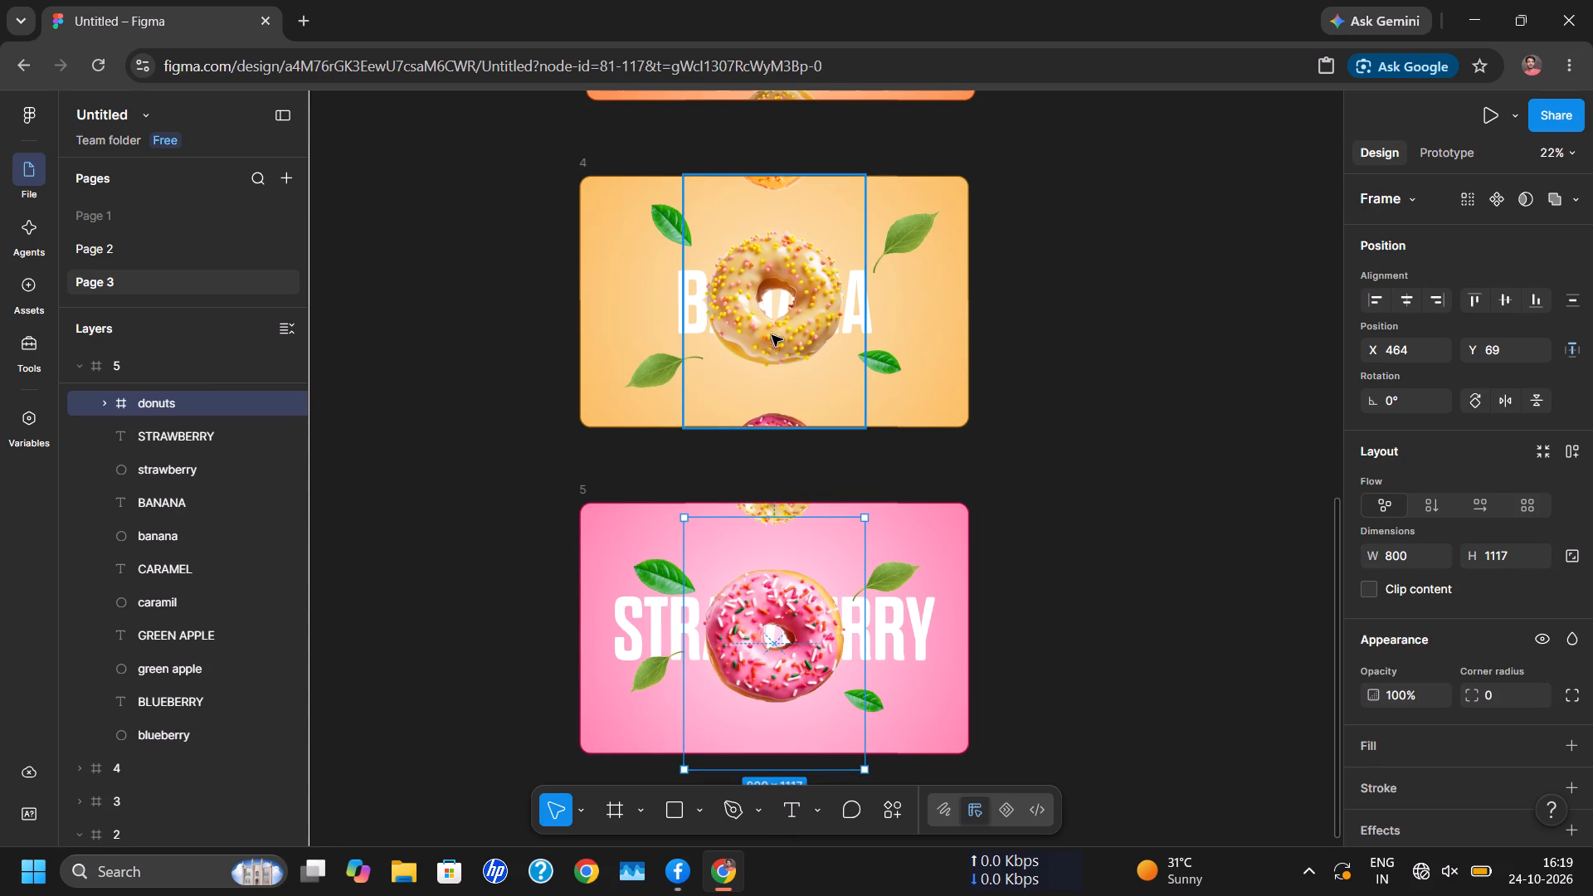
Resize the auto layout of donuts inside the CARAMEL frame freehand from its lower corner.
left_click(770, 335)
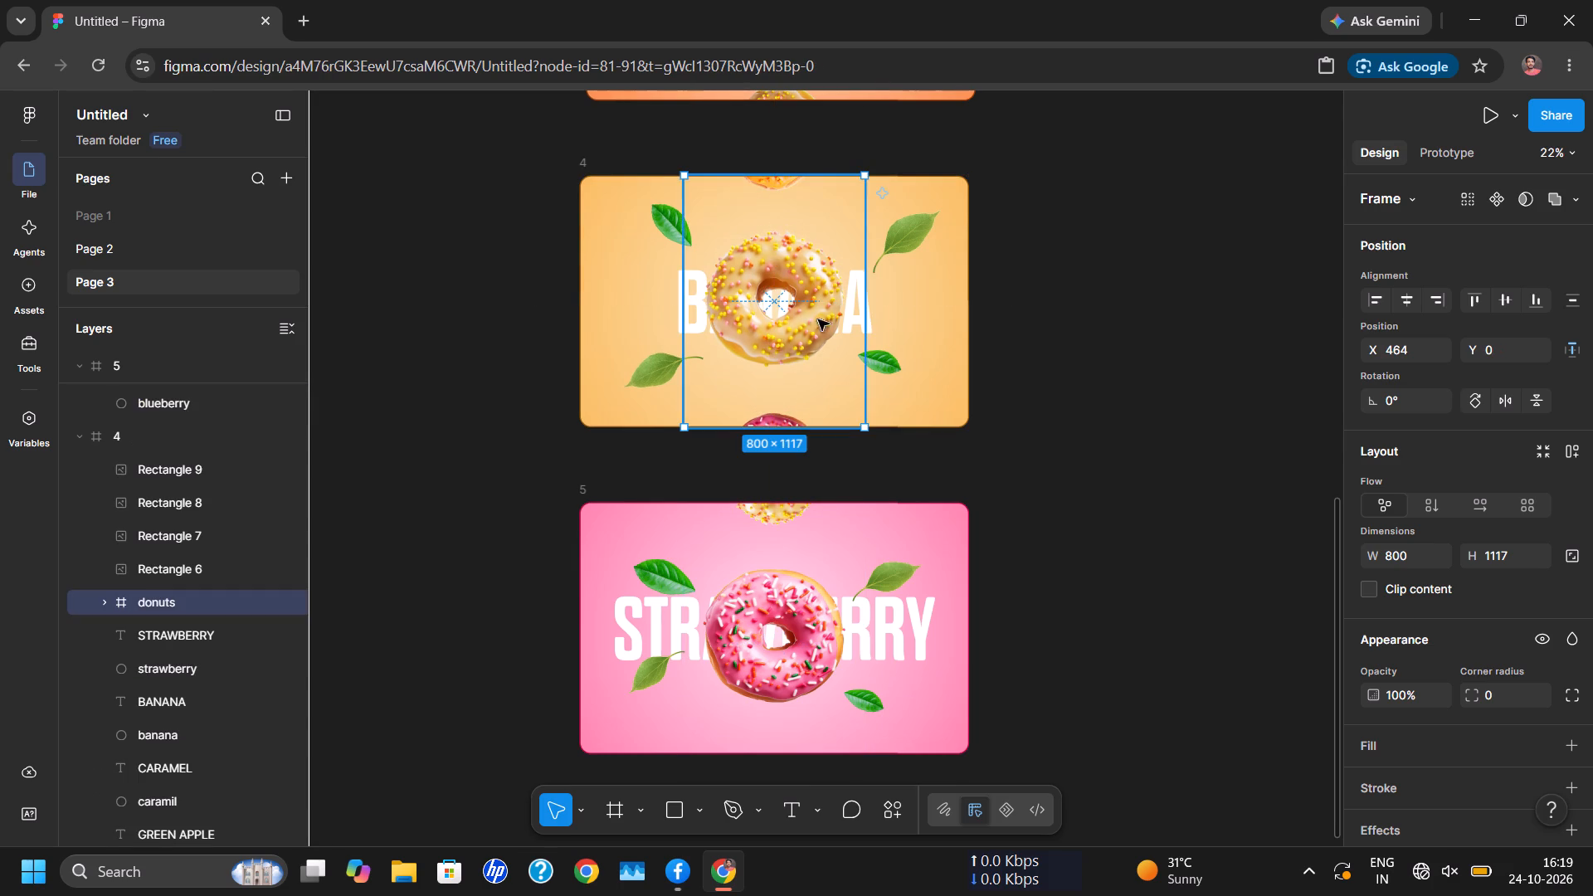
scroll(1042, 136, "up", 1)
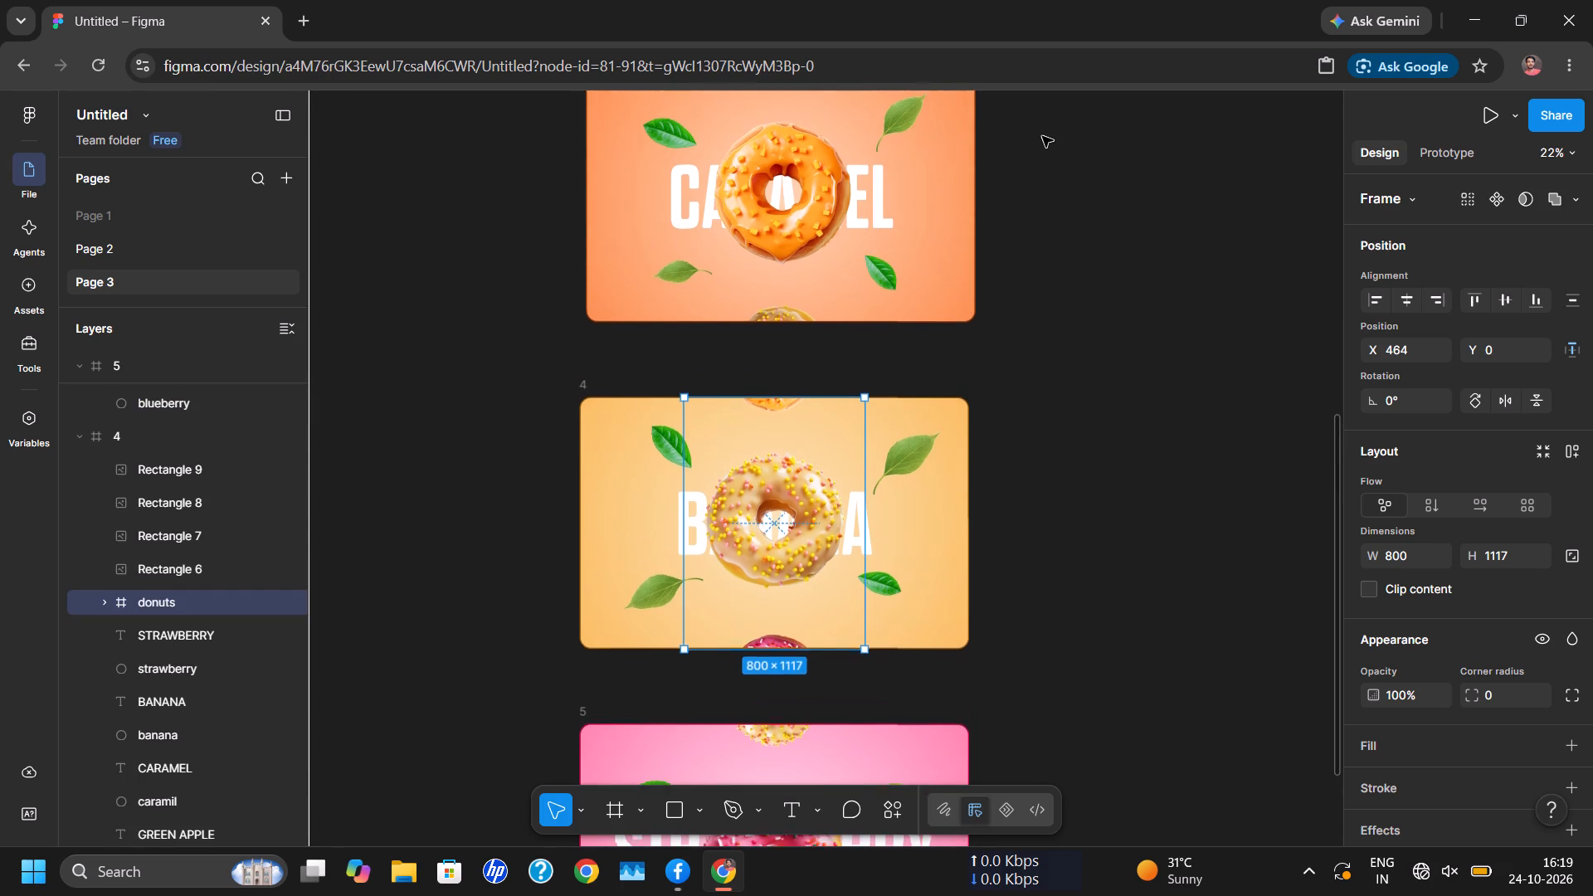
scroll(1042, 136, "up", 2)
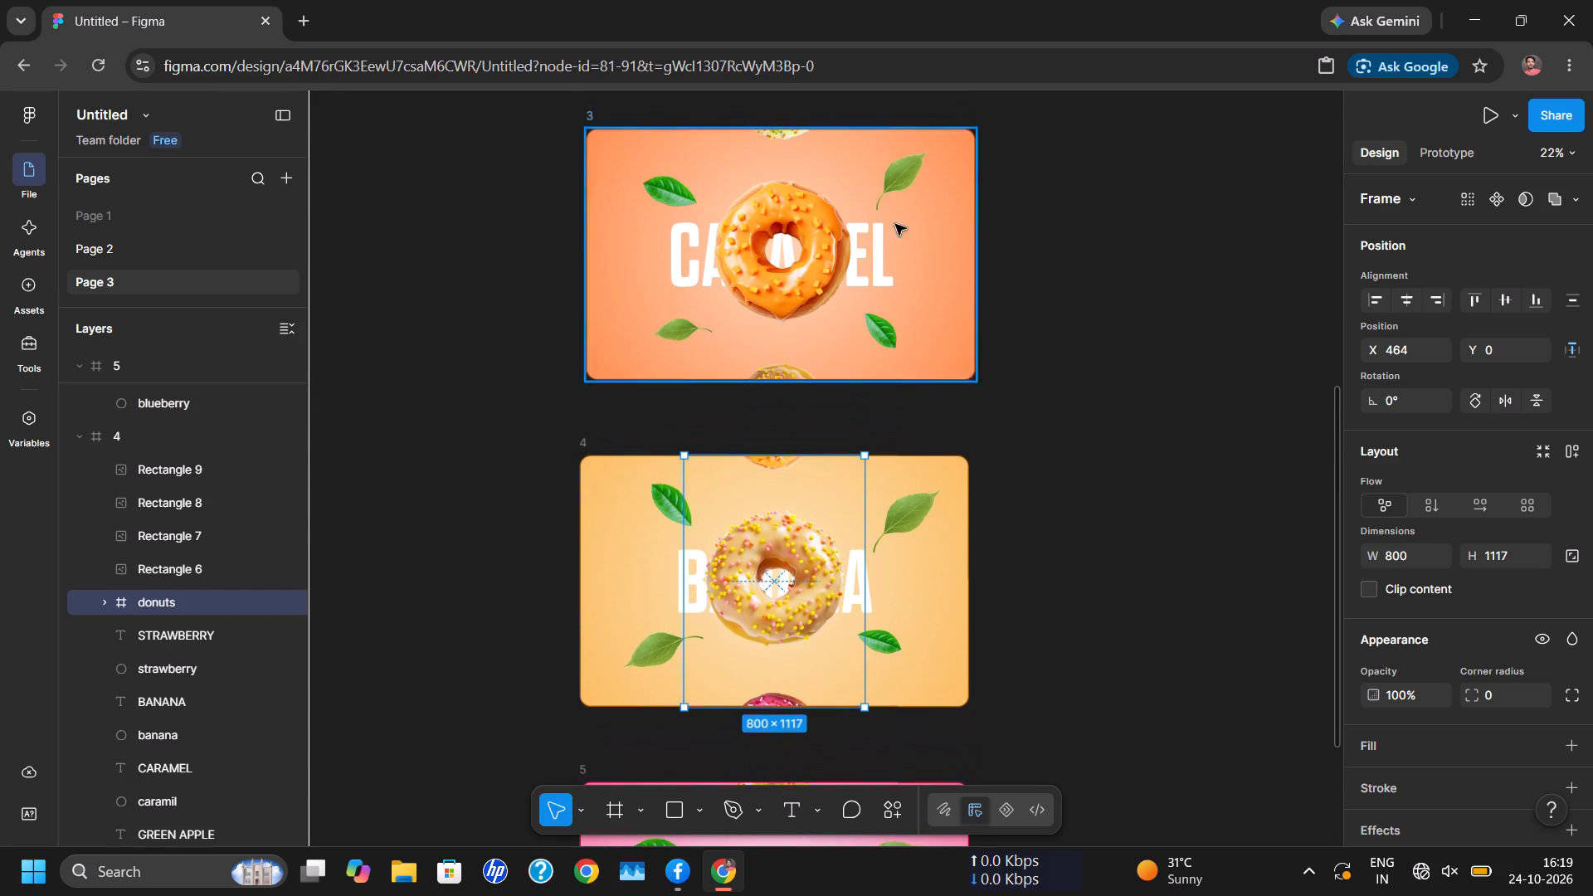
double_click(826, 243)
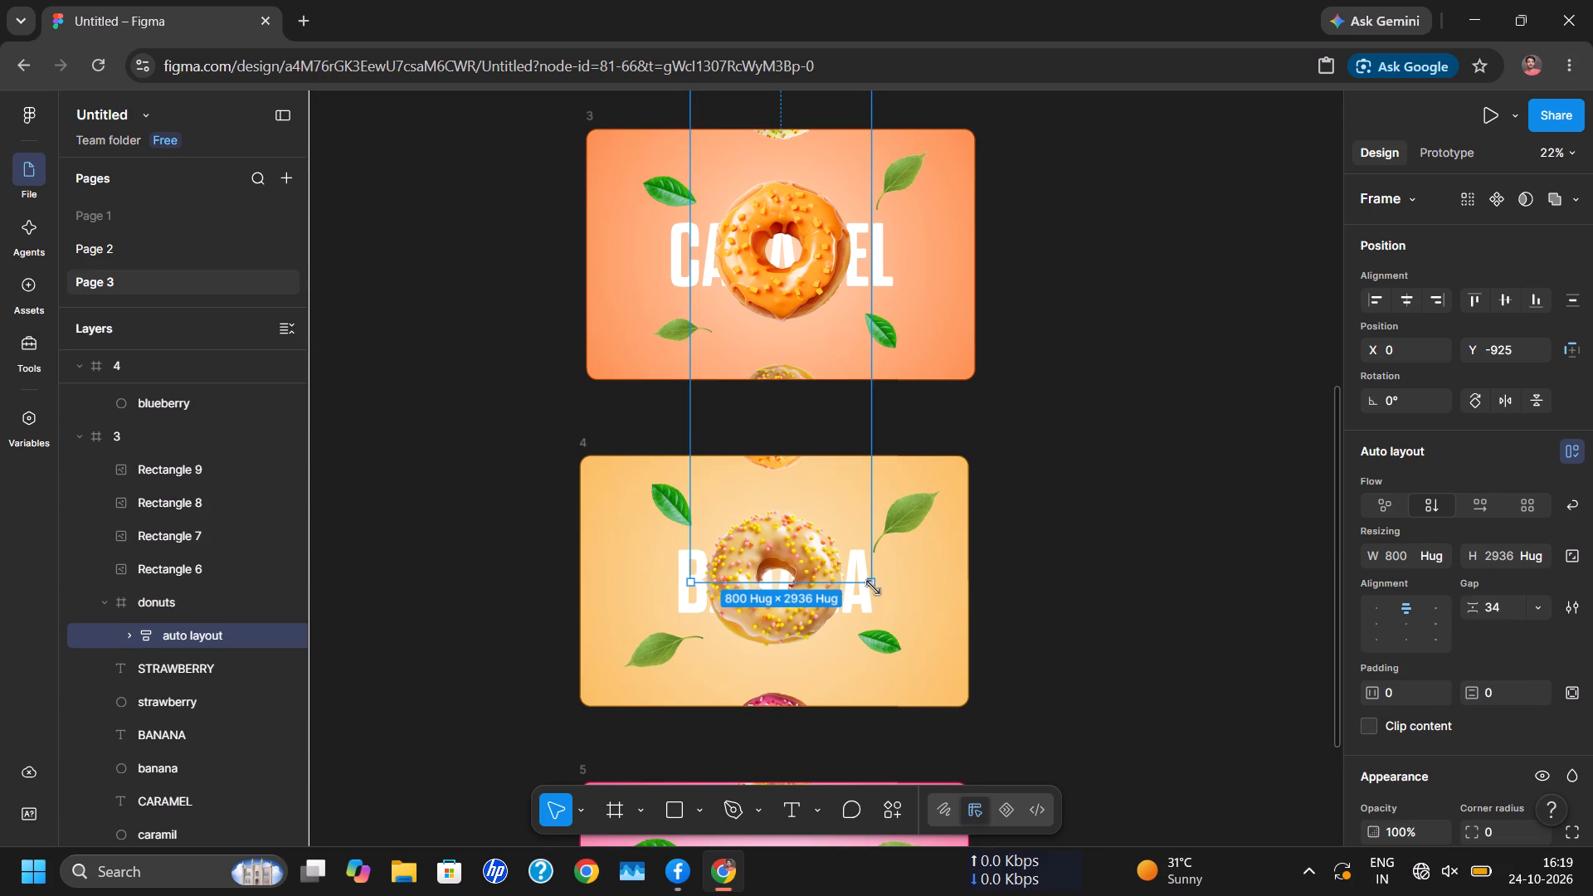
left_click_drag(869, 582, 860, 573)
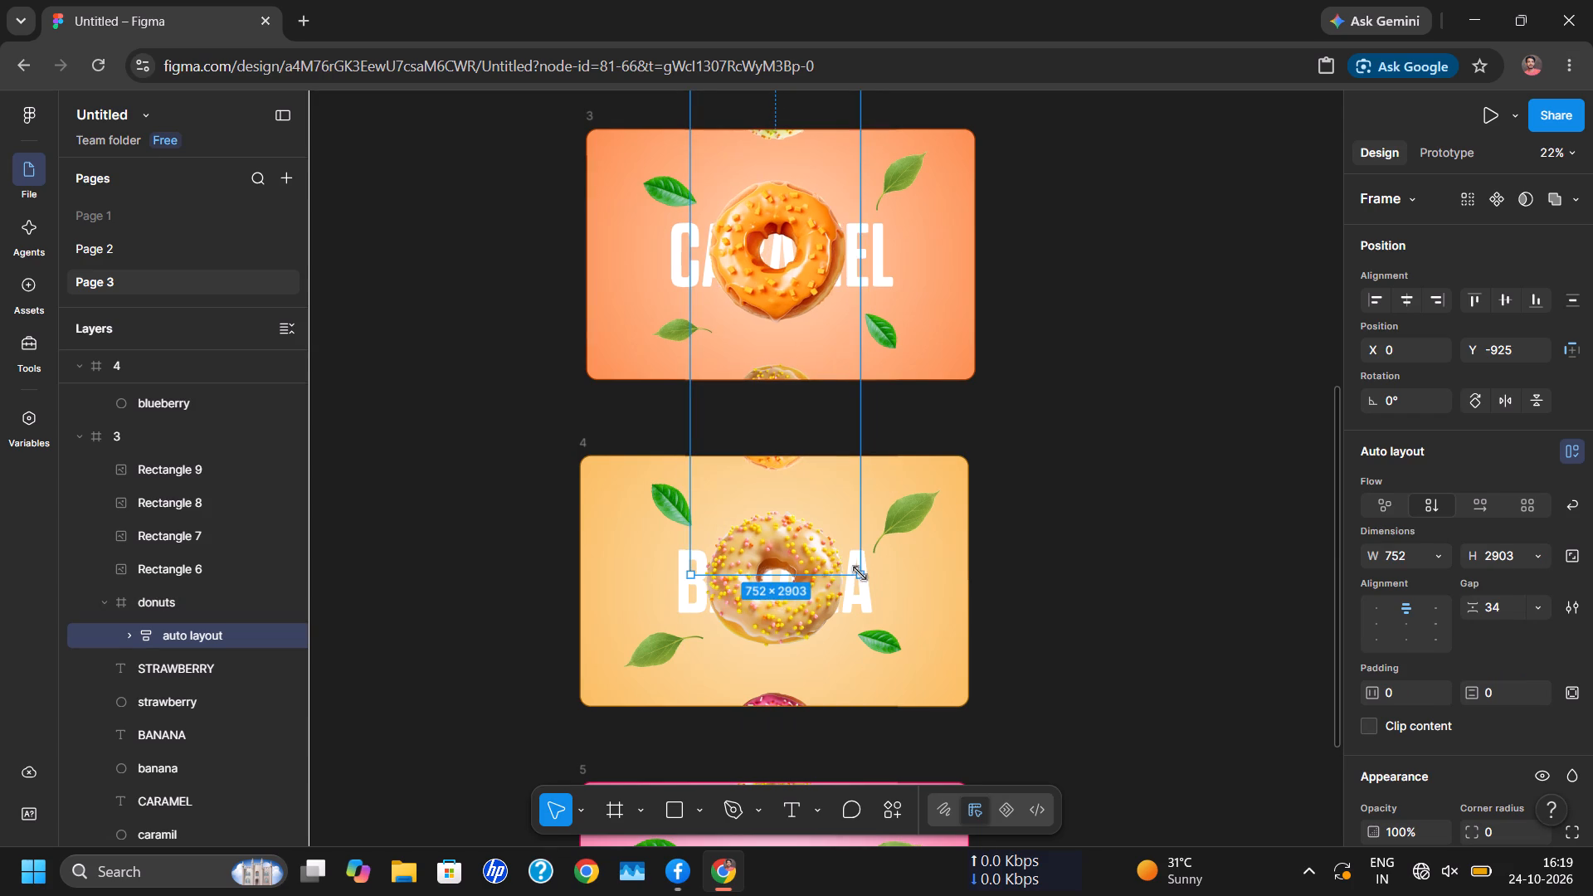
left_click_drag(860, 573, 871, 548)
left_click(1054, 392)
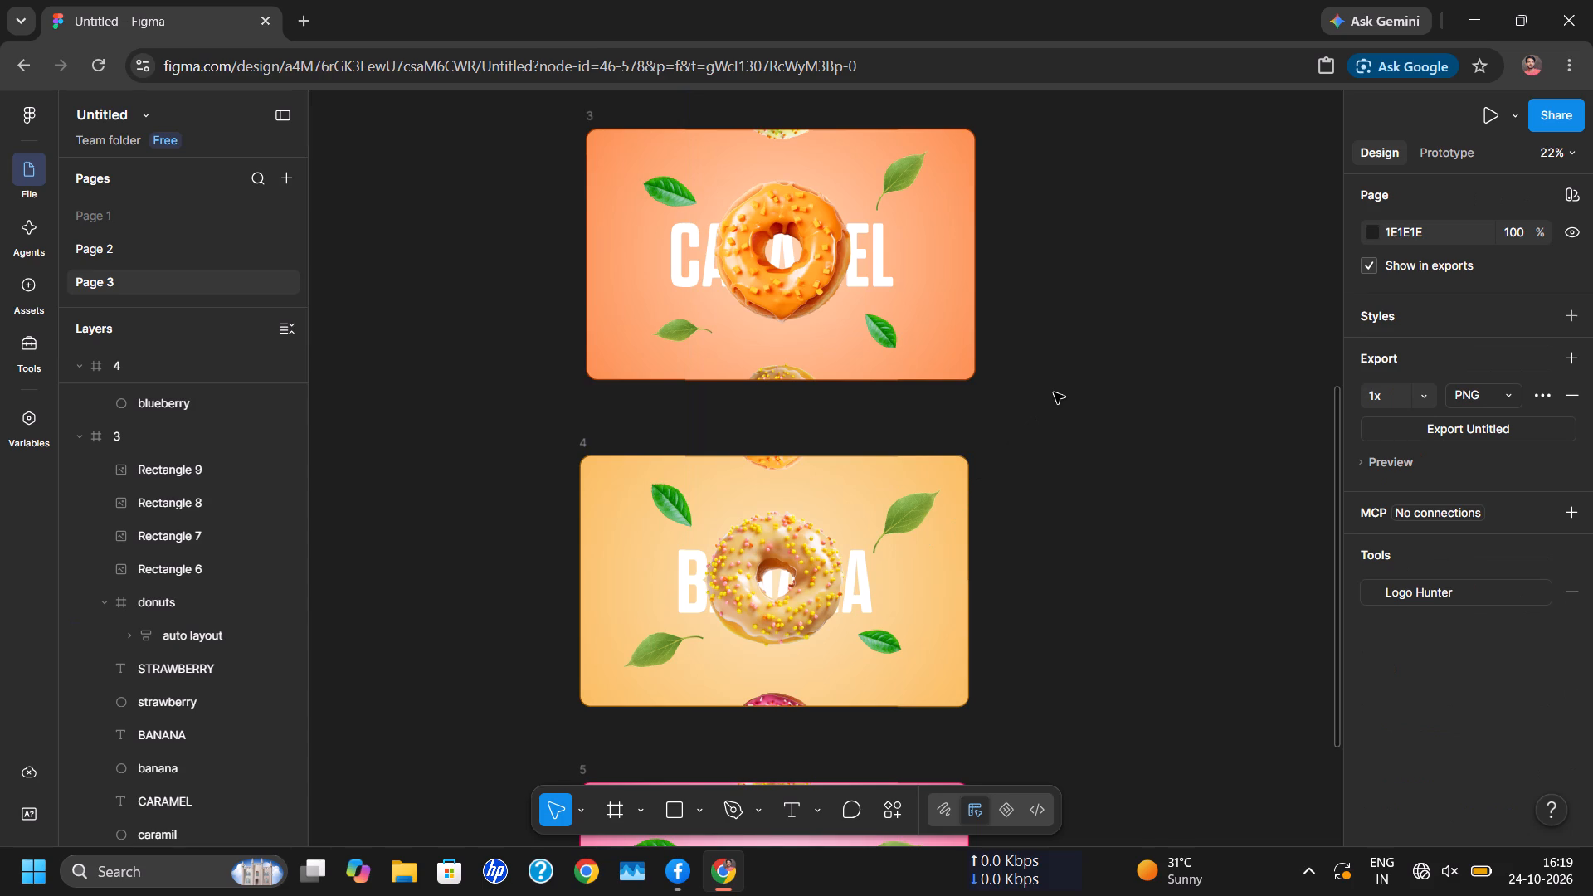
Examine the corner radius of the BLUEBERRY frame and inspect the GREEN APPLE frame with its background ellipse.
scroll(1054, 392, "up", 3)
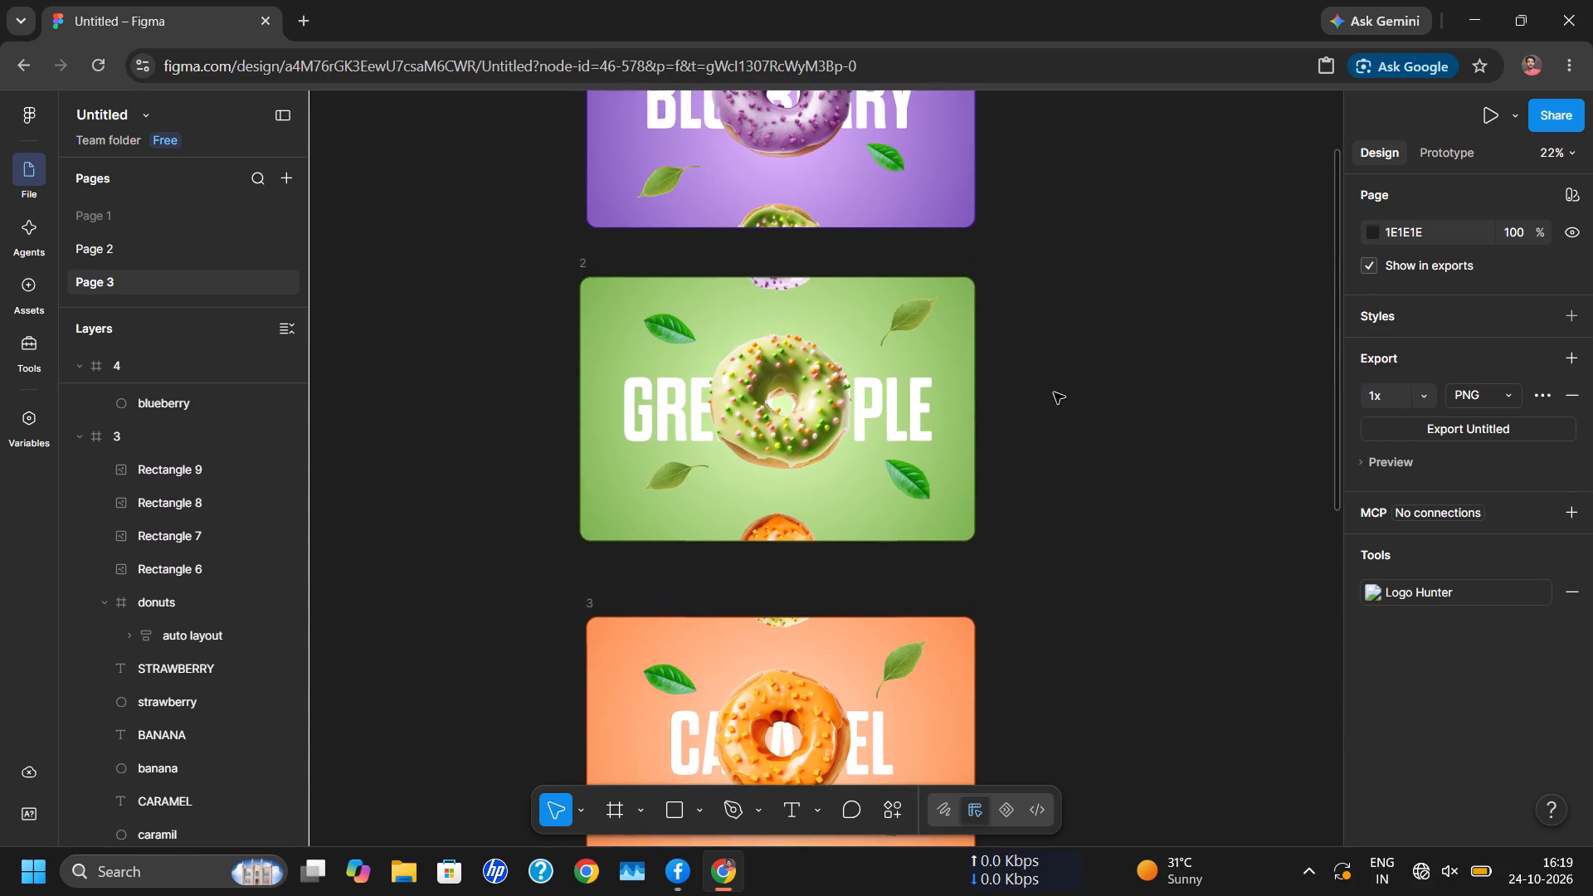
scroll(1054, 392, "up", 1)
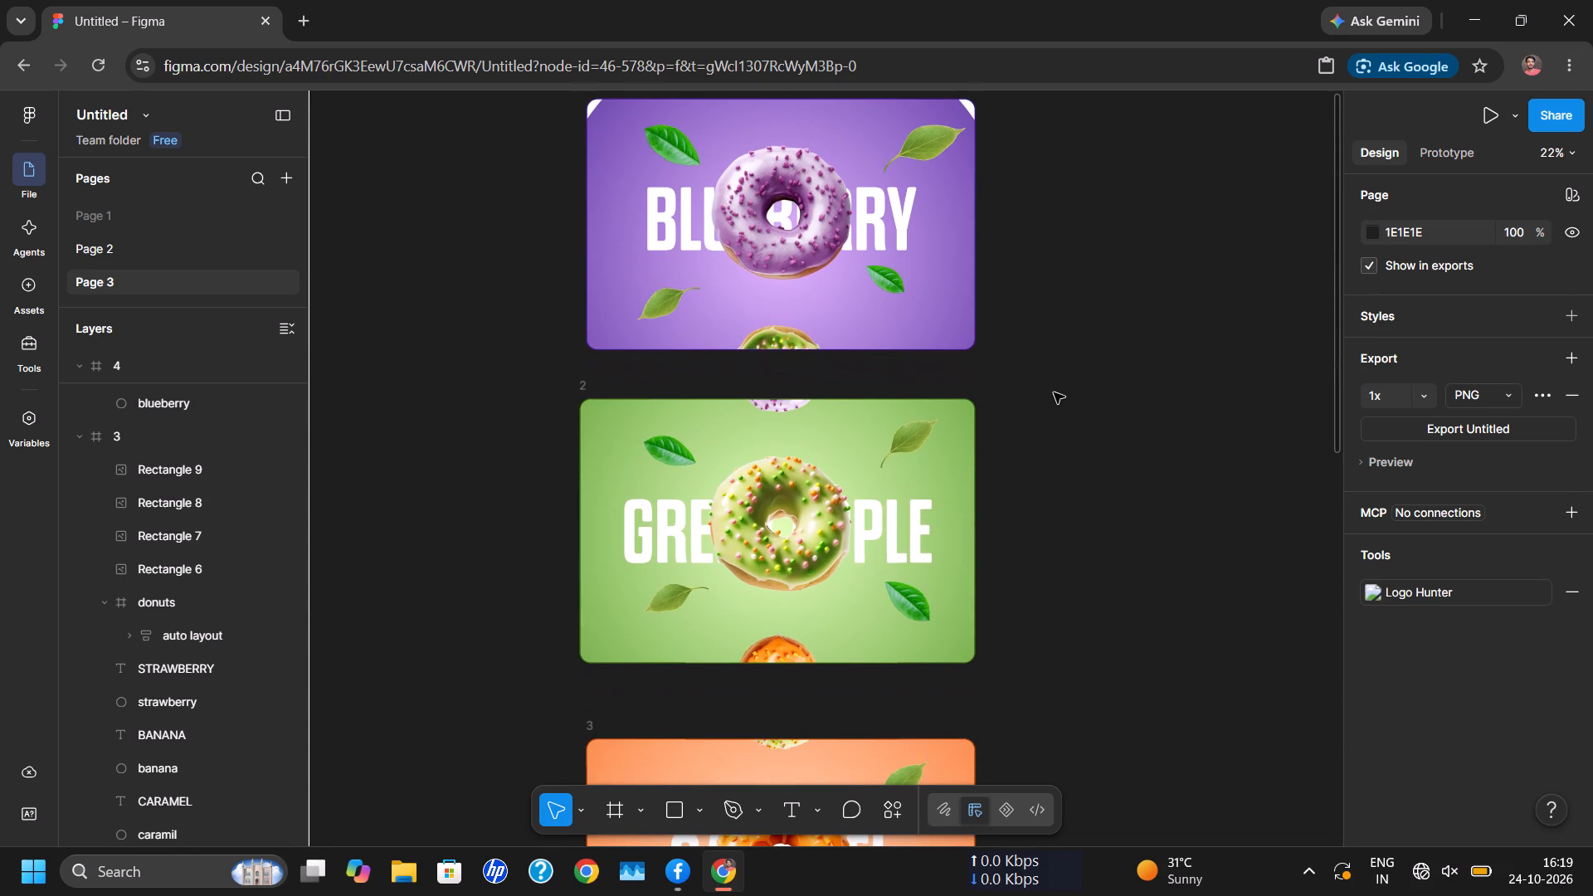
left_click(965, 239)
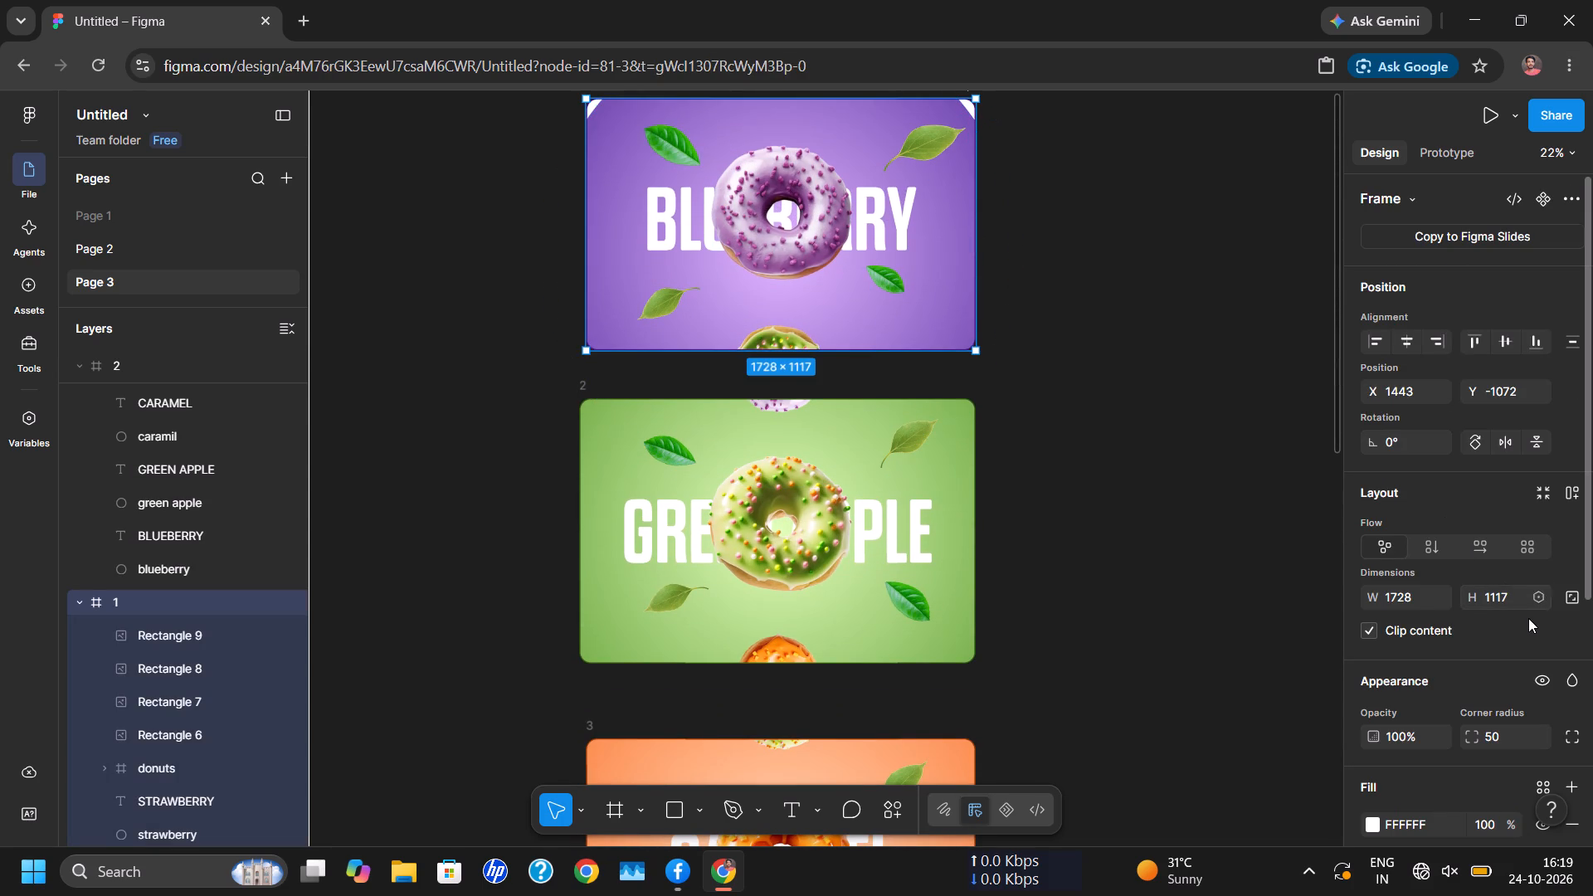
left_click(1506, 728)
left_click(957, 491)
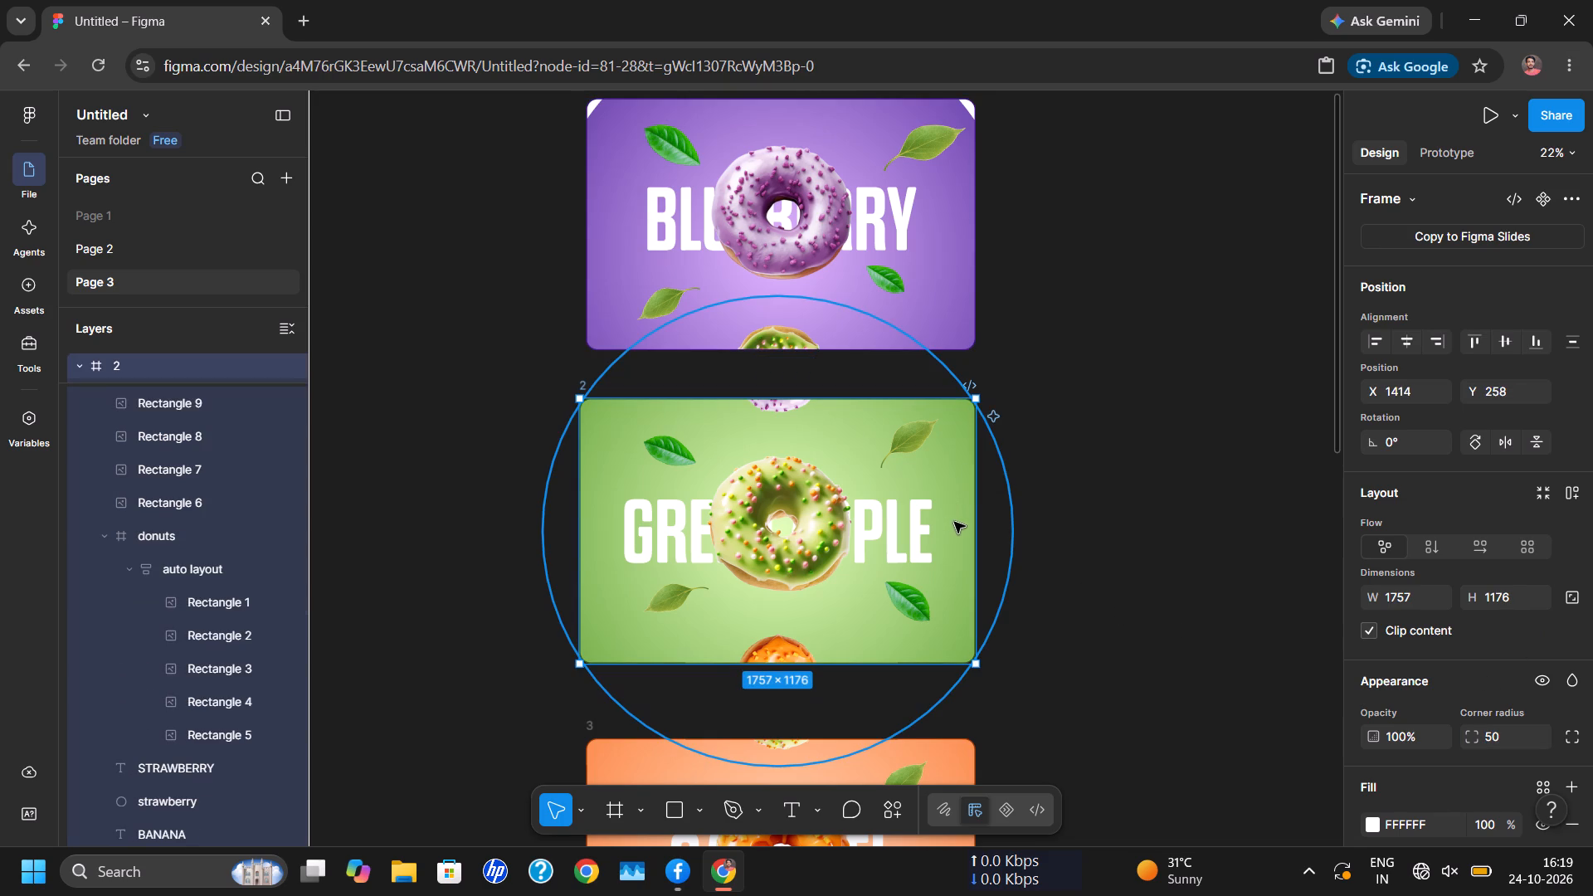
left_click(954, 523)
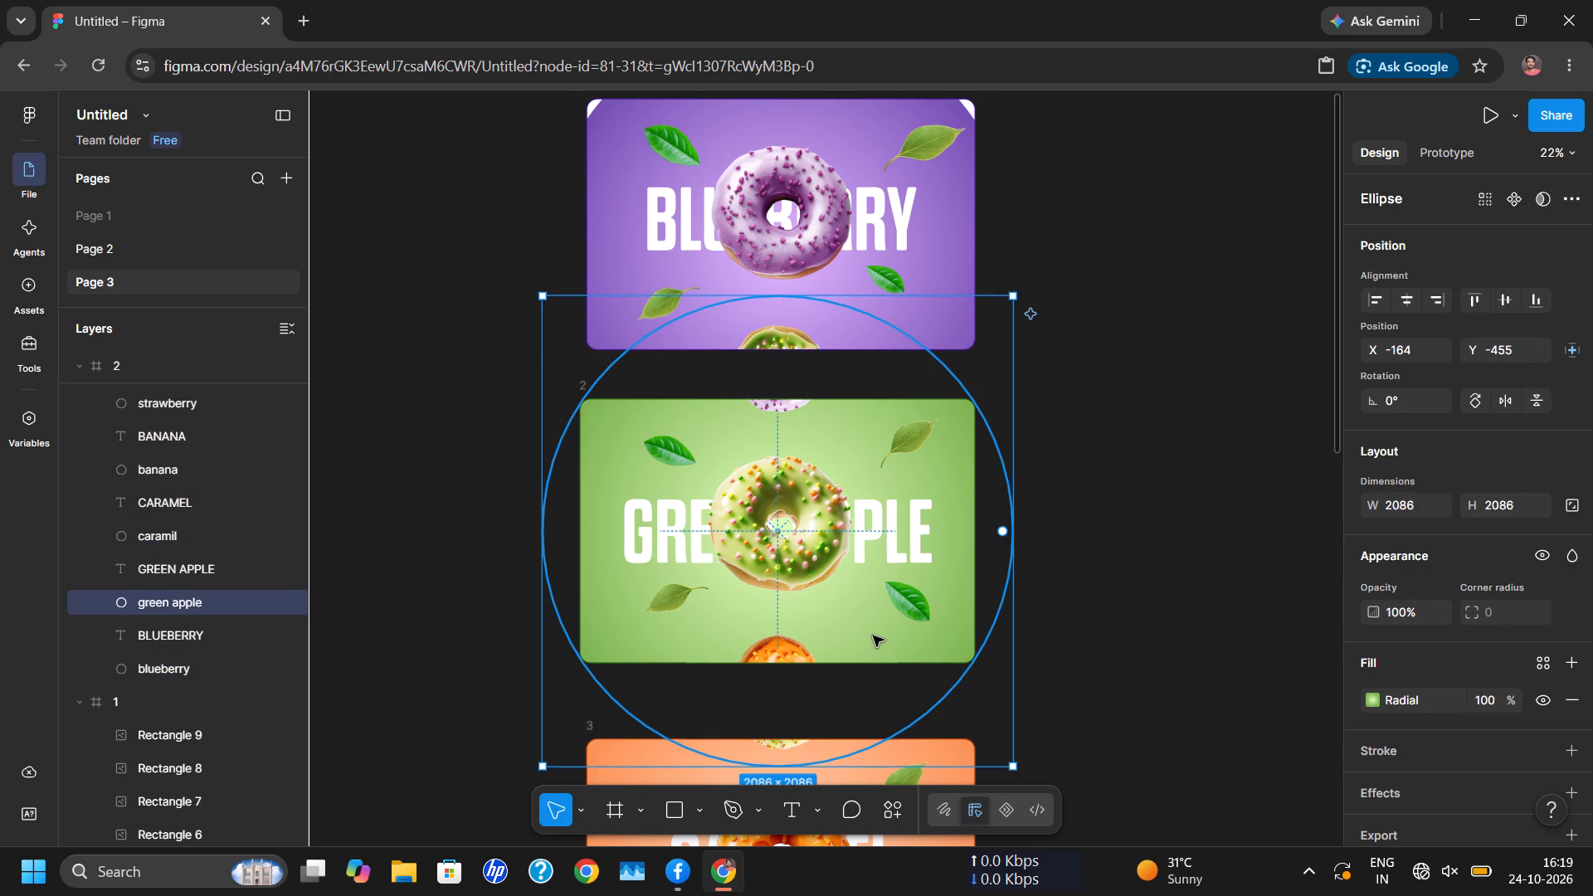
left_click(873, 635)
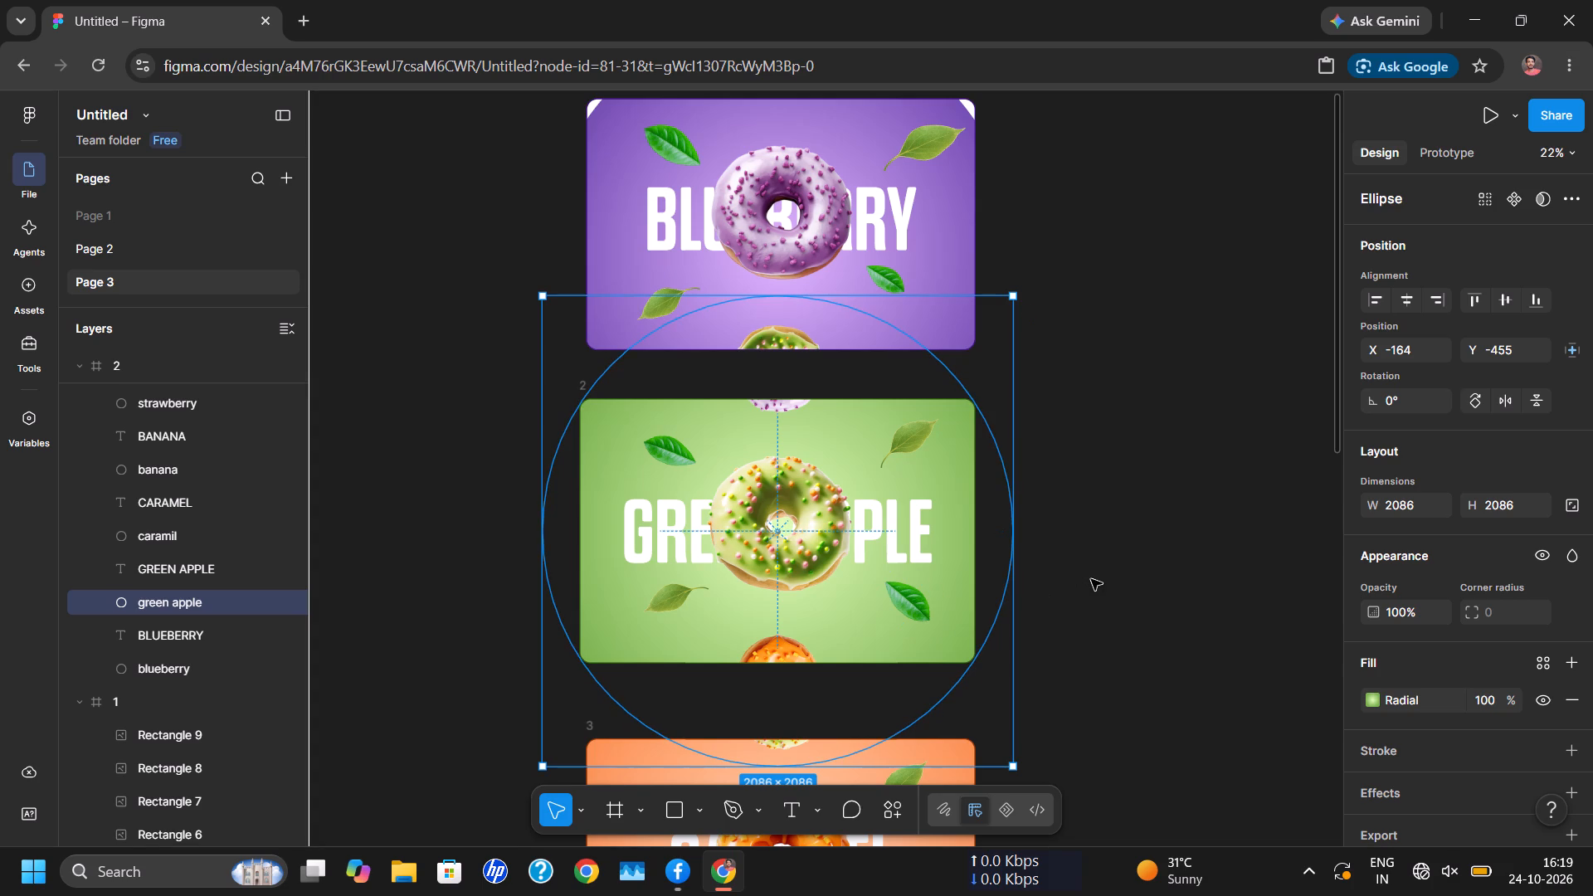
left_click(1091, 579)
left_click(916, 645)
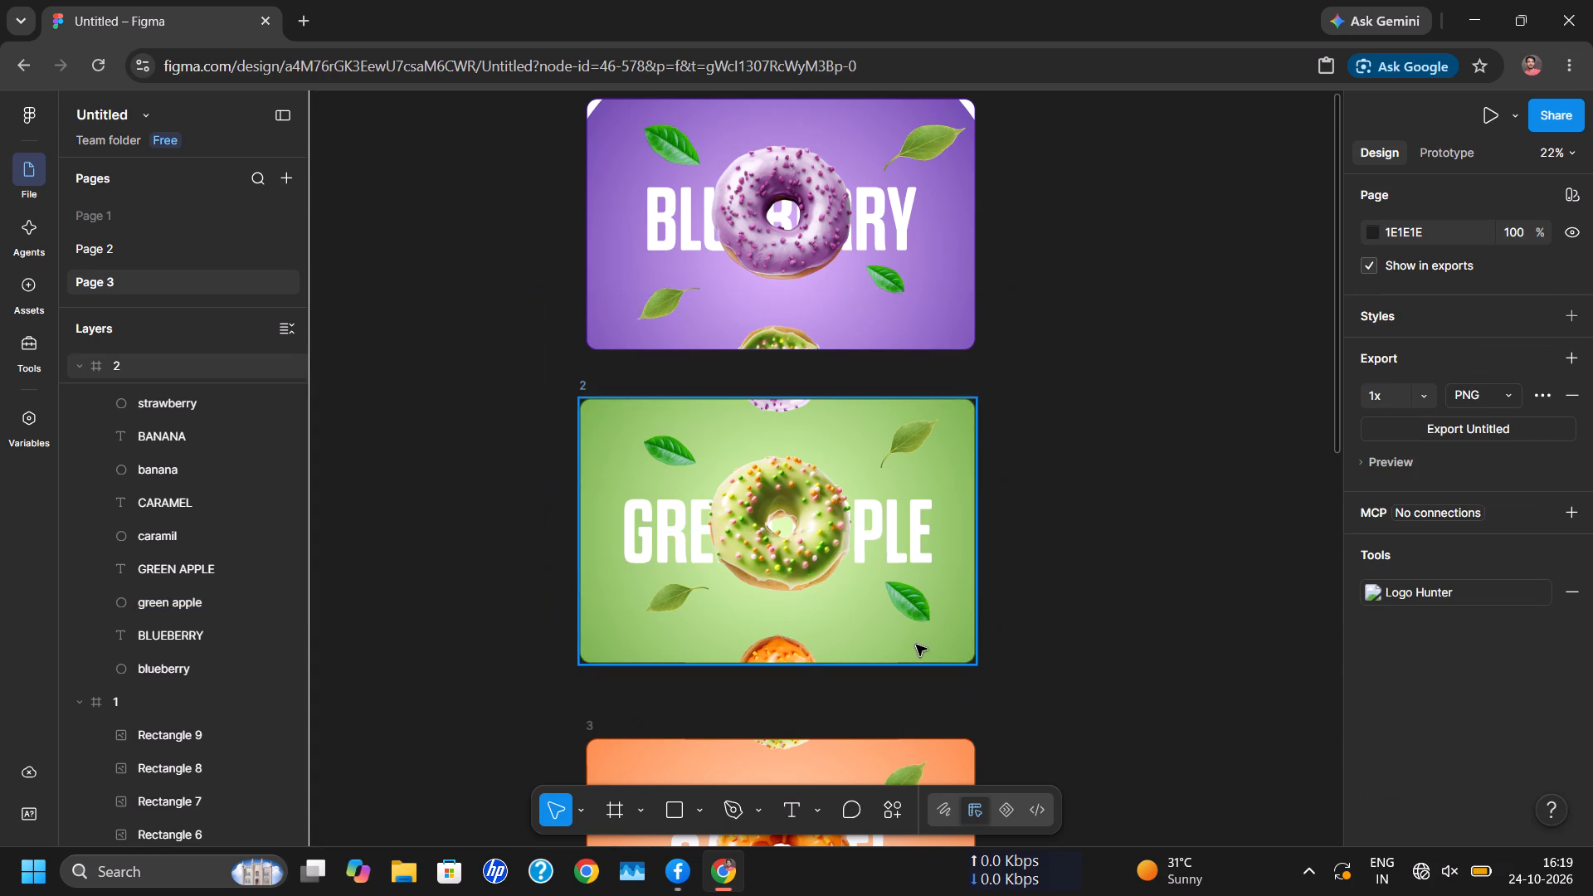
left_click(1136, 586)
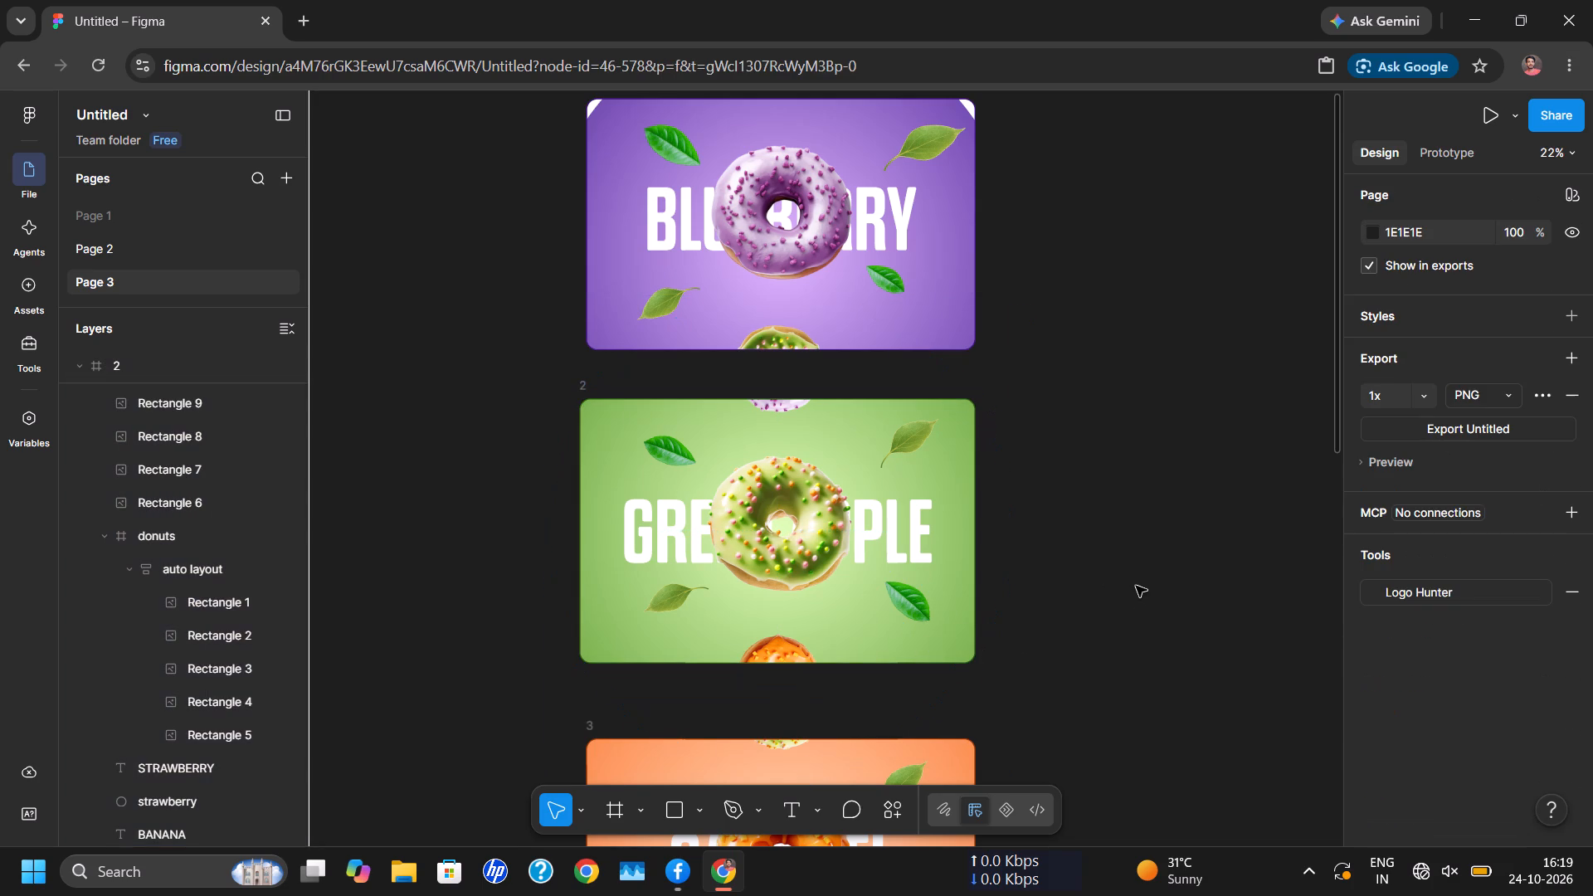
Inspect the fill colour of the BLUEBERRY frame.
left_click(960, 243)
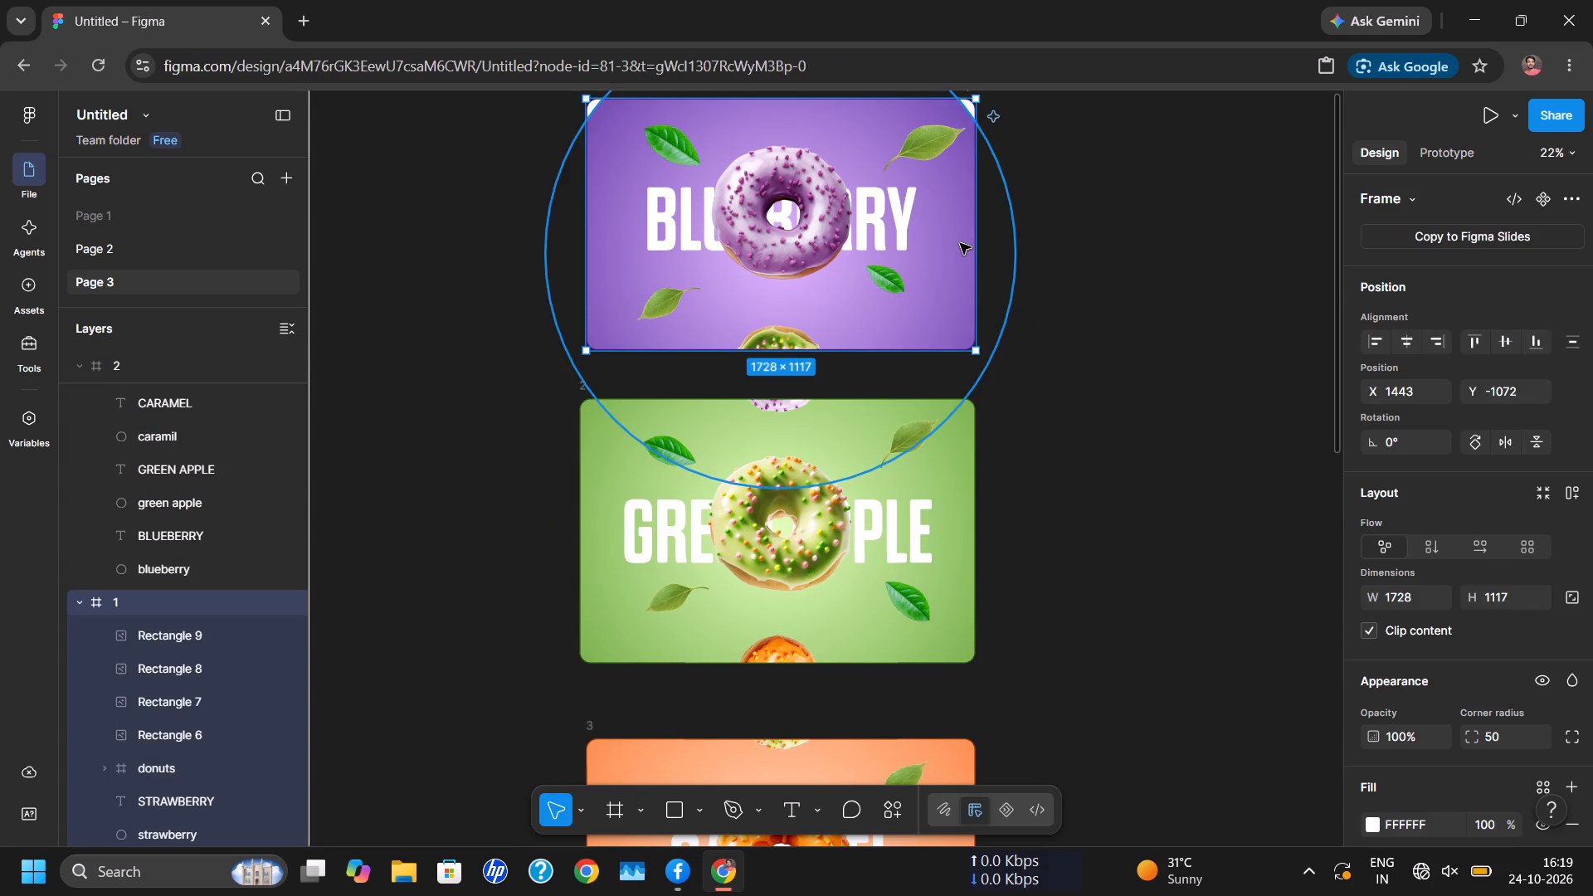
left_click(1381, 823)
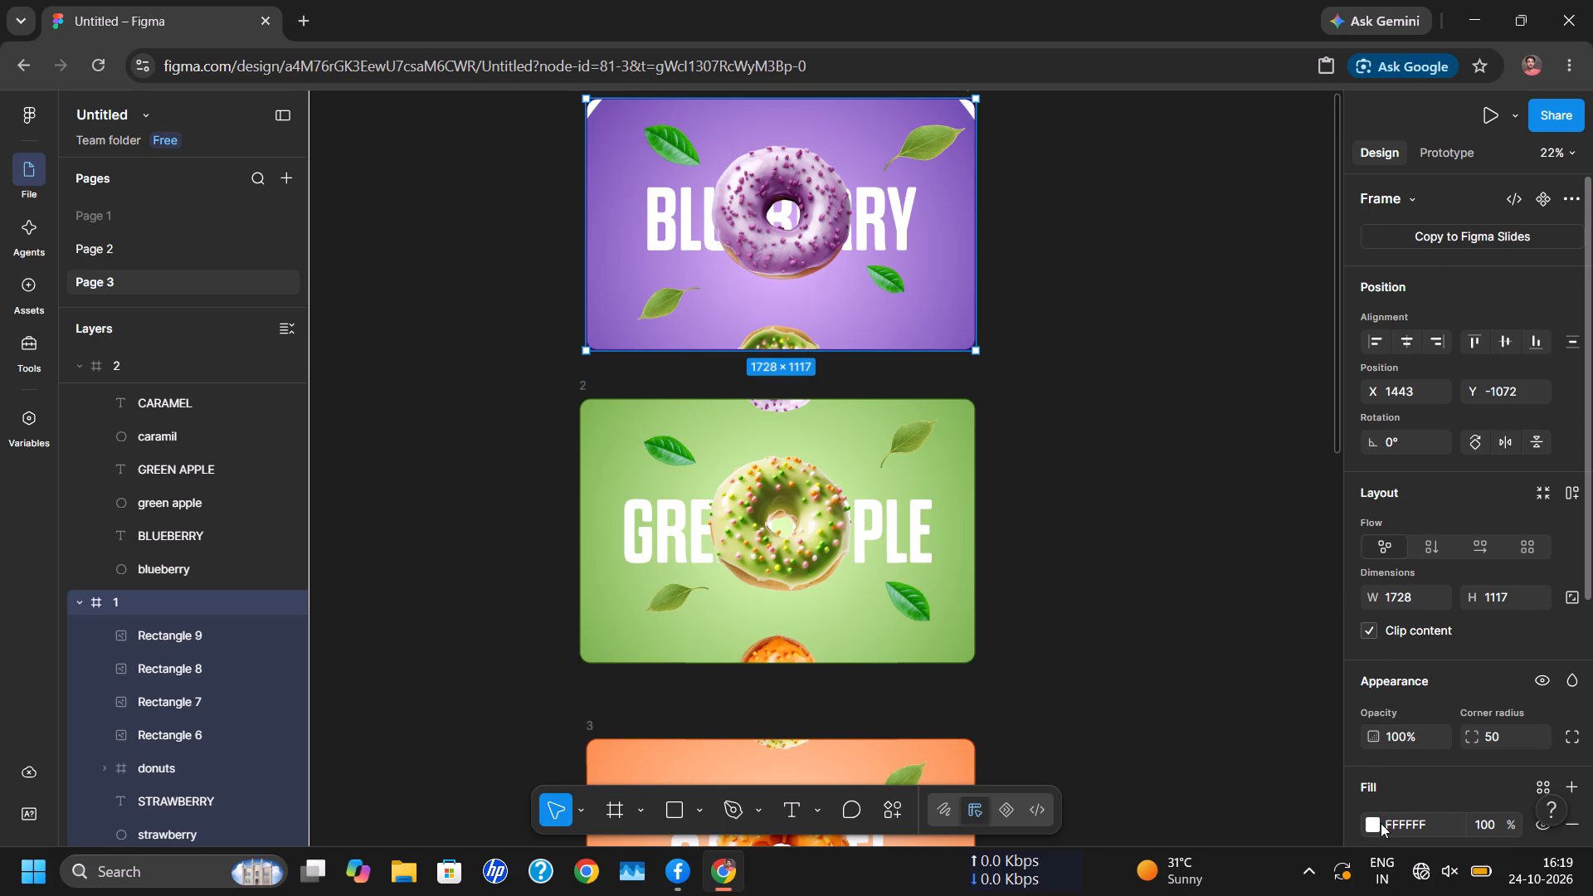
left_click(1401, 817)
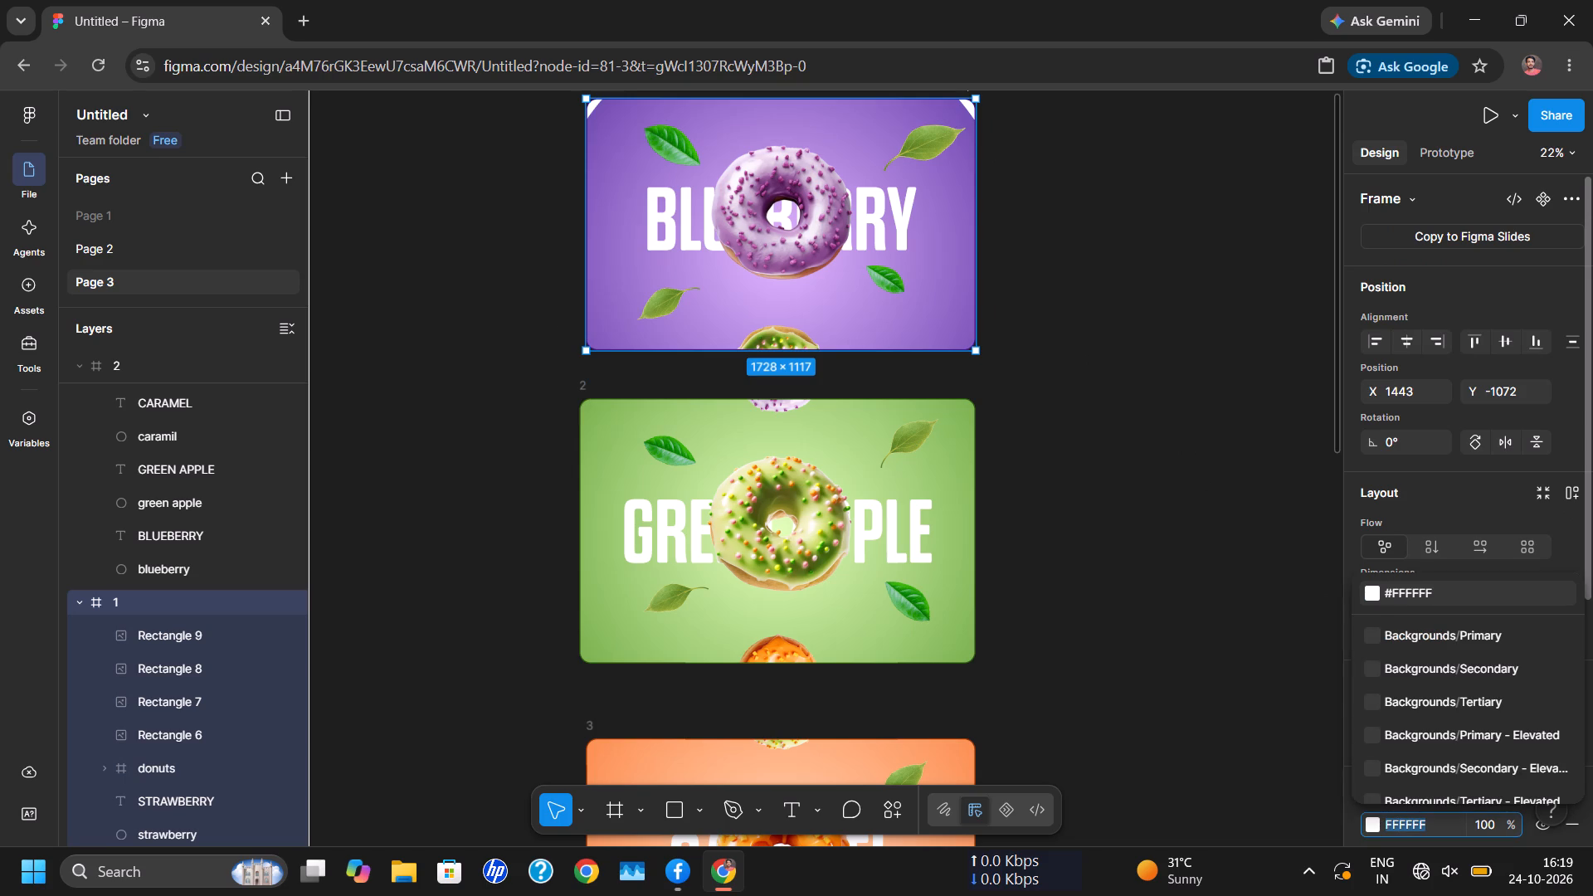
left_click(1278, 633)
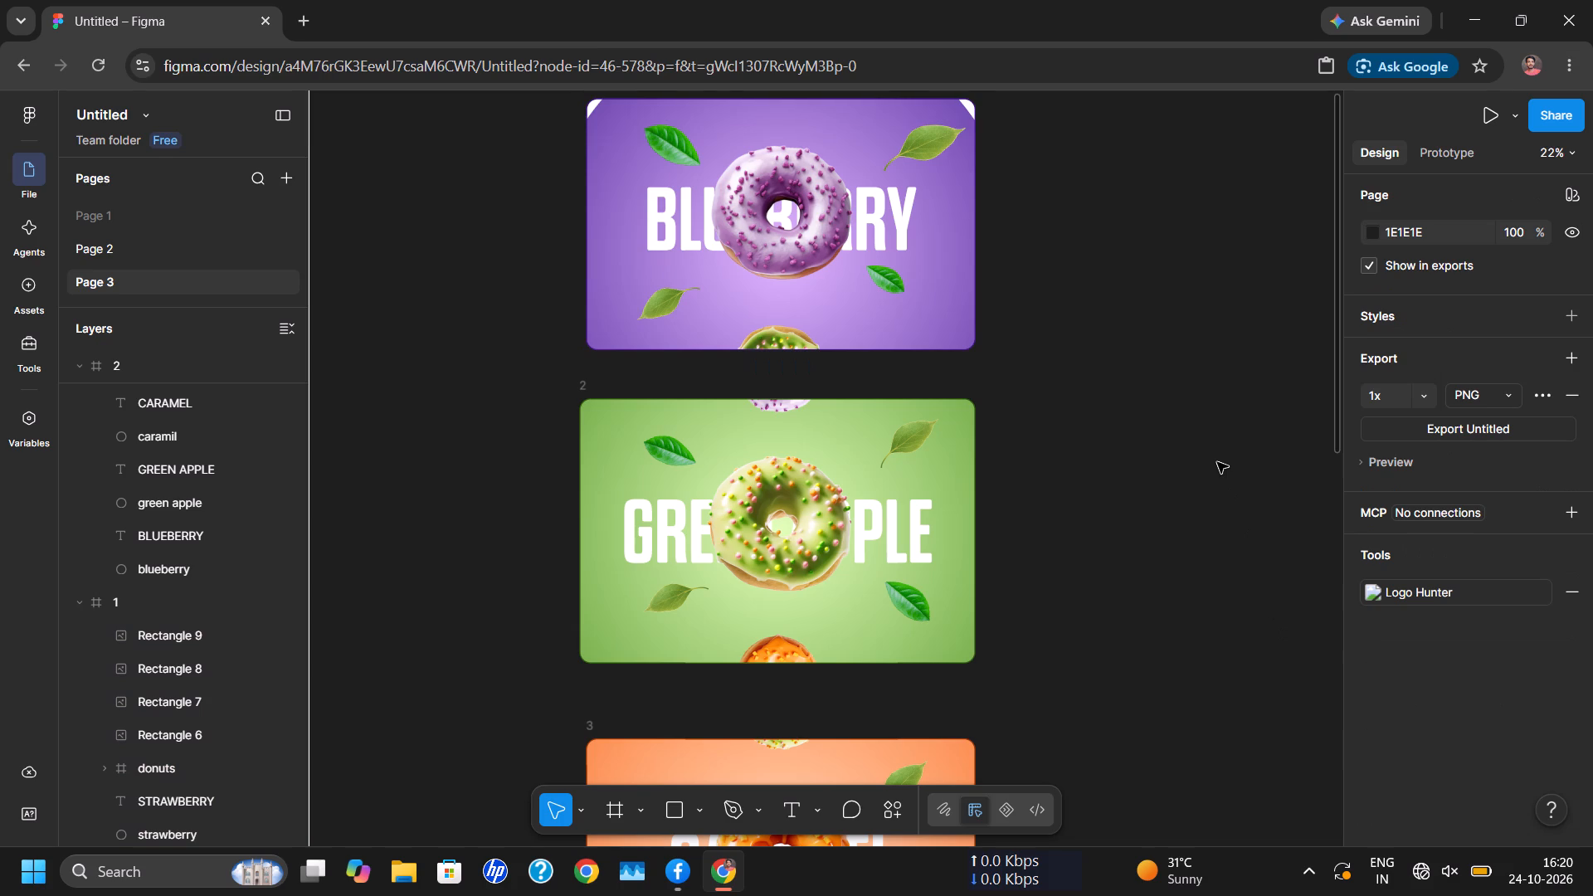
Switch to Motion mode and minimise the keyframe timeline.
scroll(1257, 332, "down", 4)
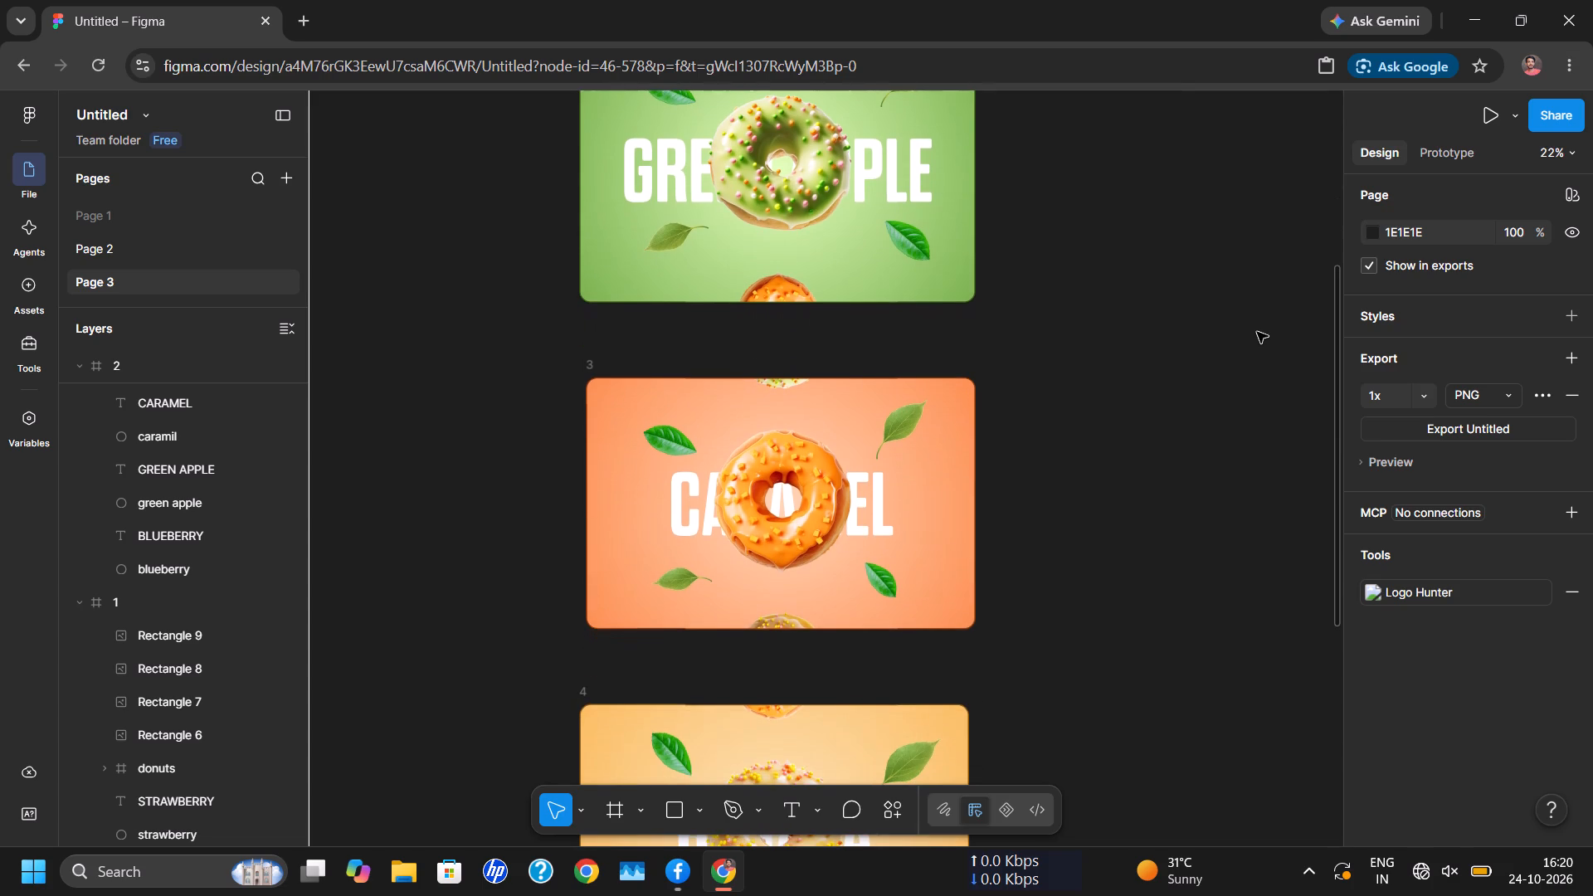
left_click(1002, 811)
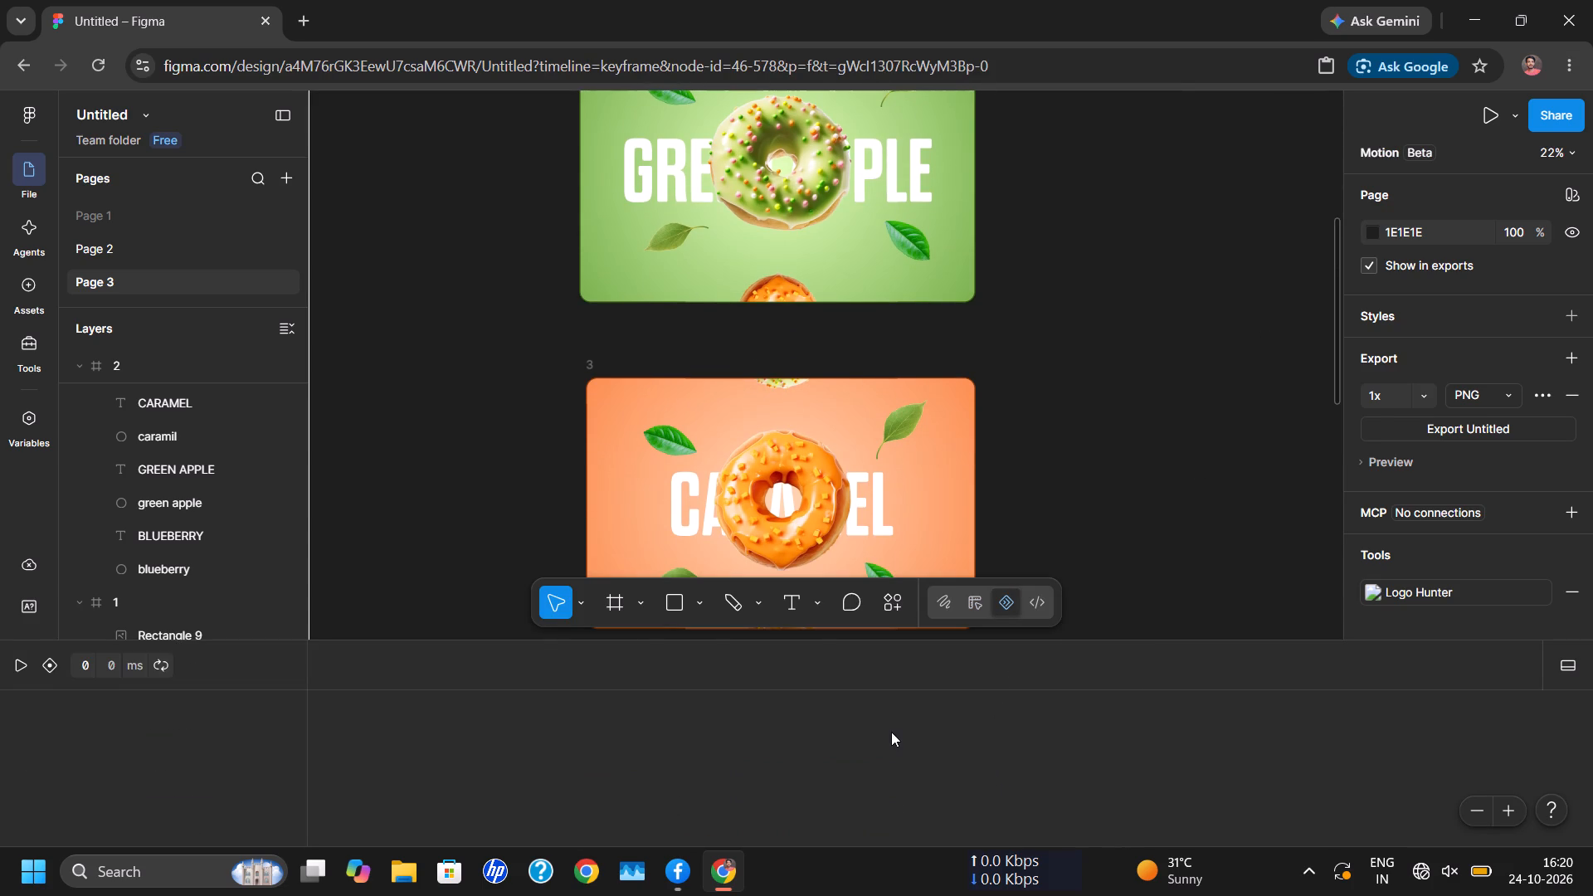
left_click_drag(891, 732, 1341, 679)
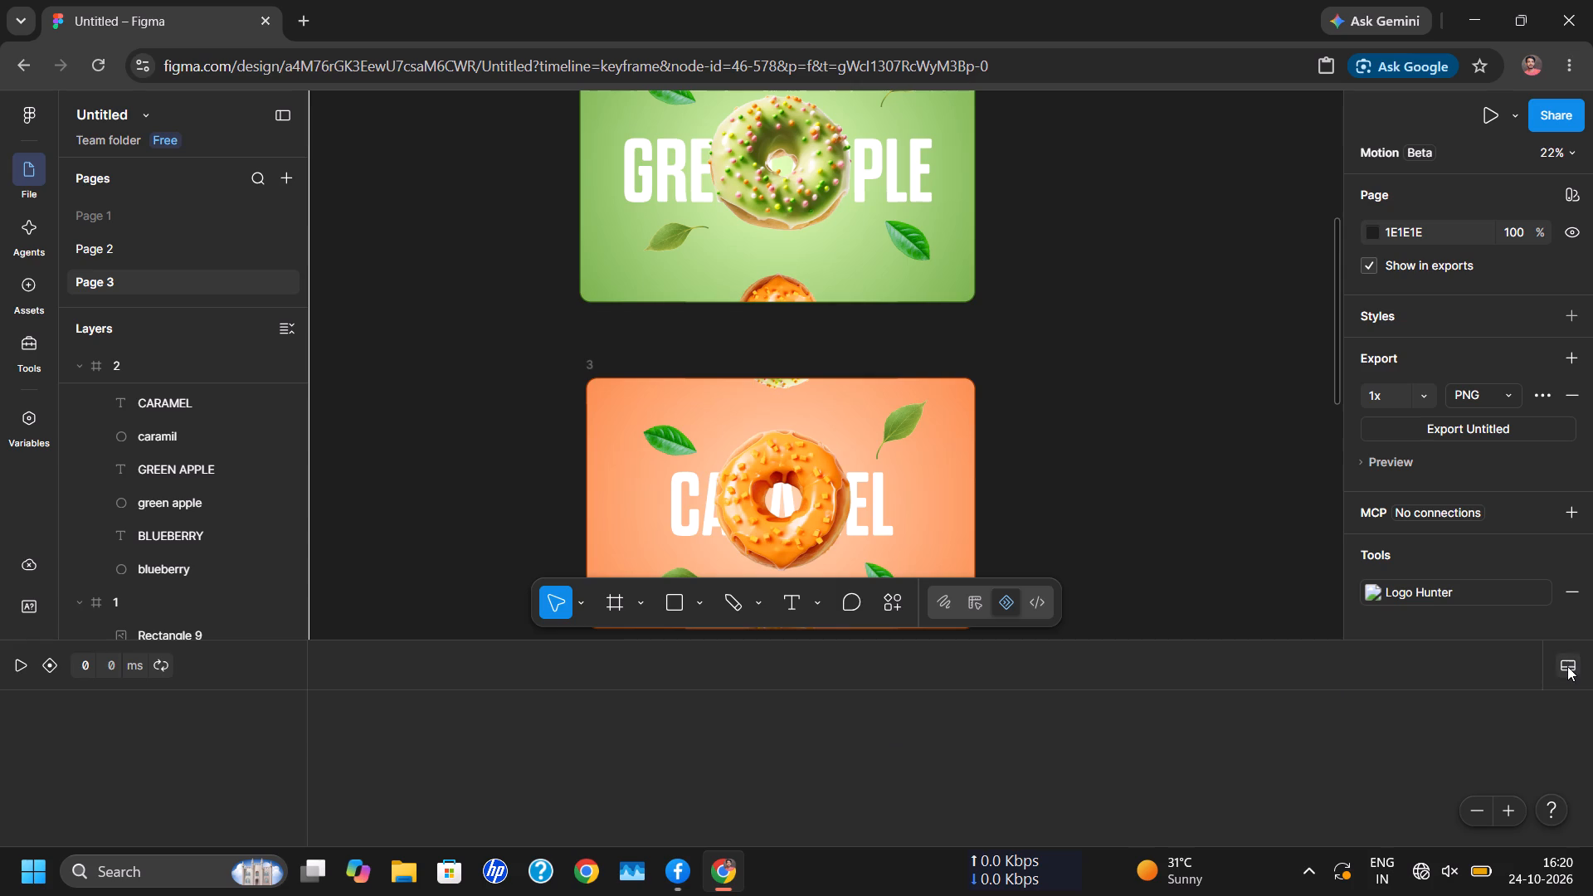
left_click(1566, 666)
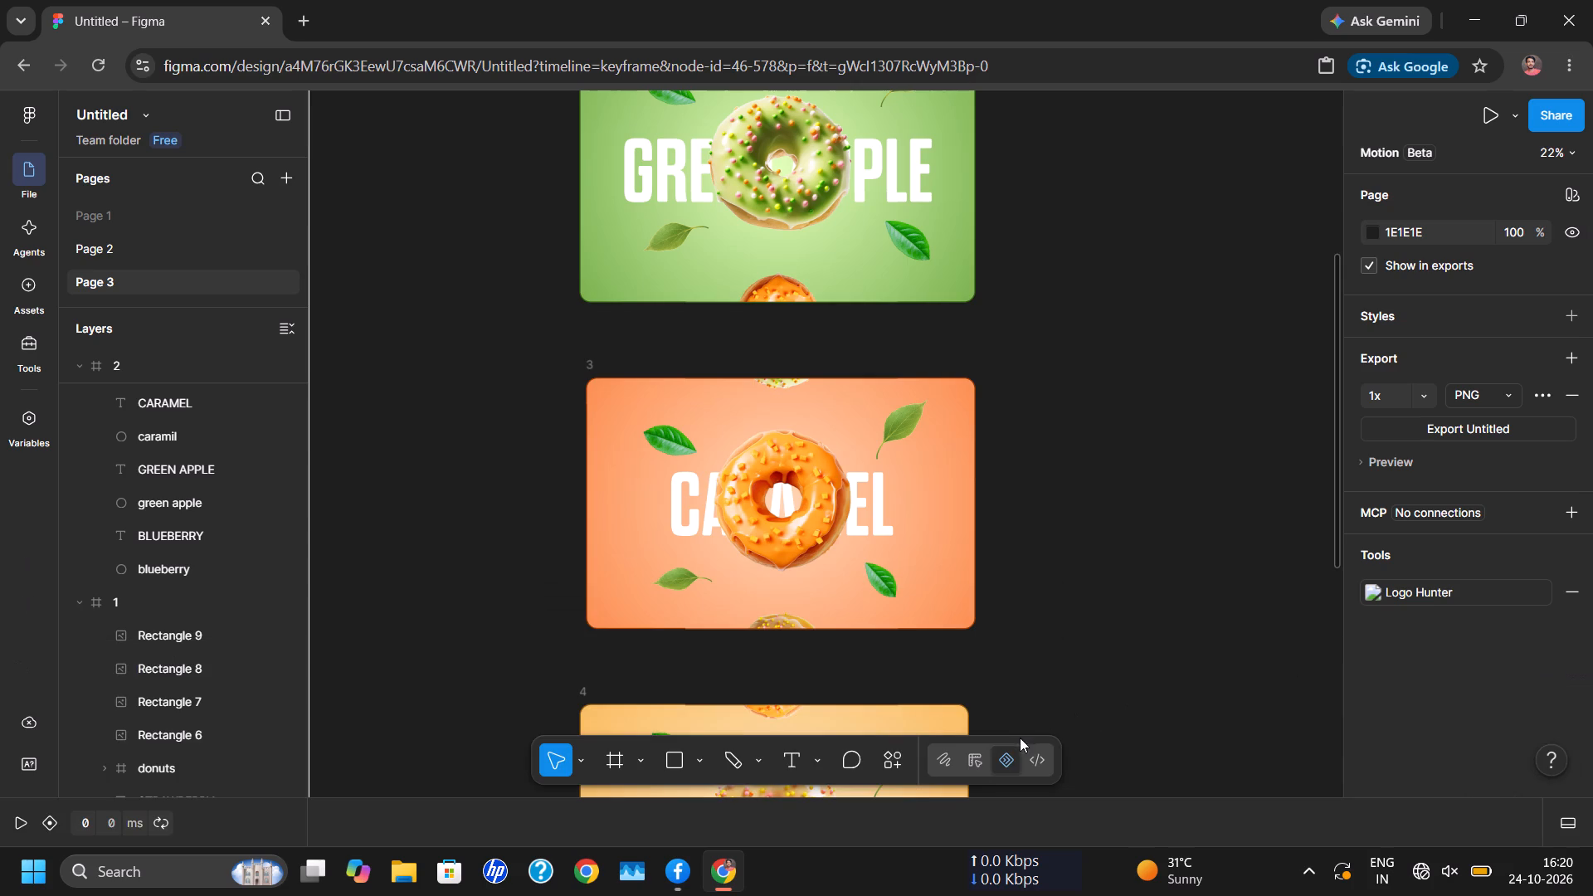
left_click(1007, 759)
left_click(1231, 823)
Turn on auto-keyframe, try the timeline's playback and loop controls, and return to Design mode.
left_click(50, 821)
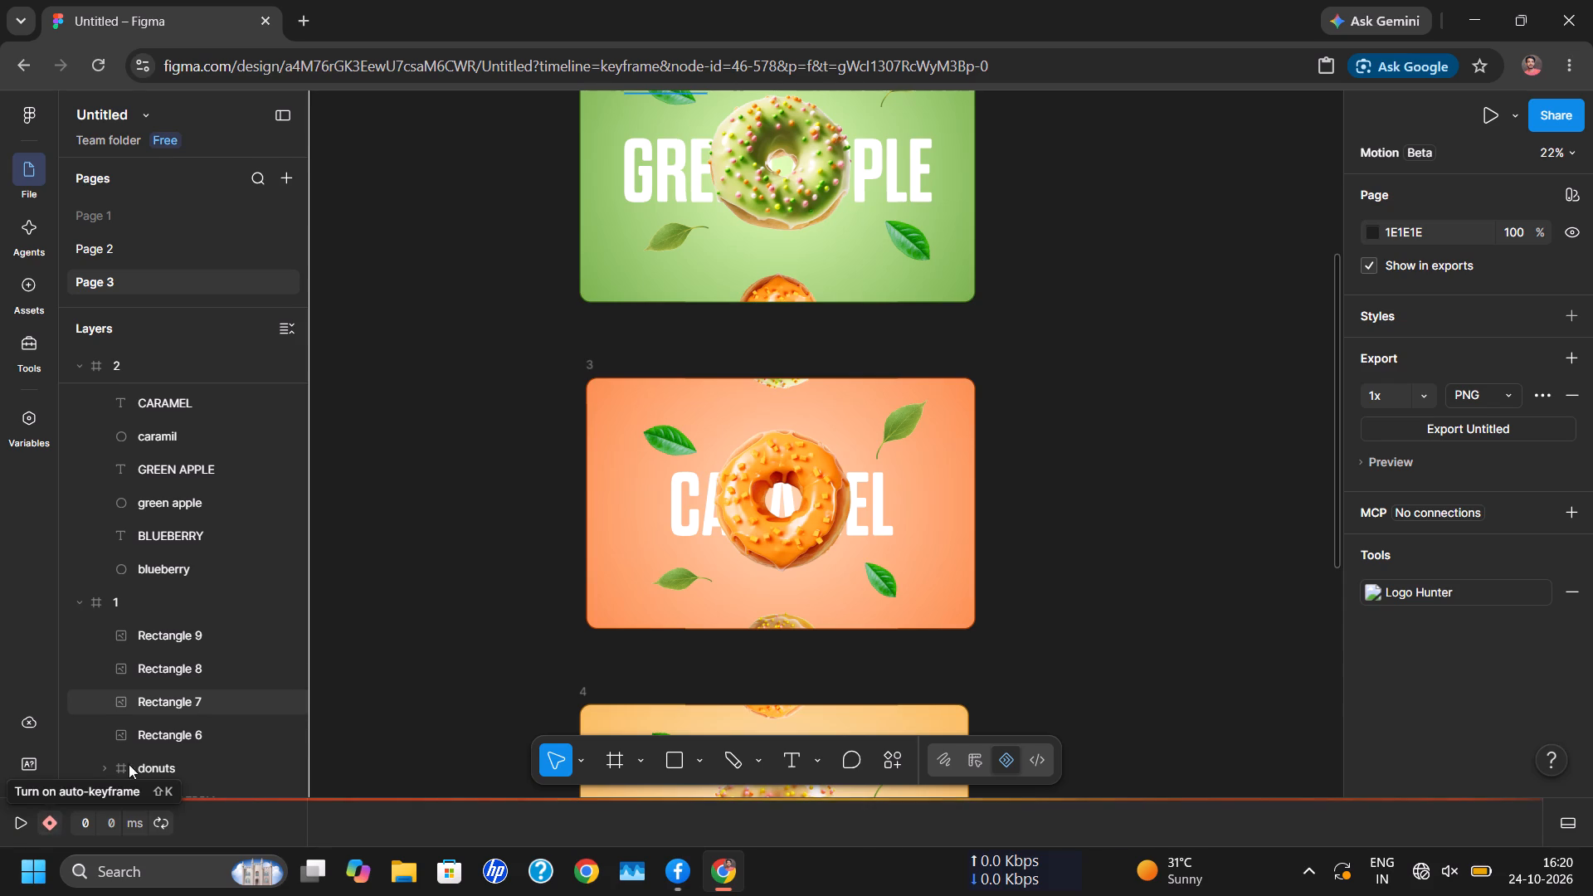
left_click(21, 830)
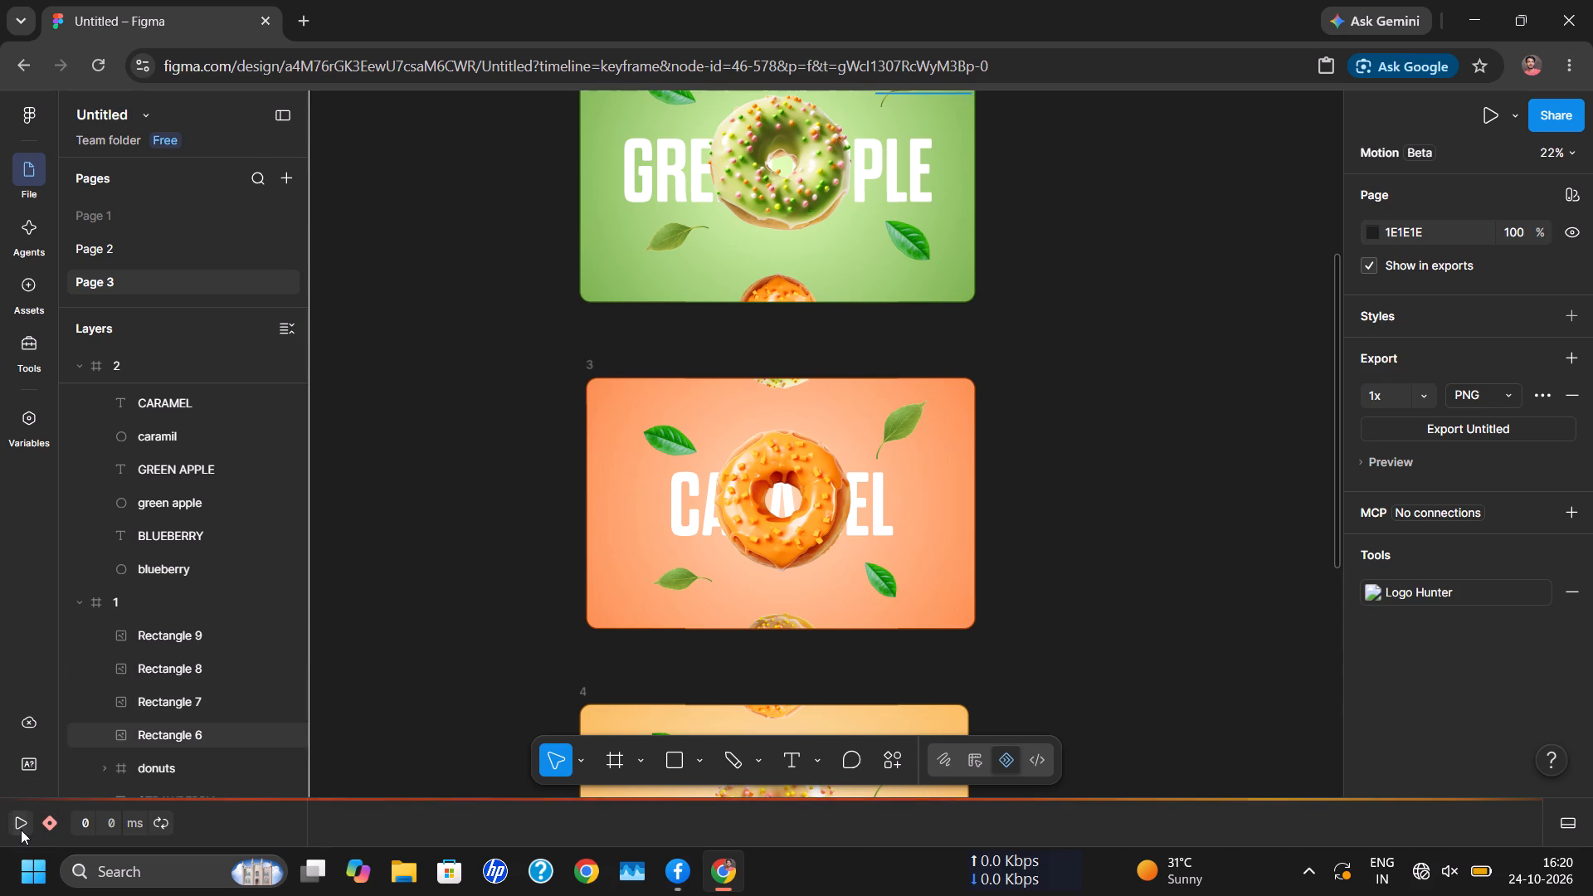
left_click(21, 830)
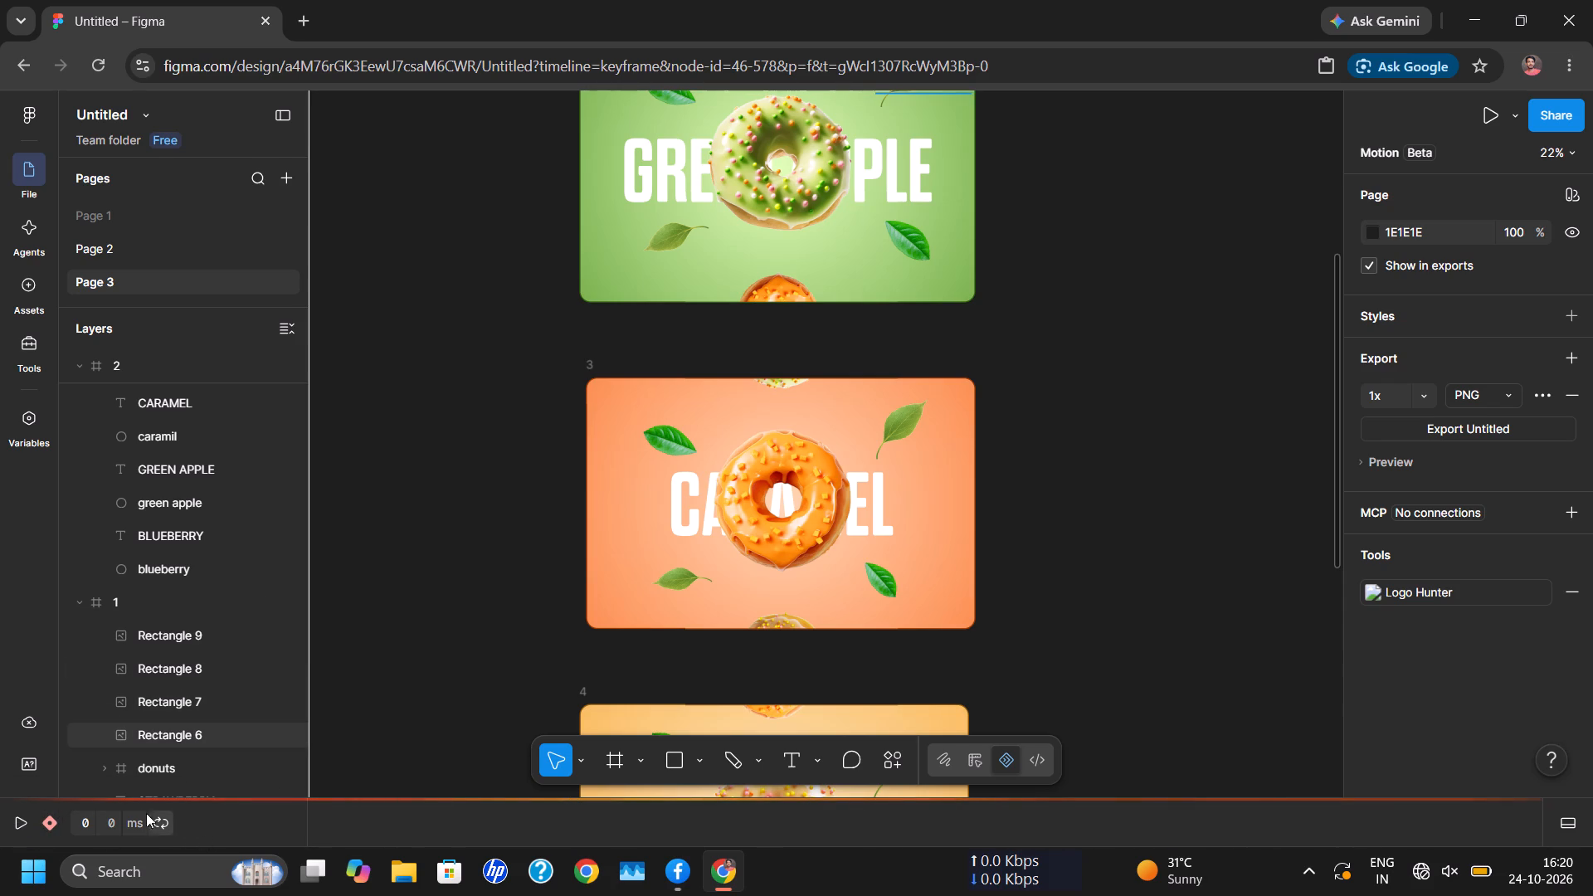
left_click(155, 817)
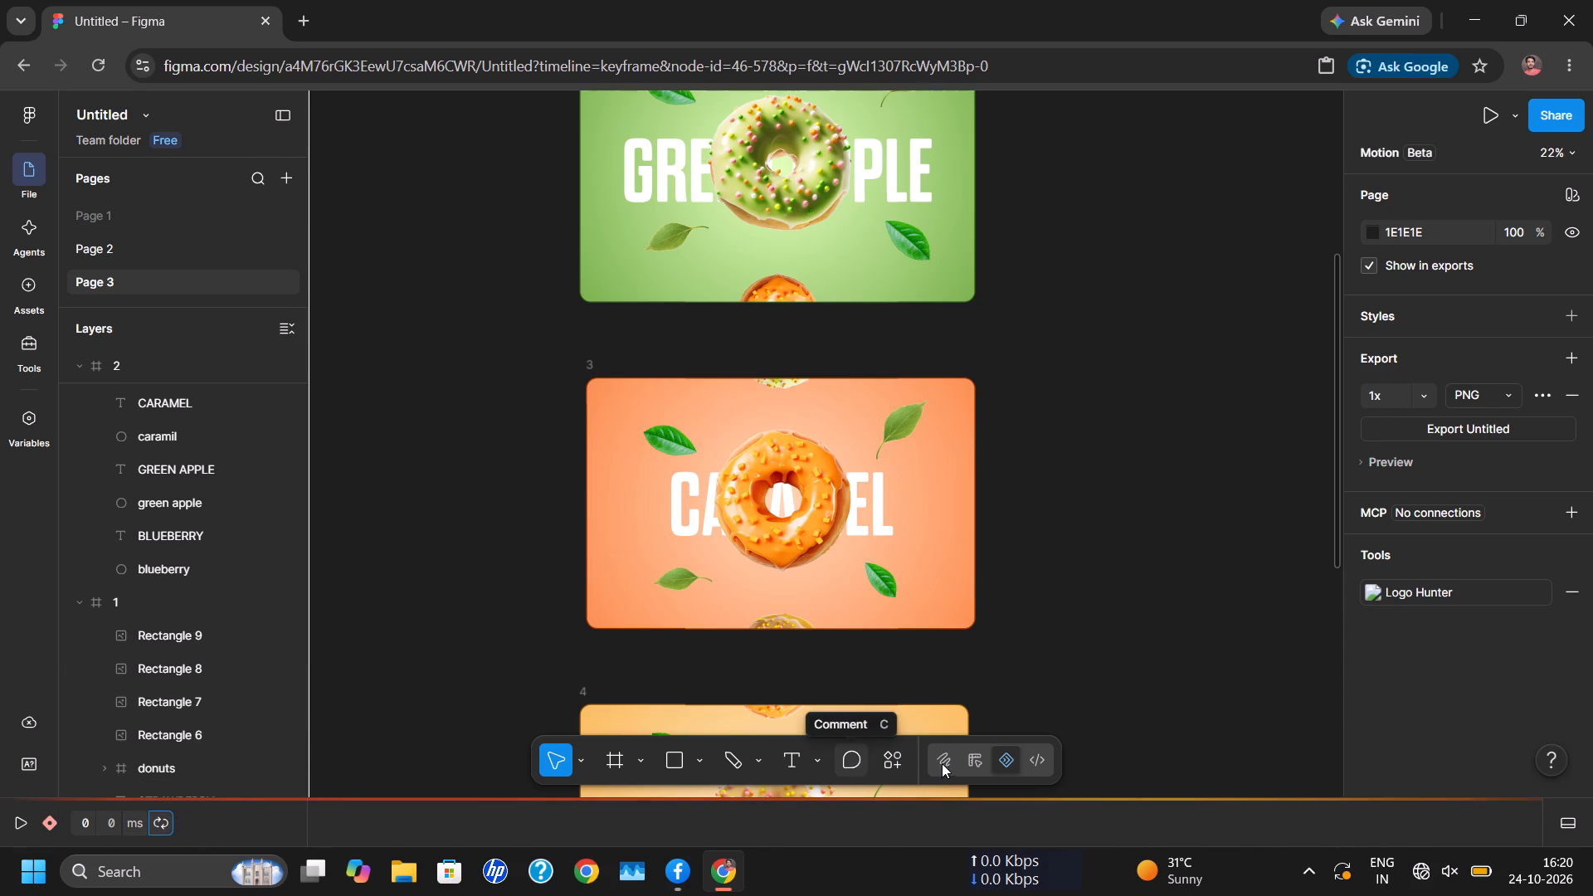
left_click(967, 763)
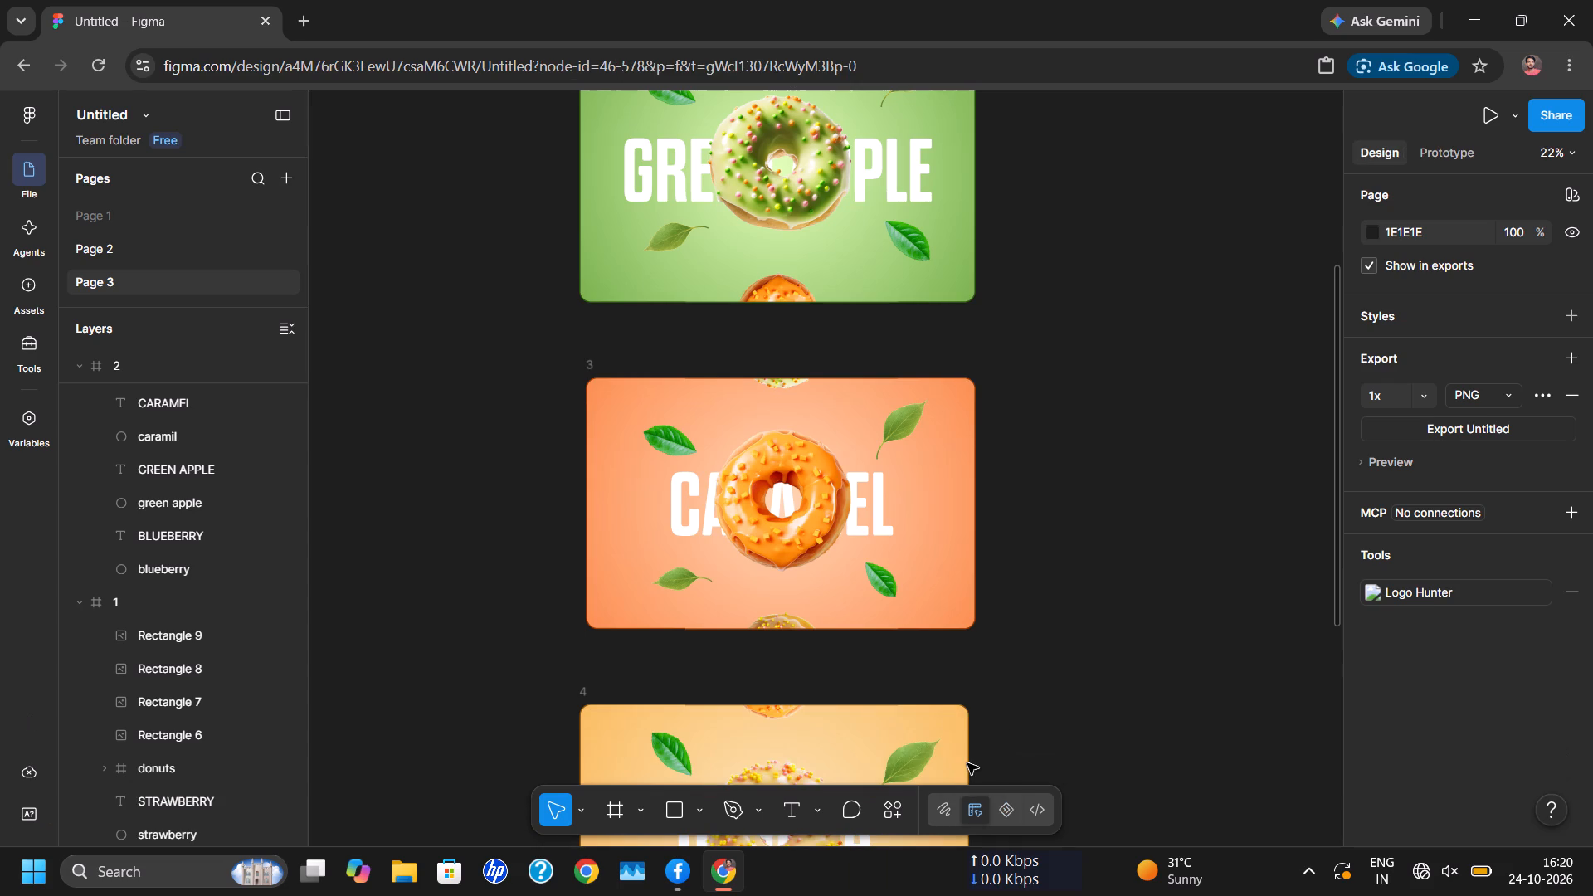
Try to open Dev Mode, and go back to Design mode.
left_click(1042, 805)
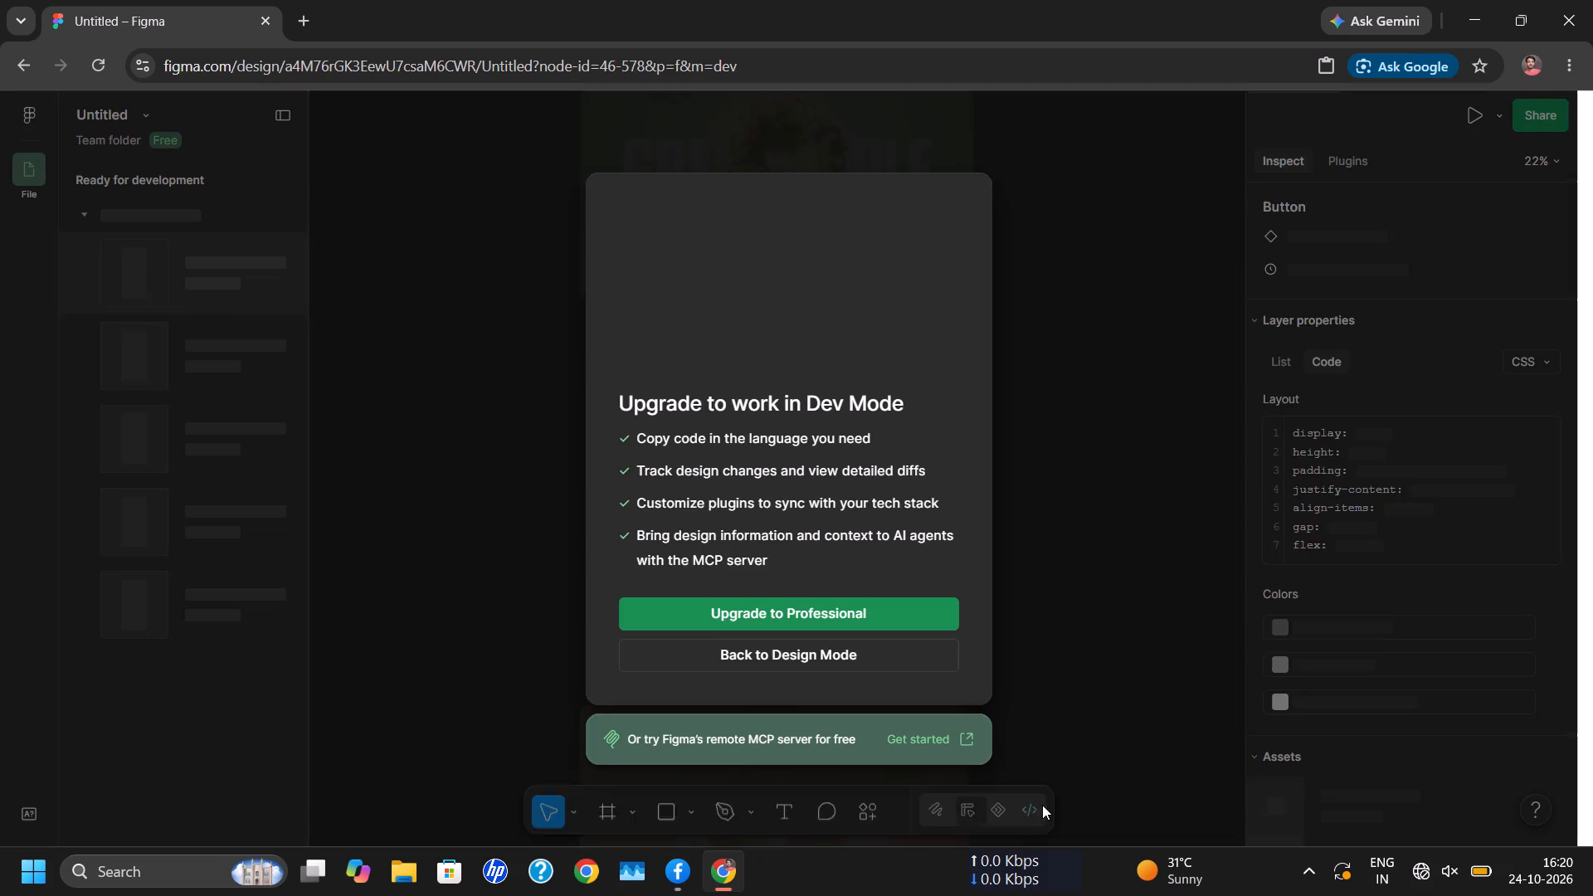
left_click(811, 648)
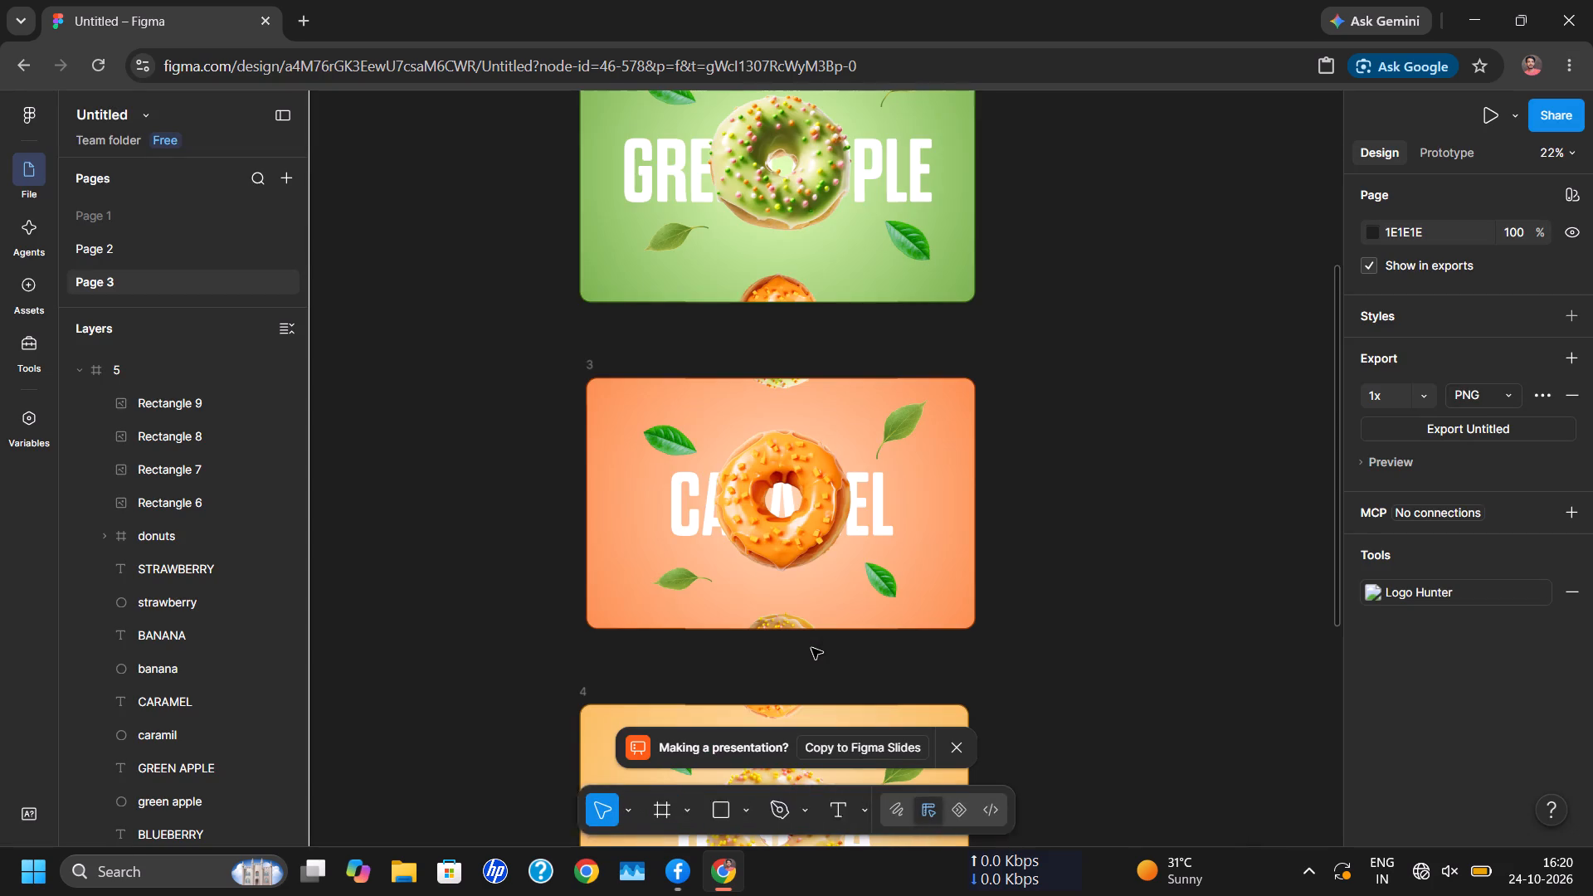
Dismiss the suggestion to copy the design to Figma Slides.
left_click(952, 738)
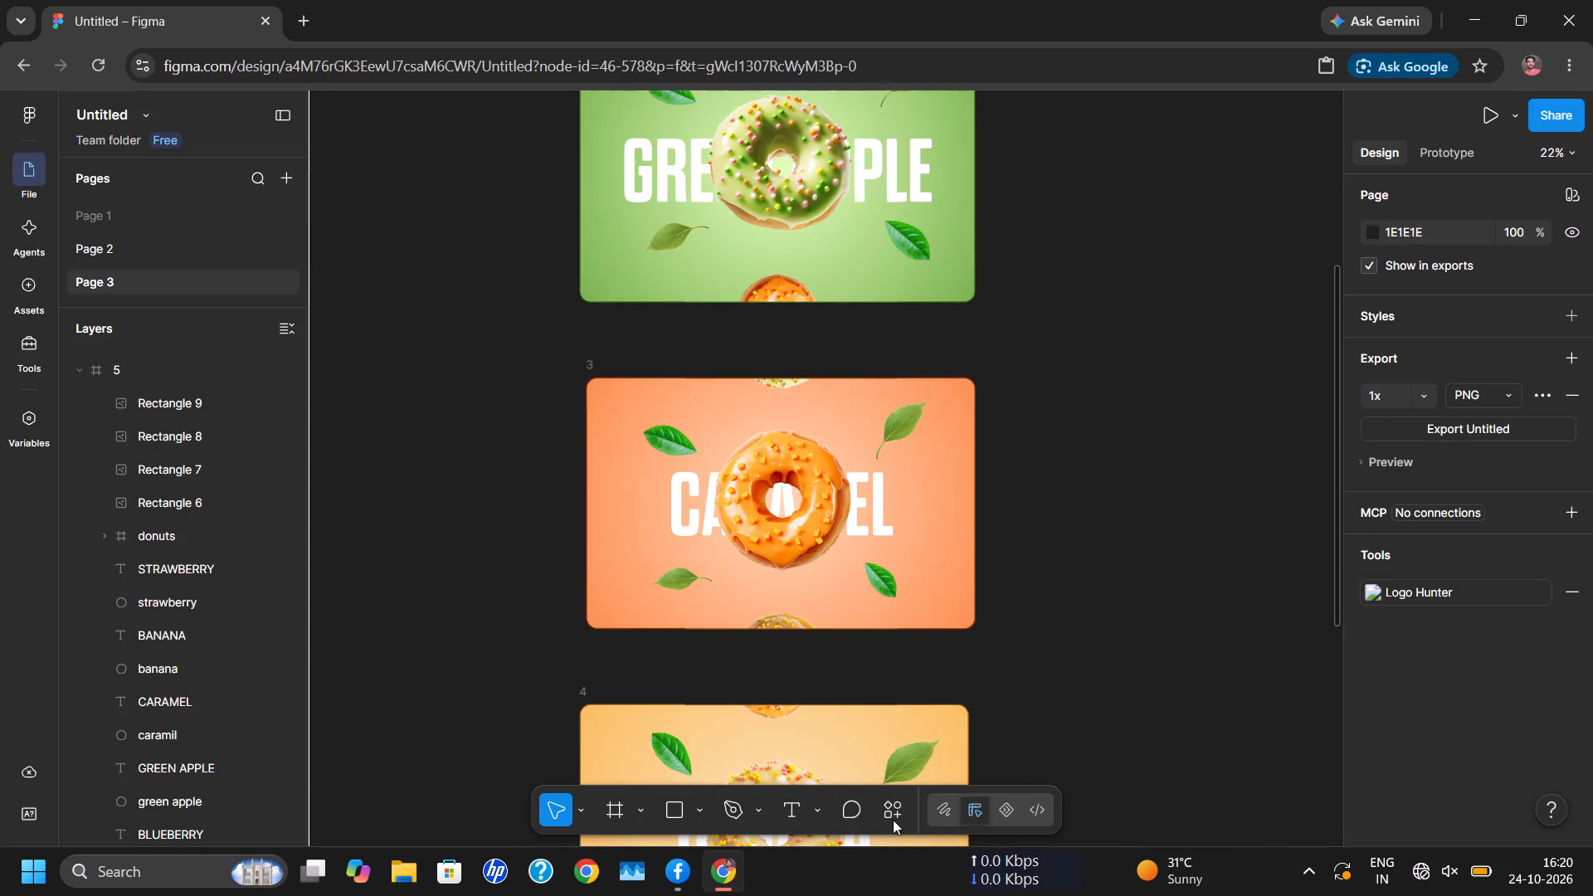
left_click(1074, 549)
Review the CARAMEL, BANANA and STRAWBERRY frames, and inspect the donuts layer in frame 5.
scroll(1074, 549, "down", 1)
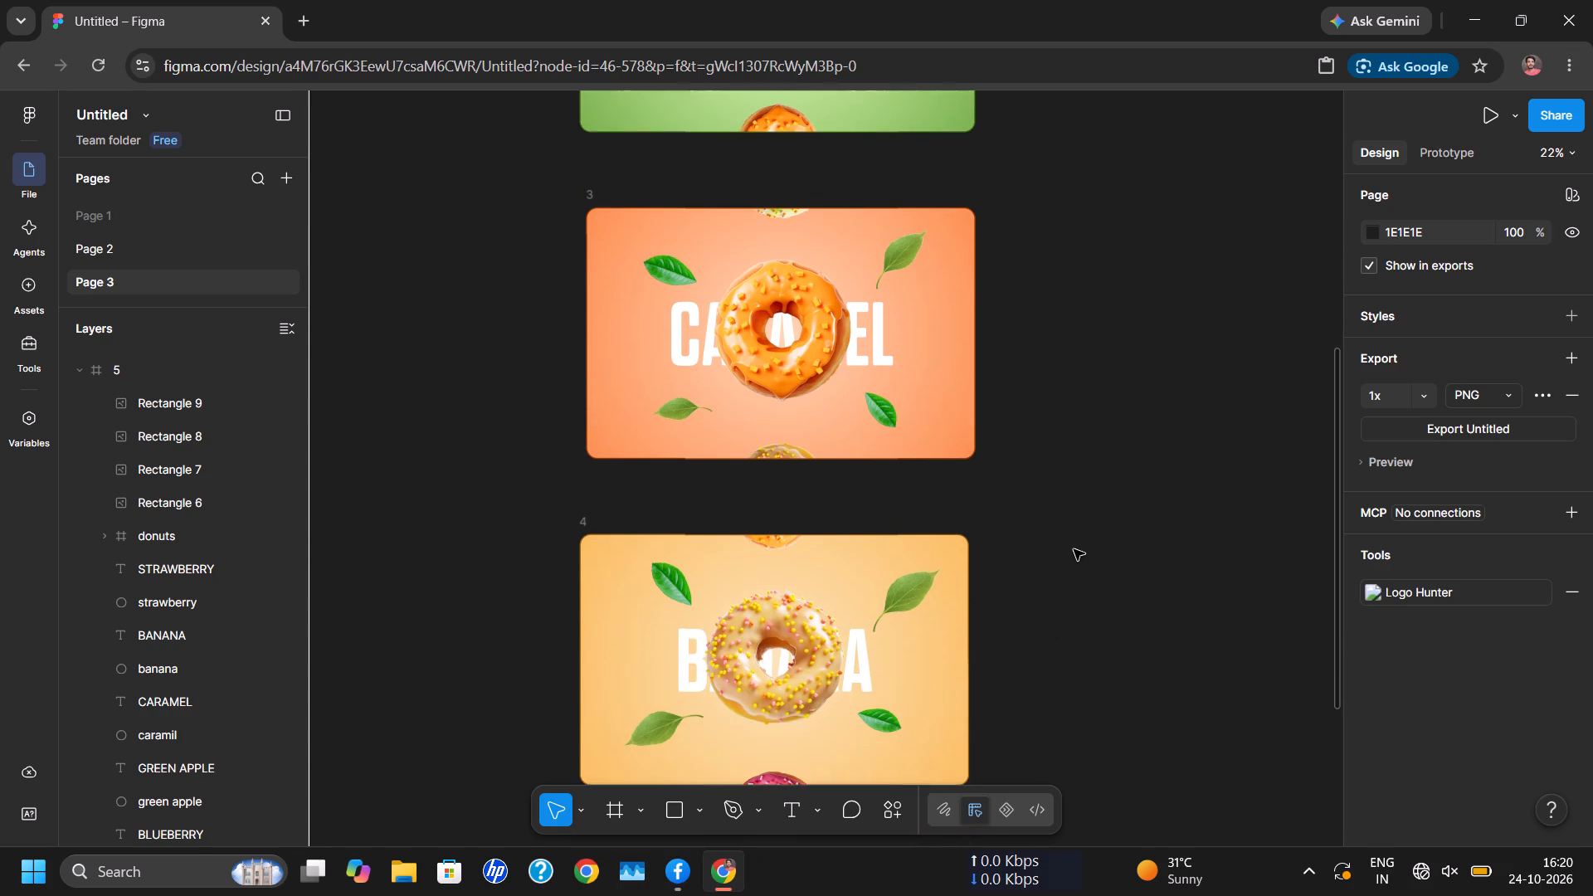
scroll(1074, 549, "down", 1)
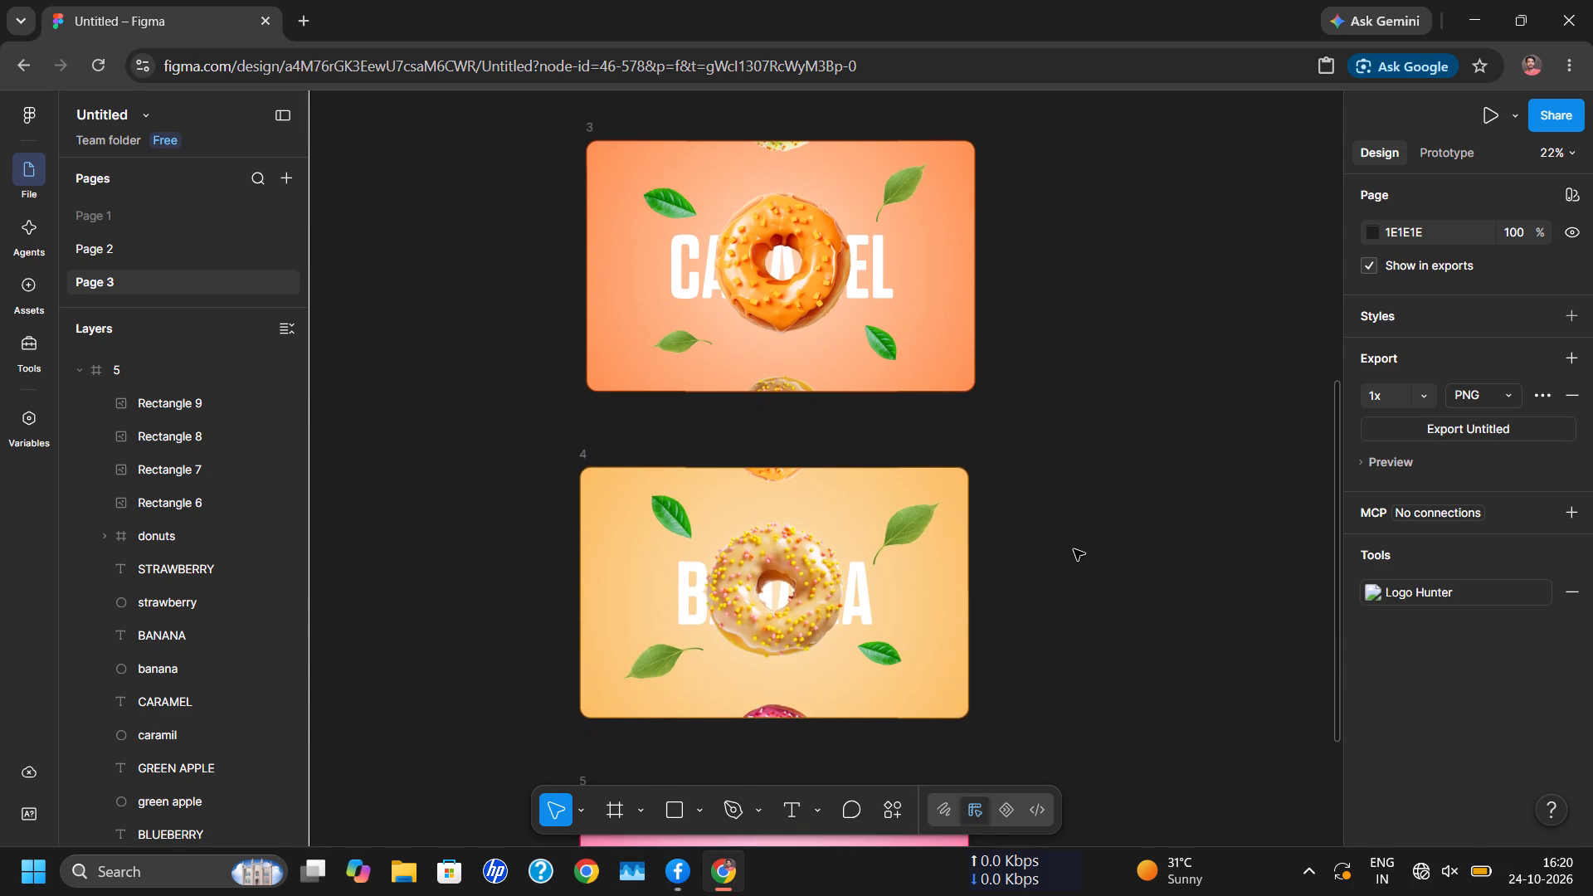
scroll(1074, 549, "down", 4)
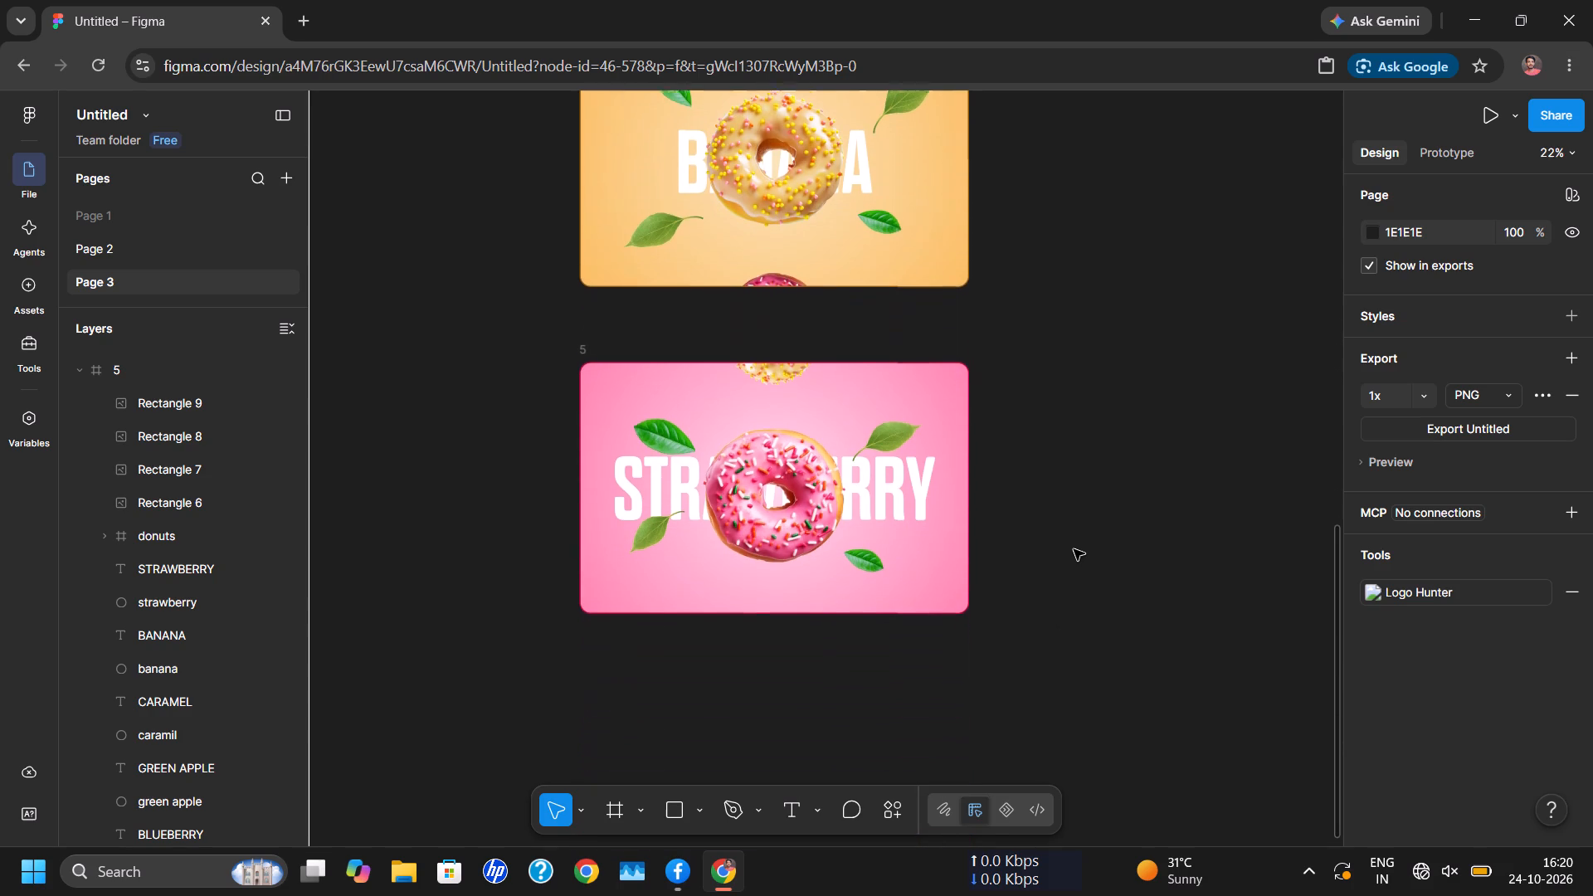
scroll(1074, 549, "down", 3)
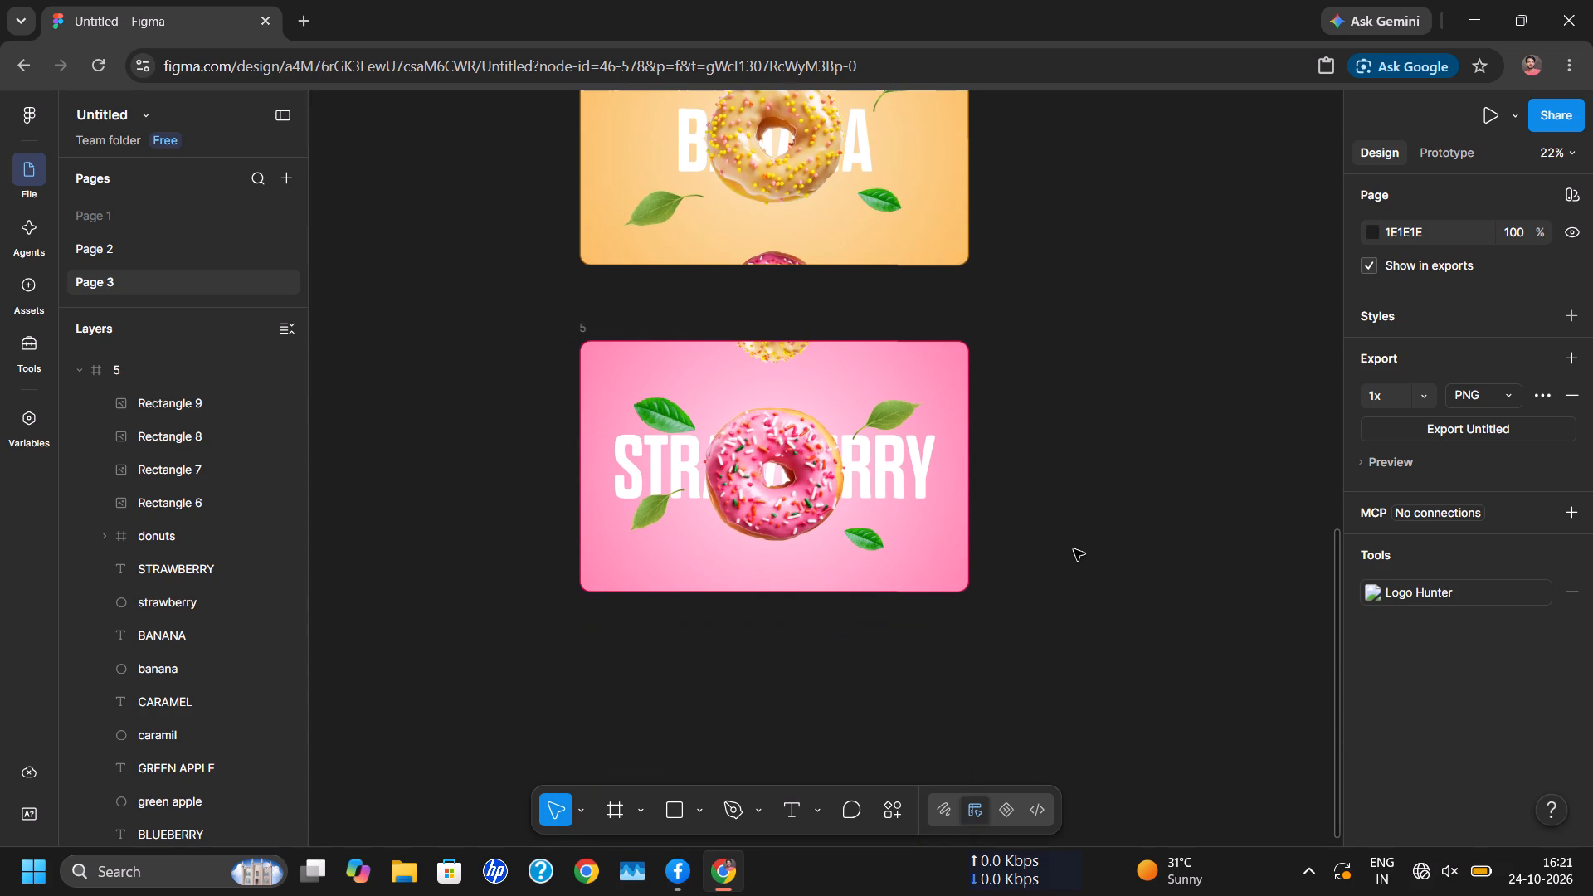
scroll(1074, 549, "down", 1)
left_click(806, 497)
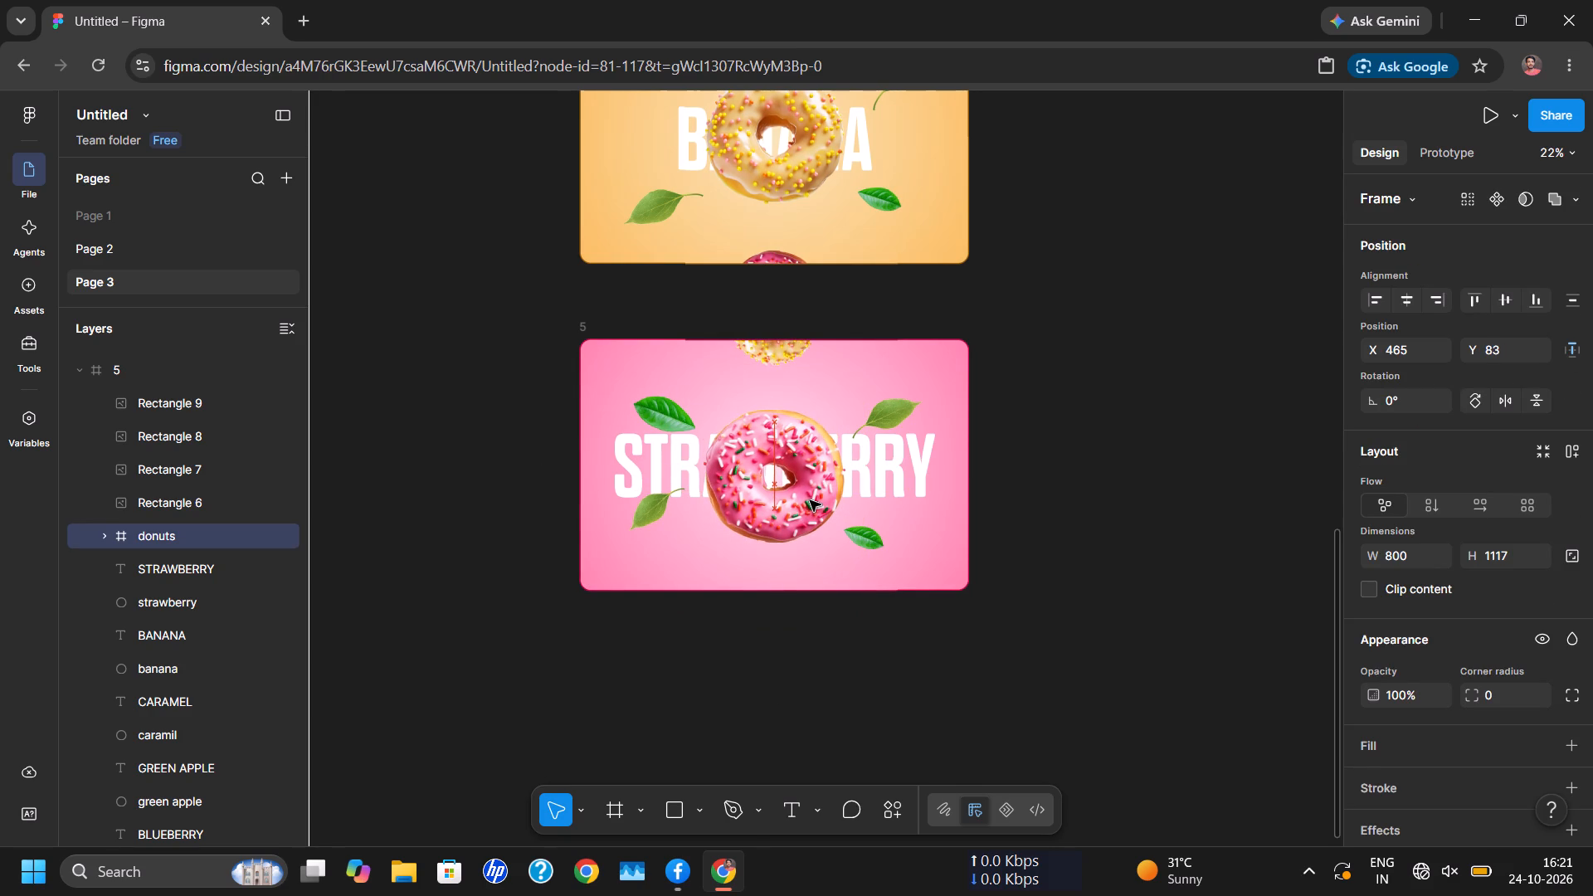
left_click(1030, 373)
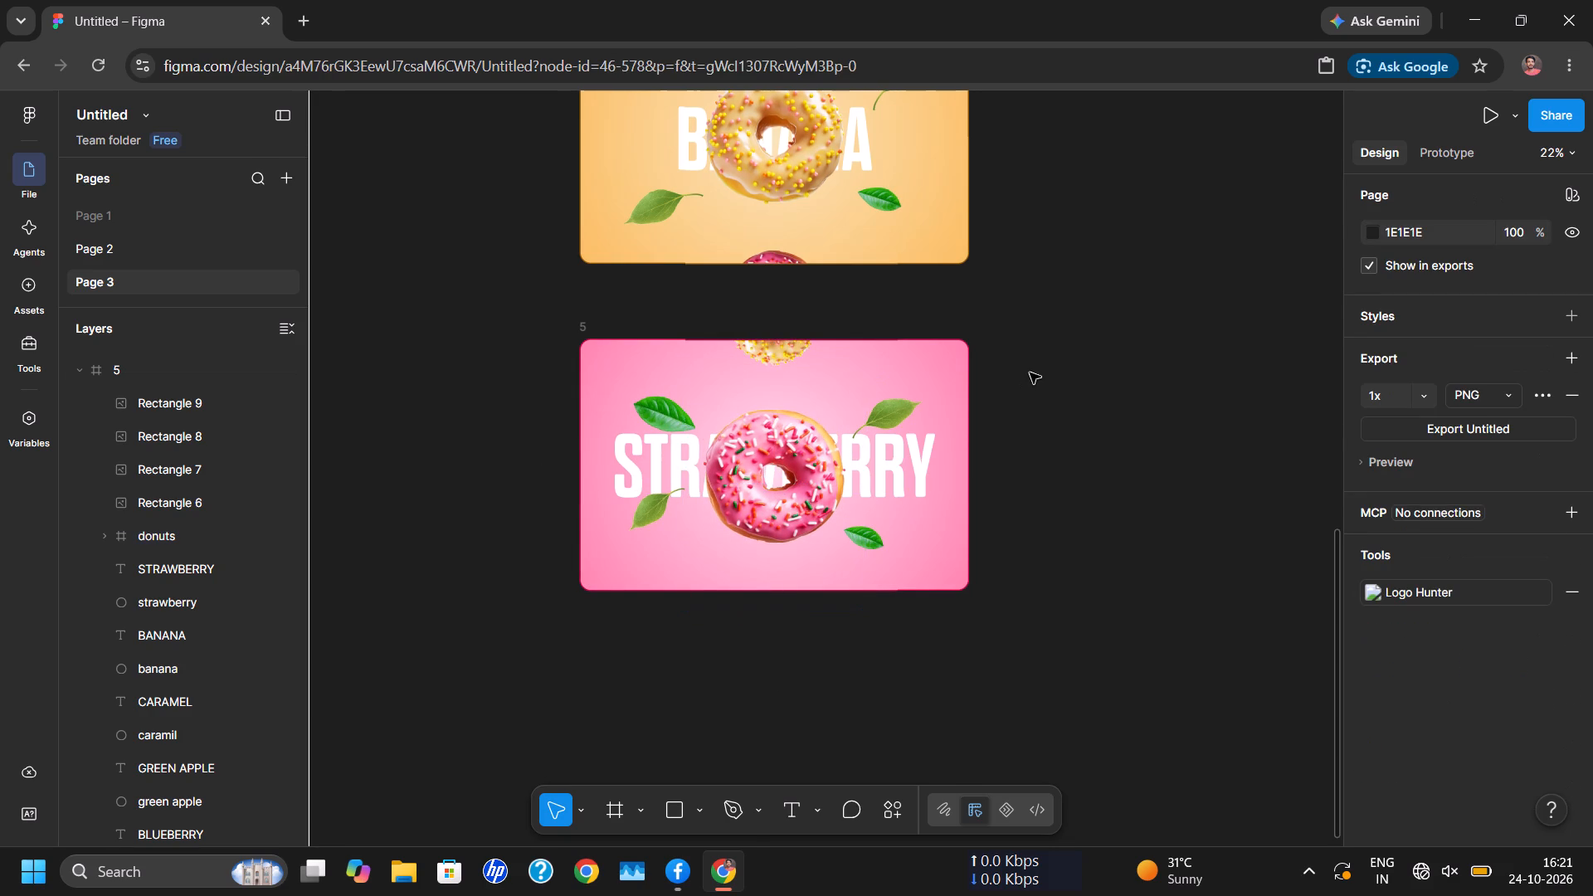
Look over the whole column of five donut frames again, ending at the BLUEBERRY frame.
scroll(1030, 373, "up", 6)
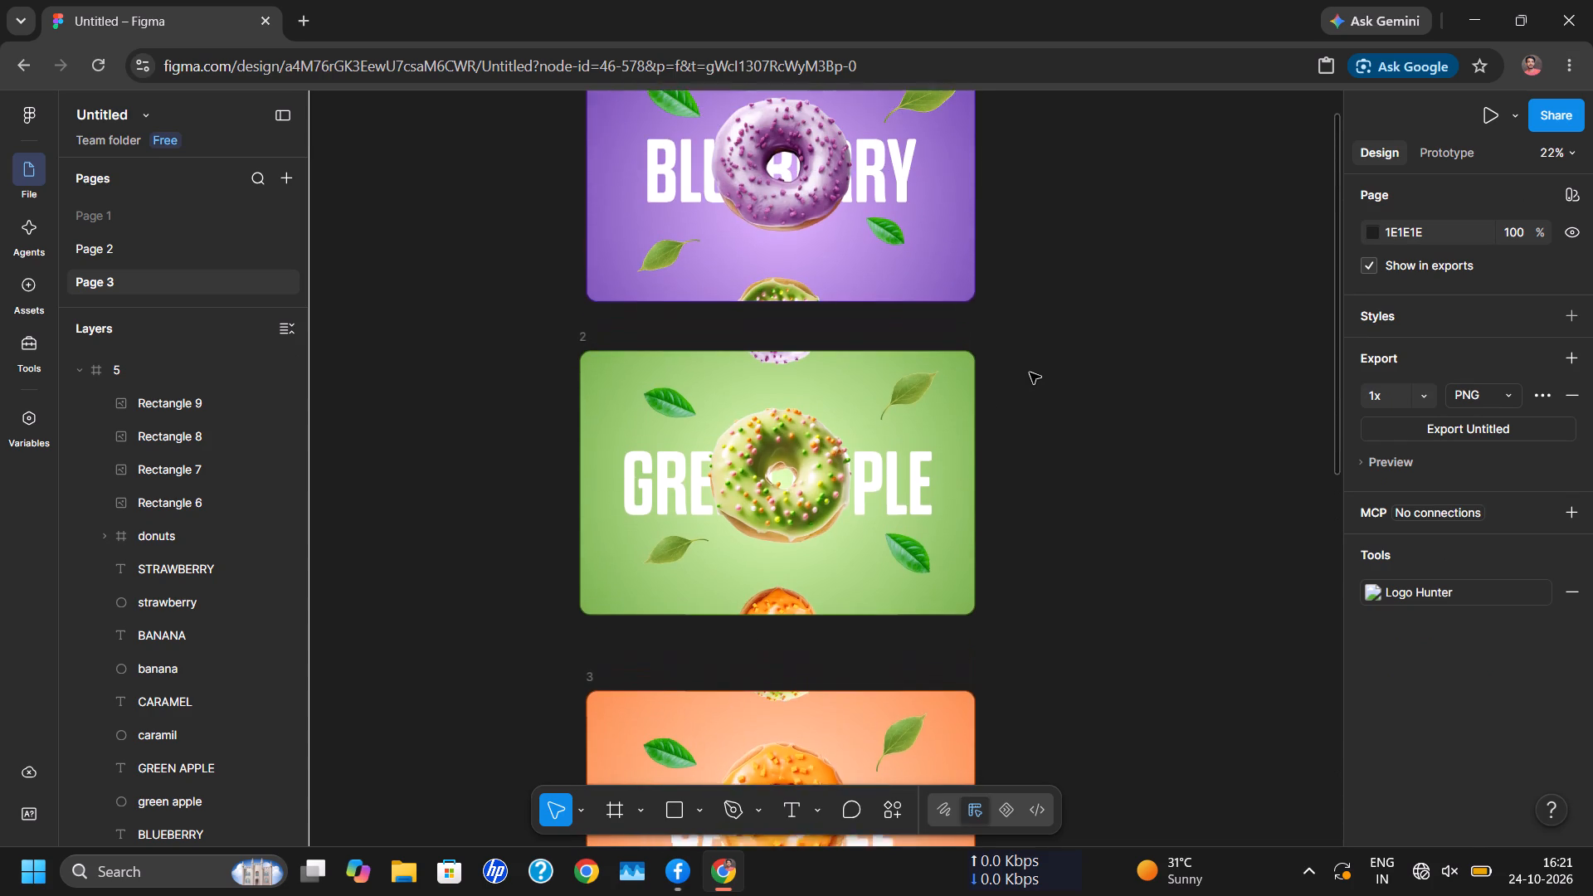
scroll(1030, 373, "down", 2)
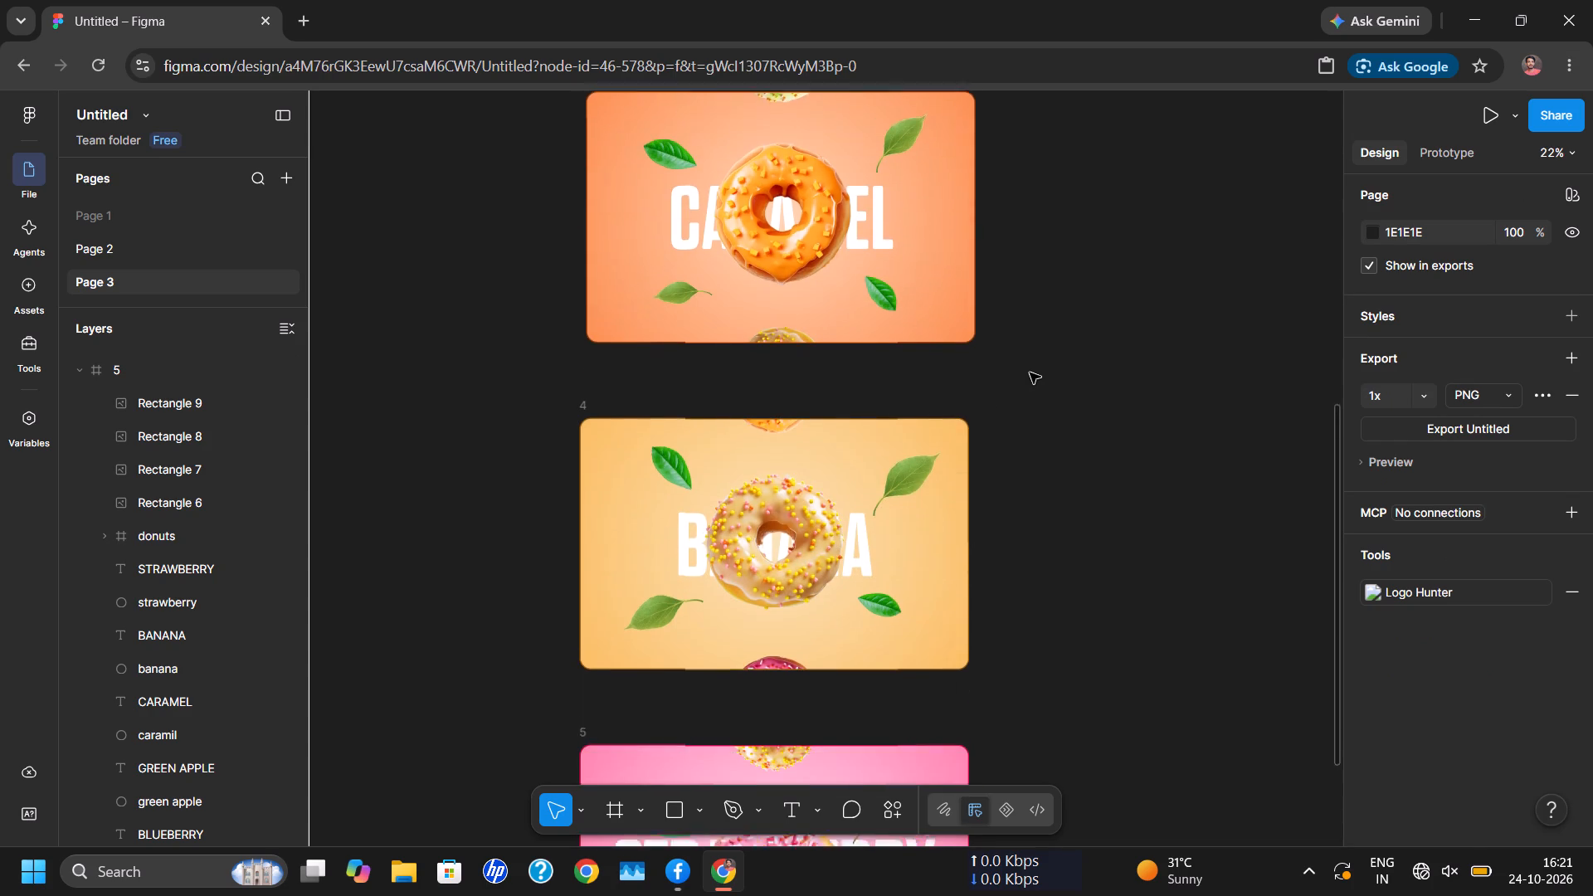
scroll(1030, 373, "down", 2)
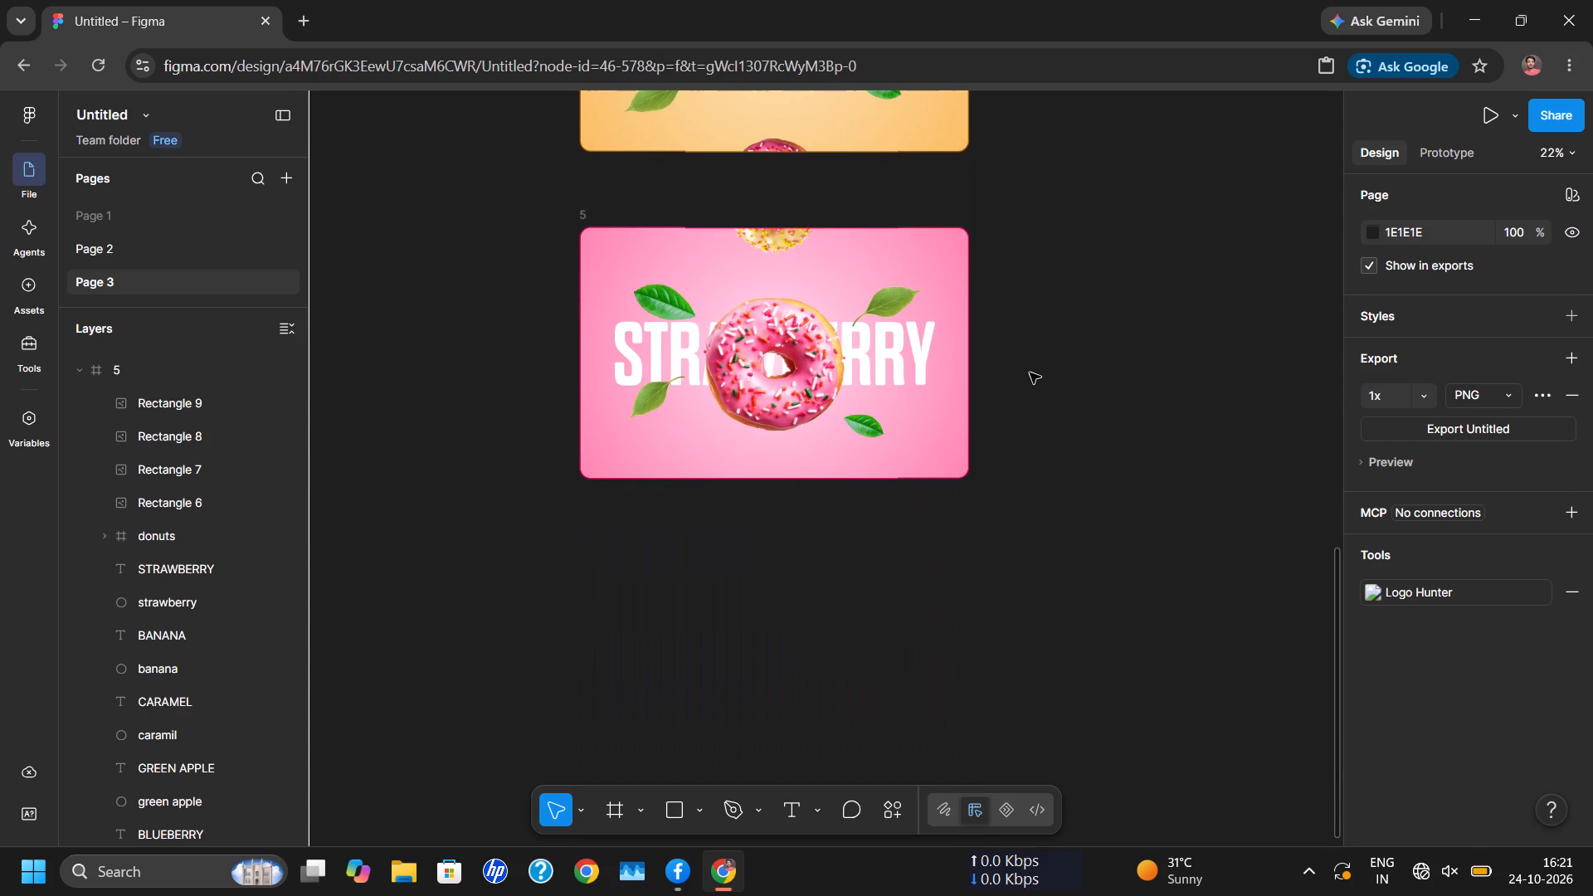
scroll(1014, 372, "up", 1)
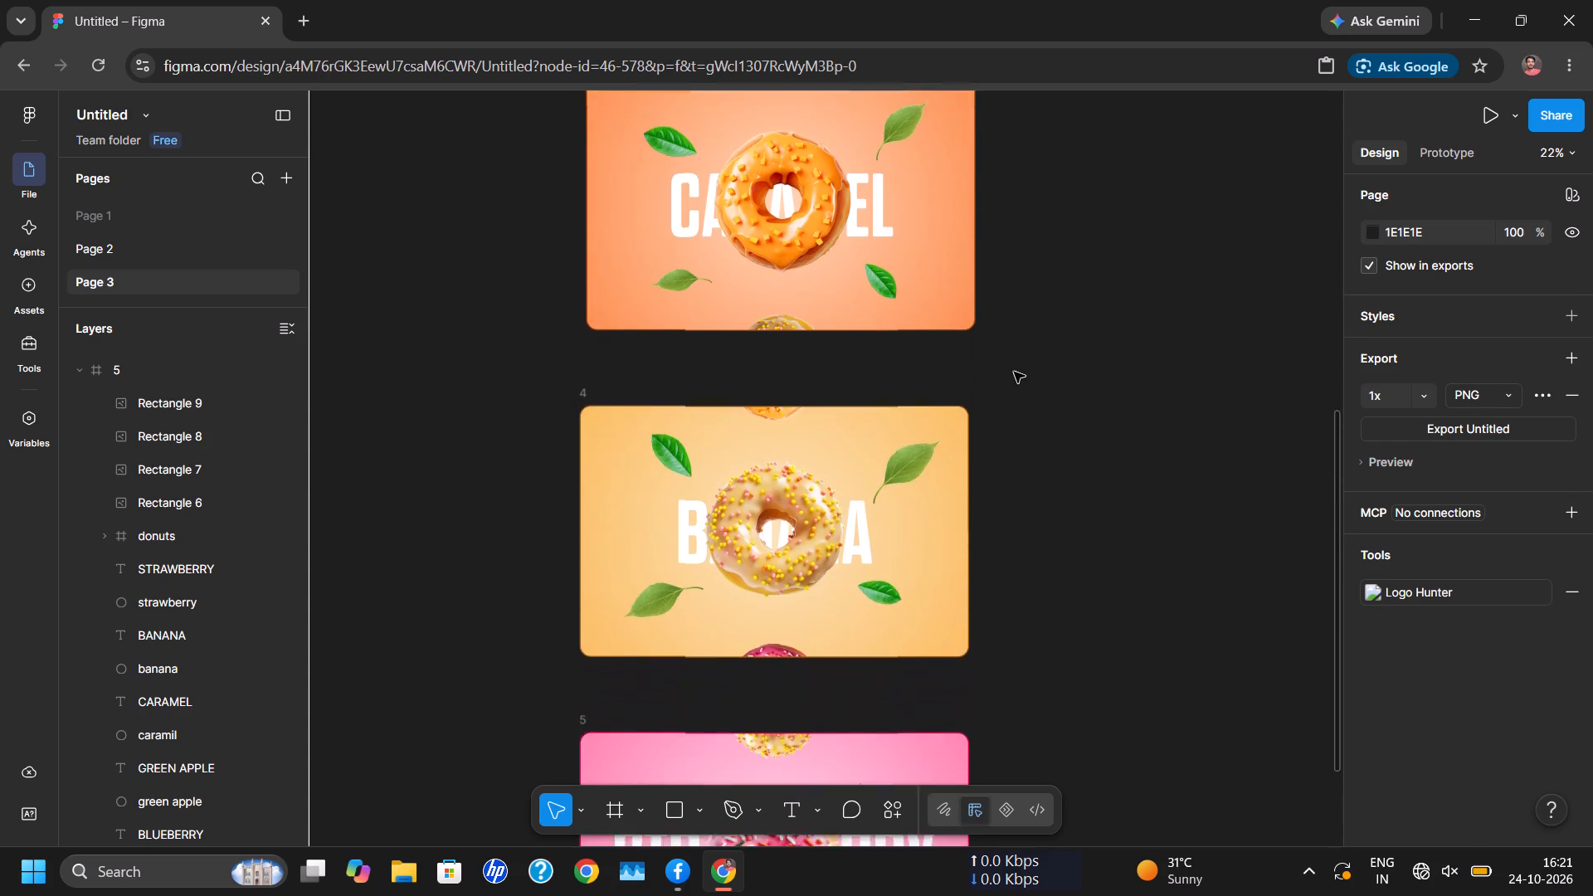
scroll(1014, 372, "up", 3)
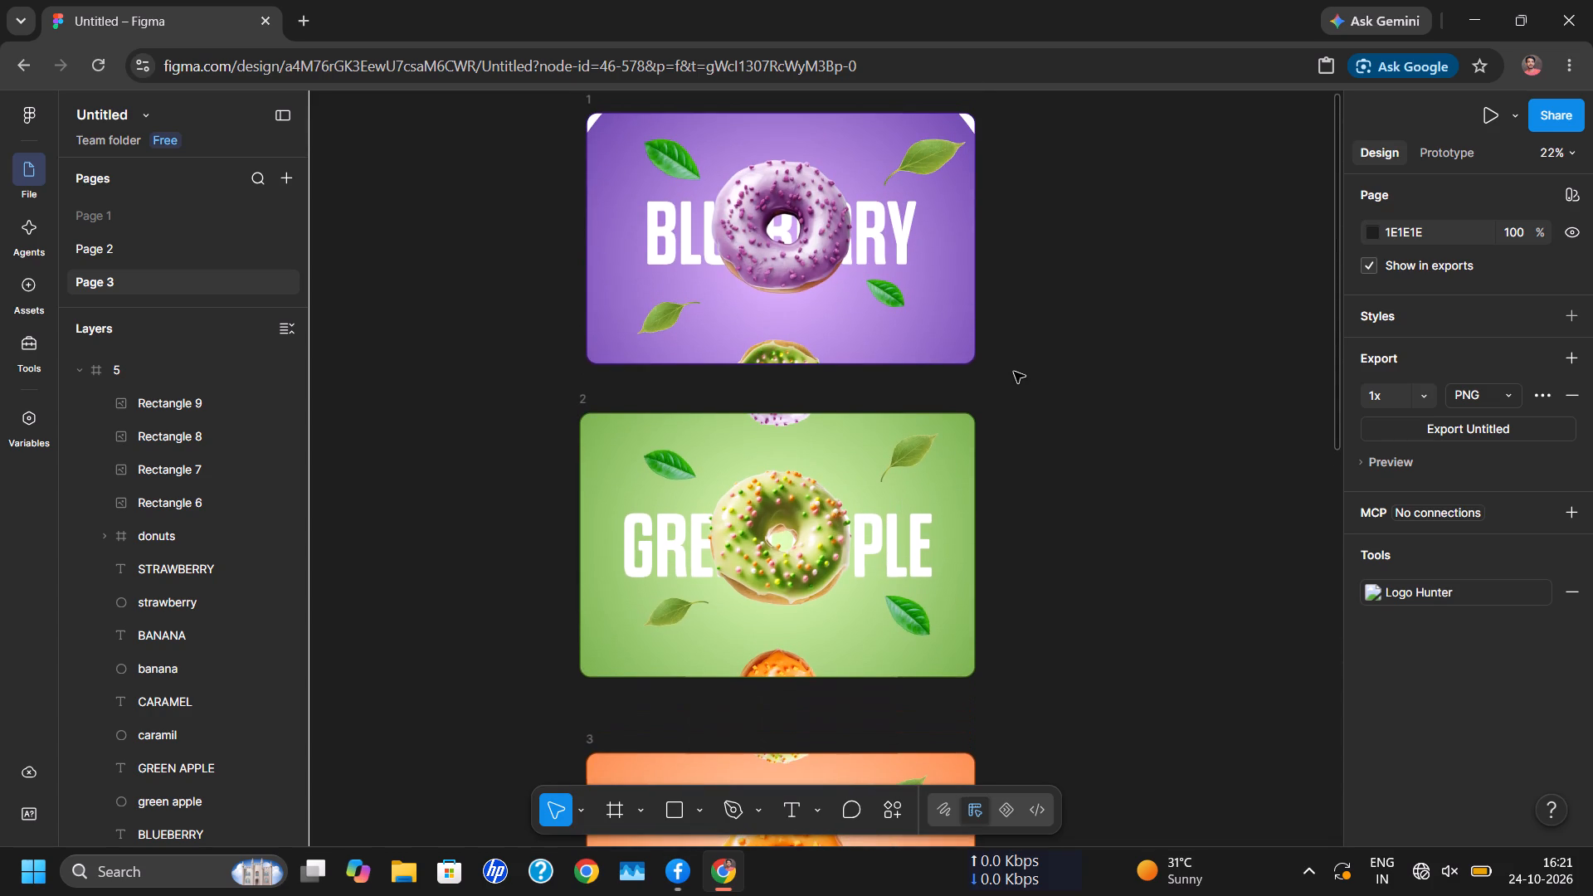
scroll(1014, 372, "up", 5)
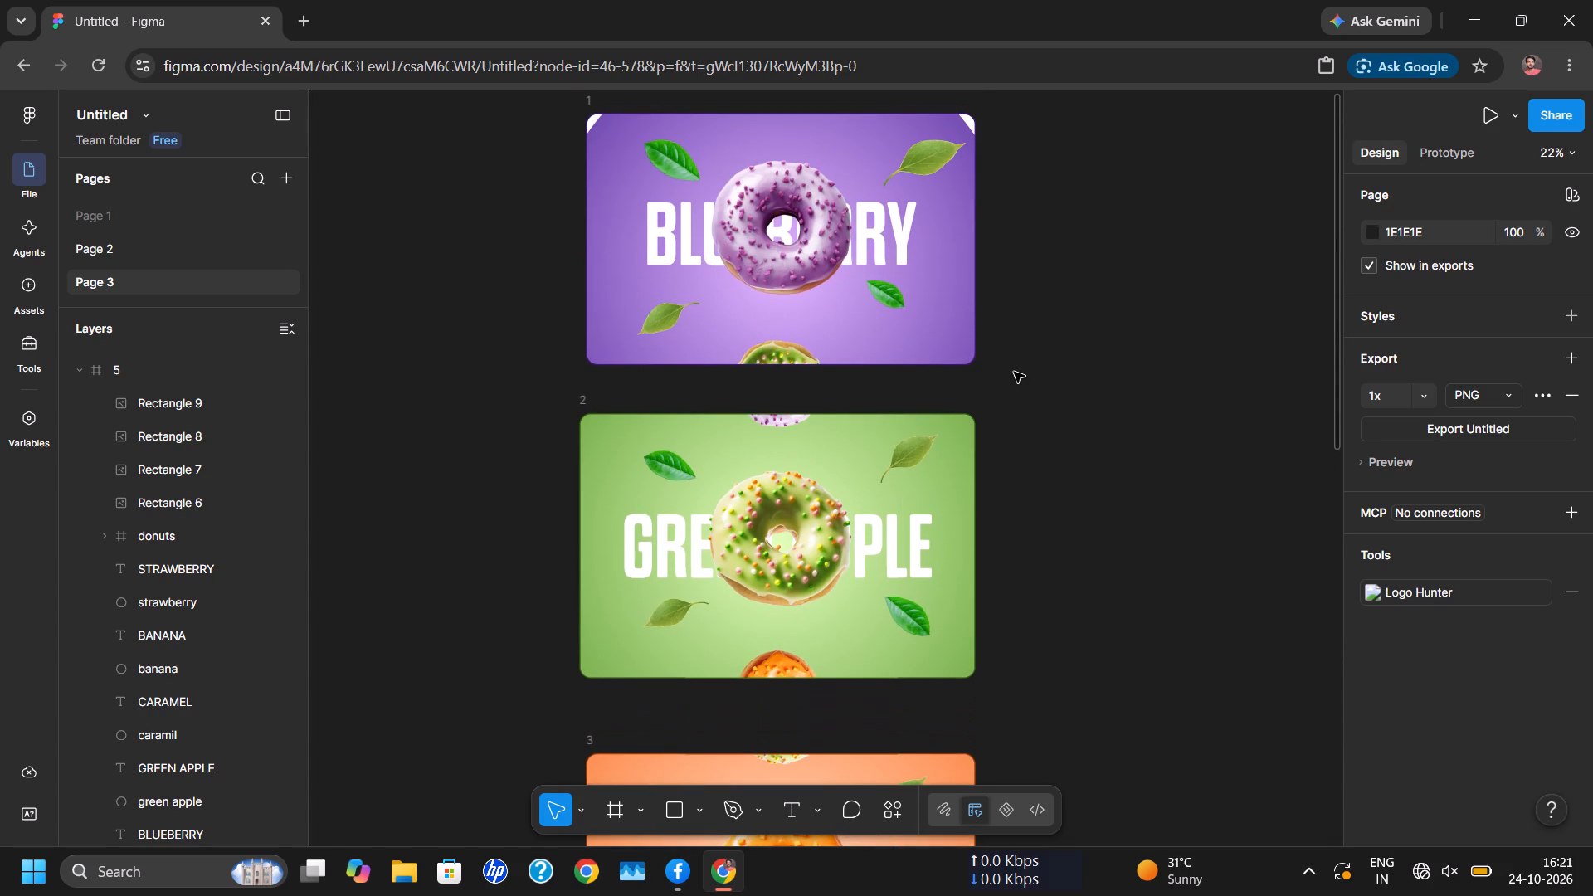
scroll(1014, 372, "up", 2)
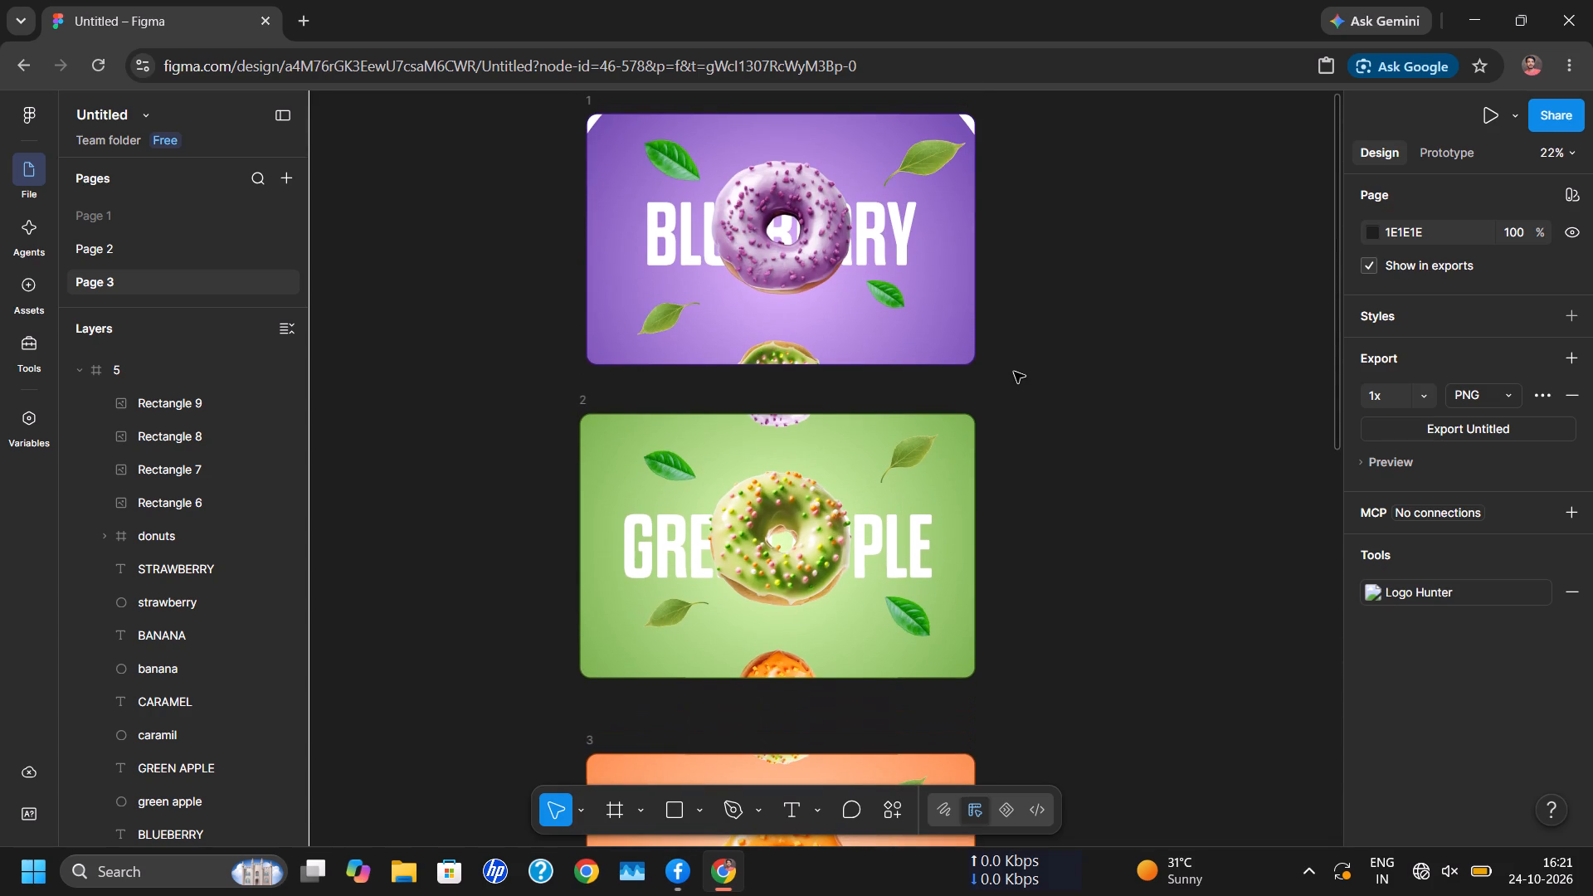
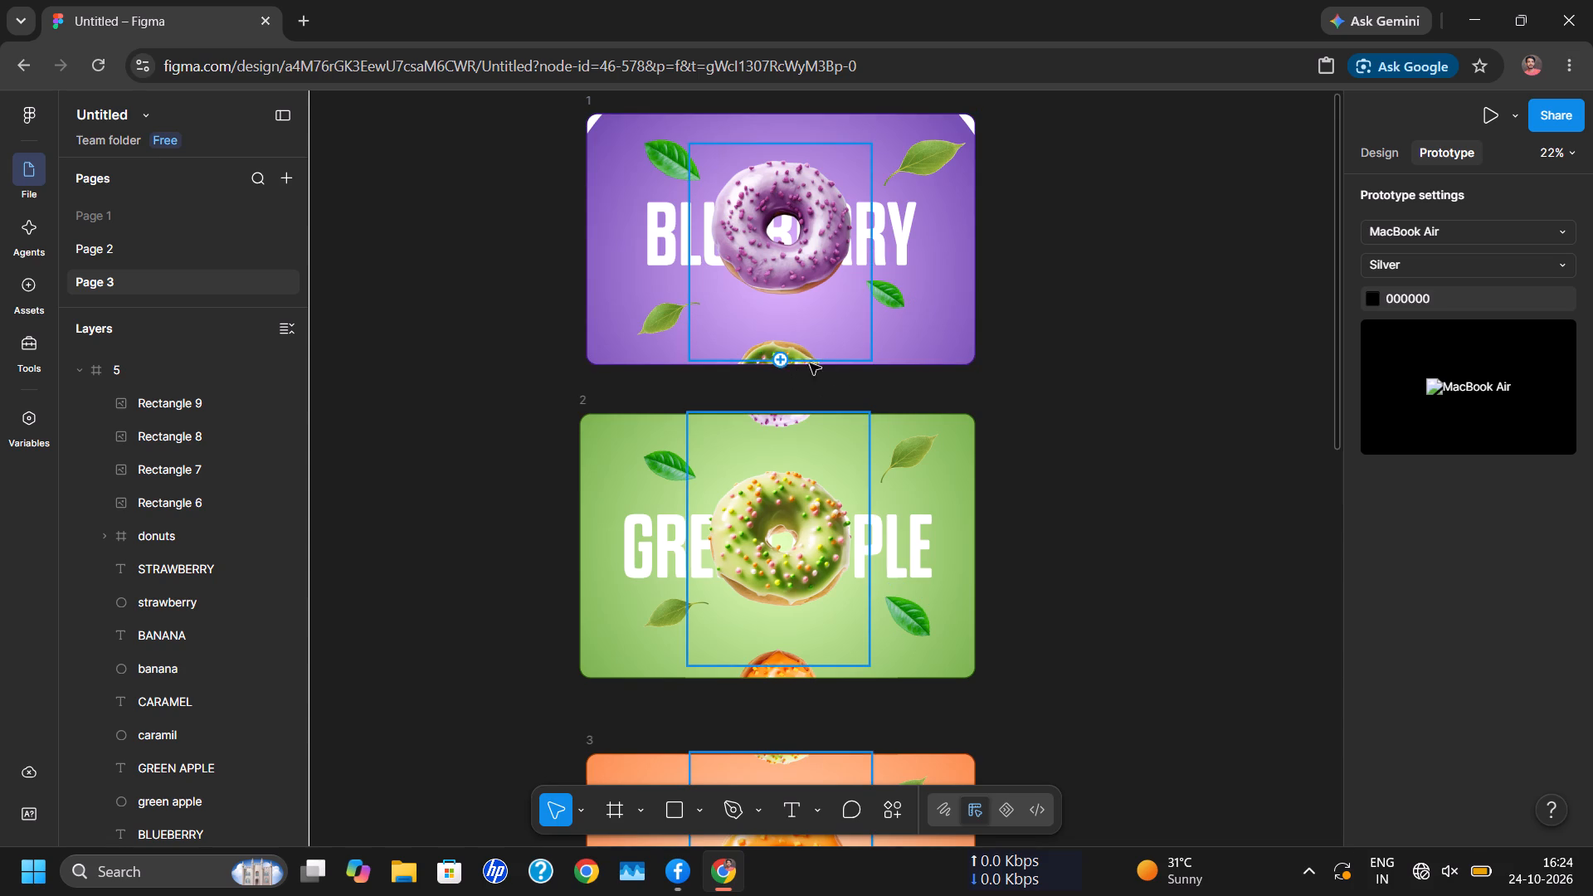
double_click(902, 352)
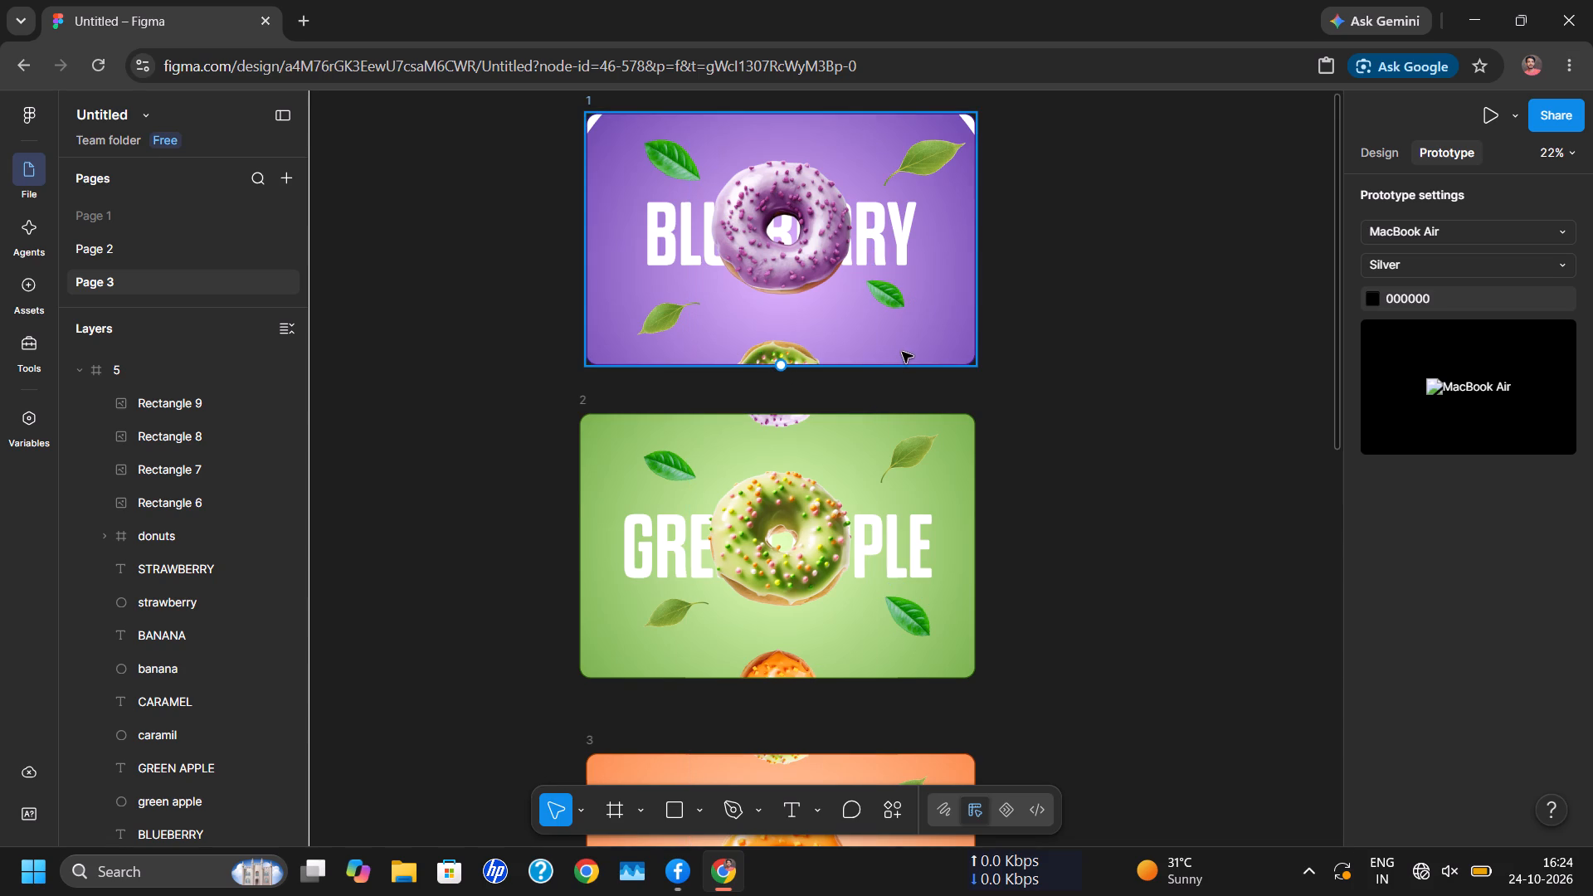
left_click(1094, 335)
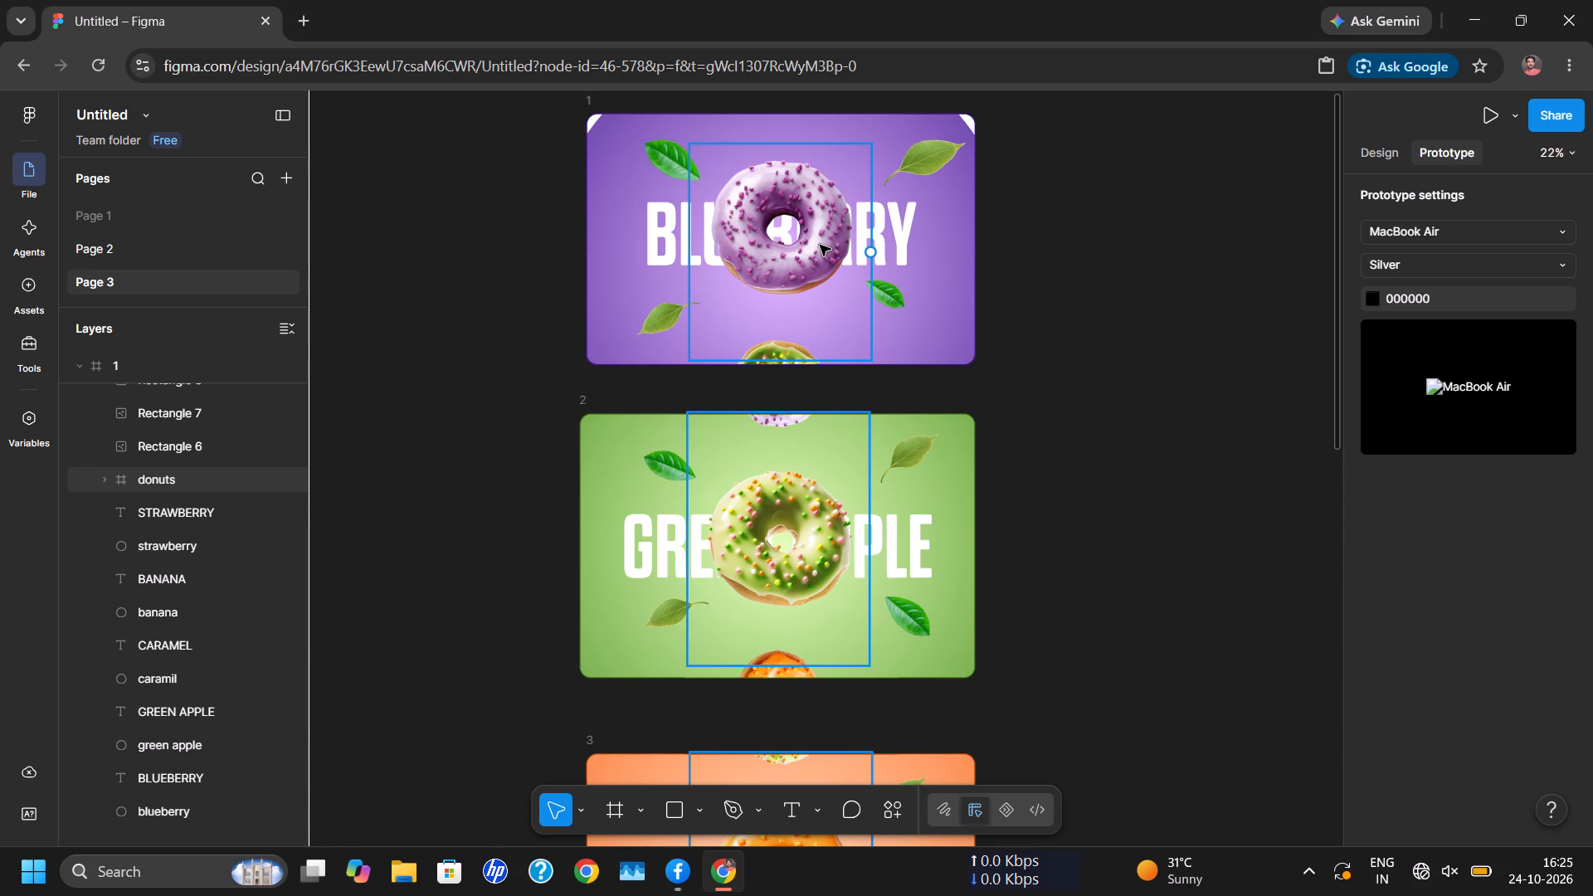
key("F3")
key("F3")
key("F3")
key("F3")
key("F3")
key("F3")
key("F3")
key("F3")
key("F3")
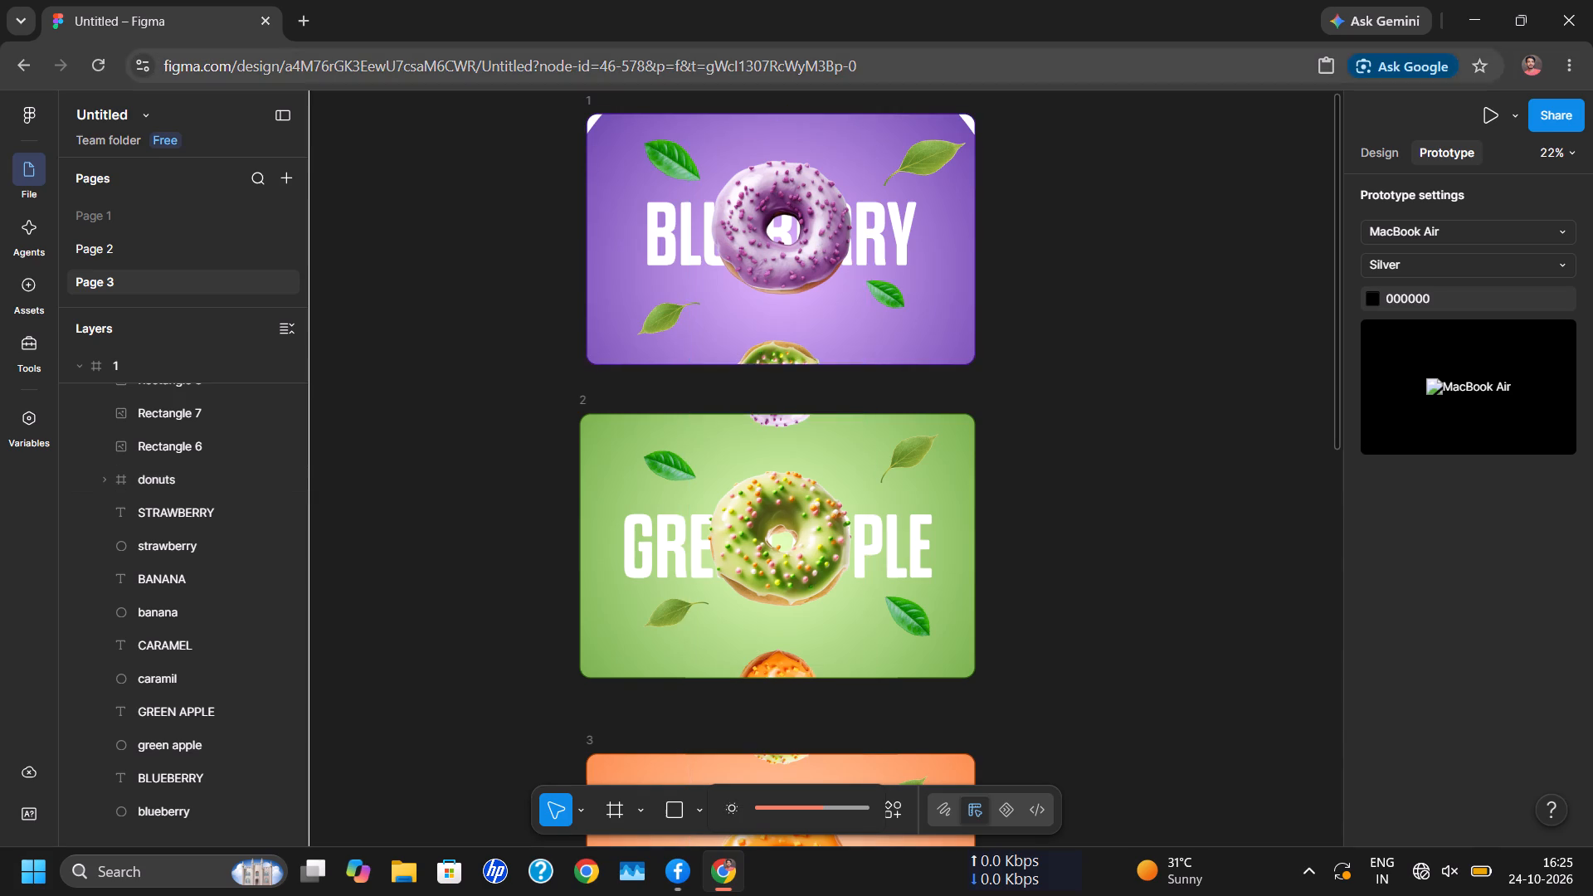
Connect the BLUEBERRY frame 1 to the GREEN APPLE frame 2 with a Navigate to interaction triggered by the Up arrow key.
left_click(923, 343)
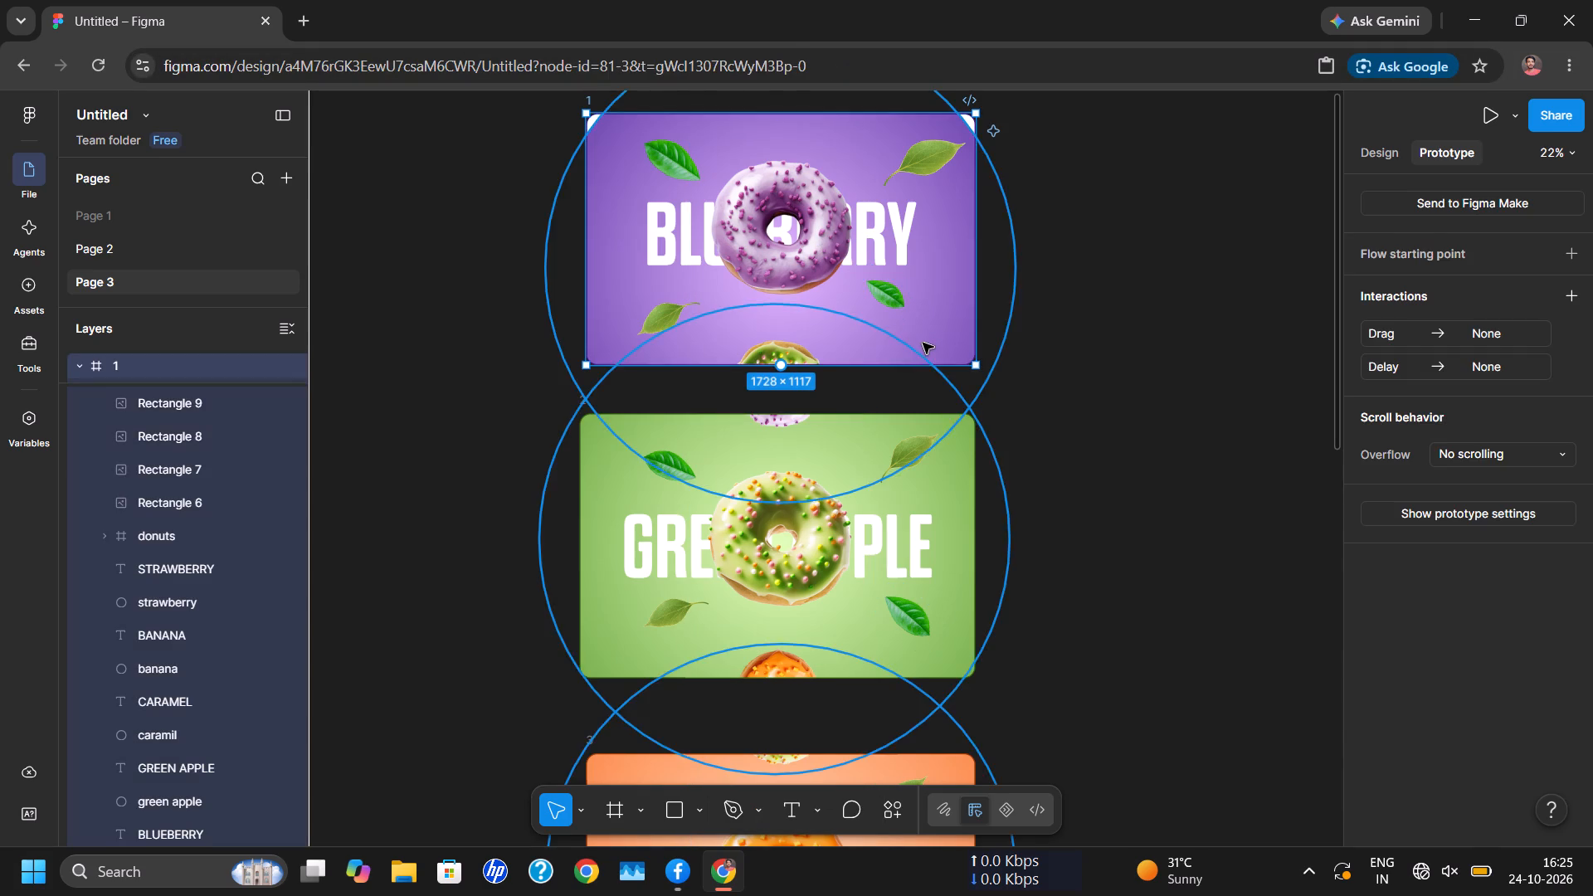
left_click_drag(781, 367, 780, 402)
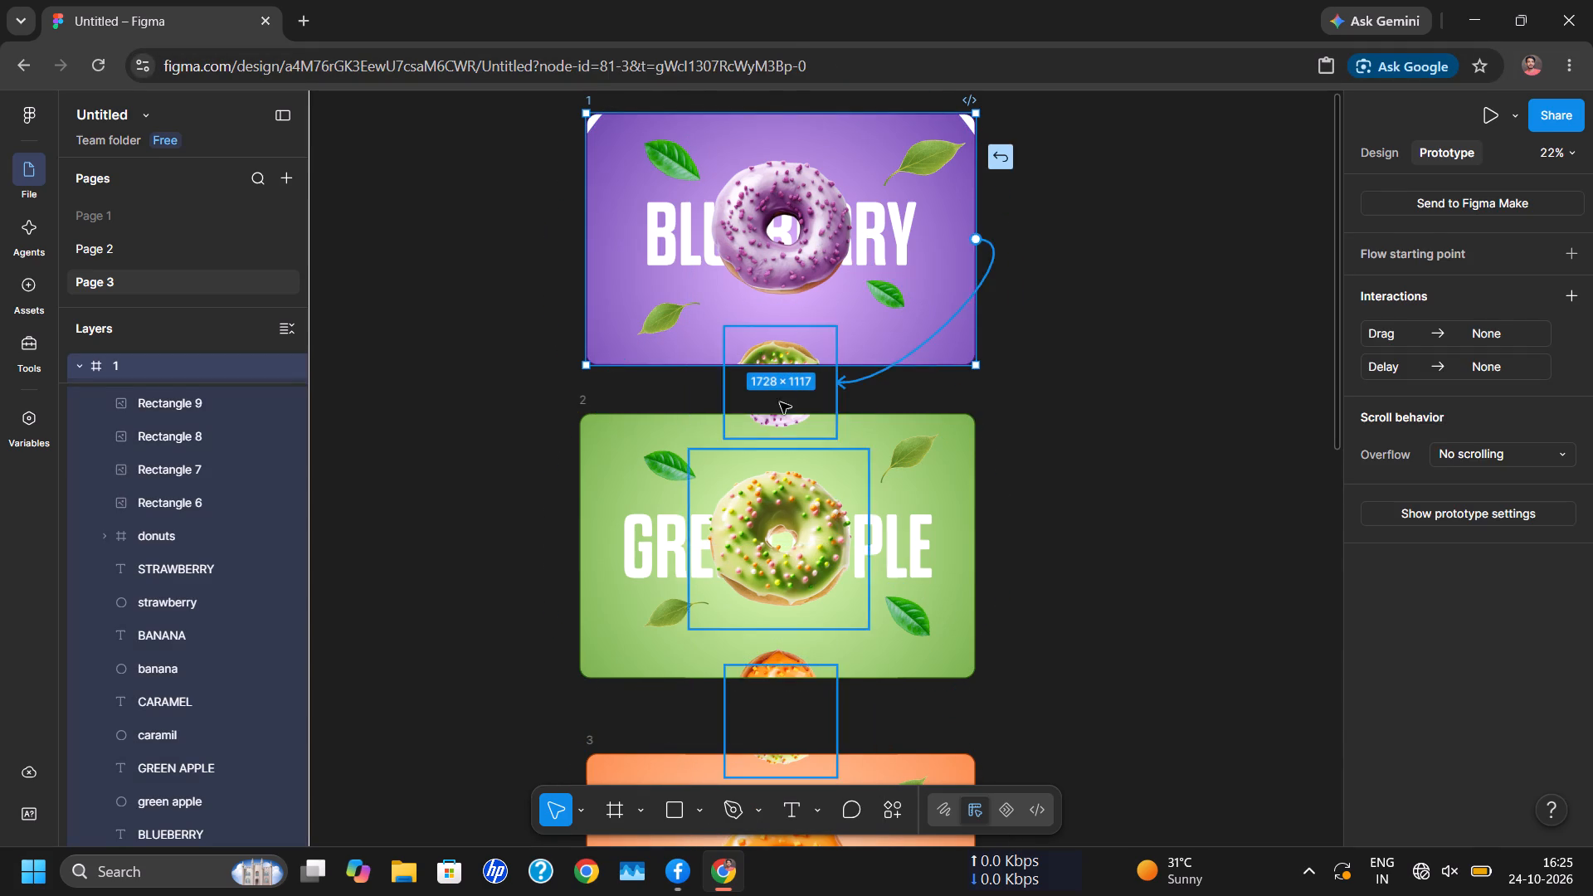
left_click_drag(780, 402, 779, 426)
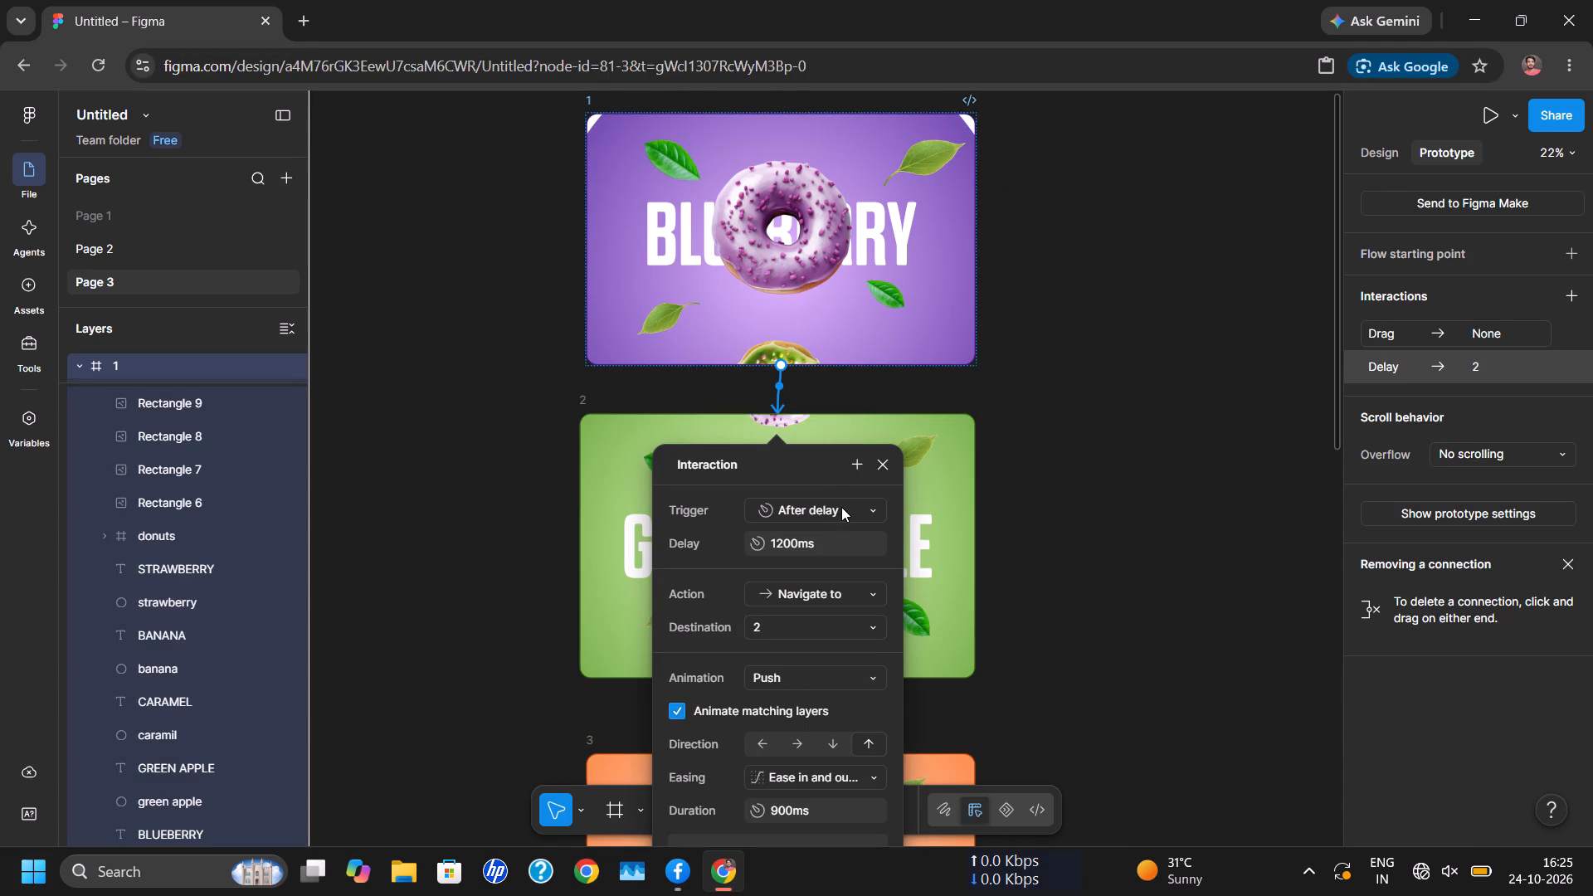
left_click(841, 507)
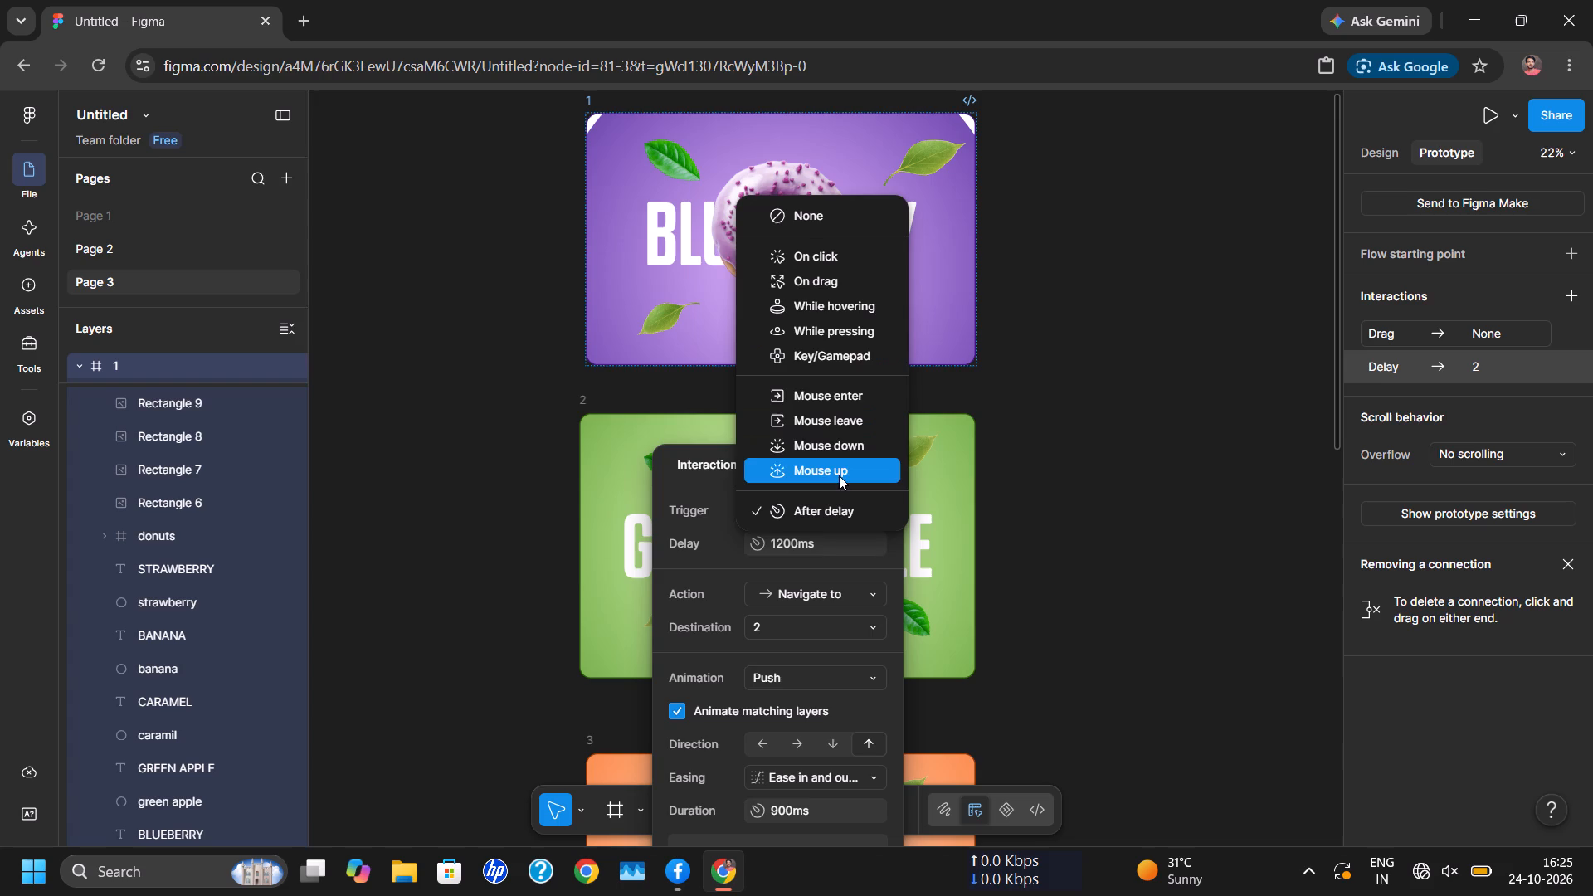
left_click(855, 362)
key("Up")
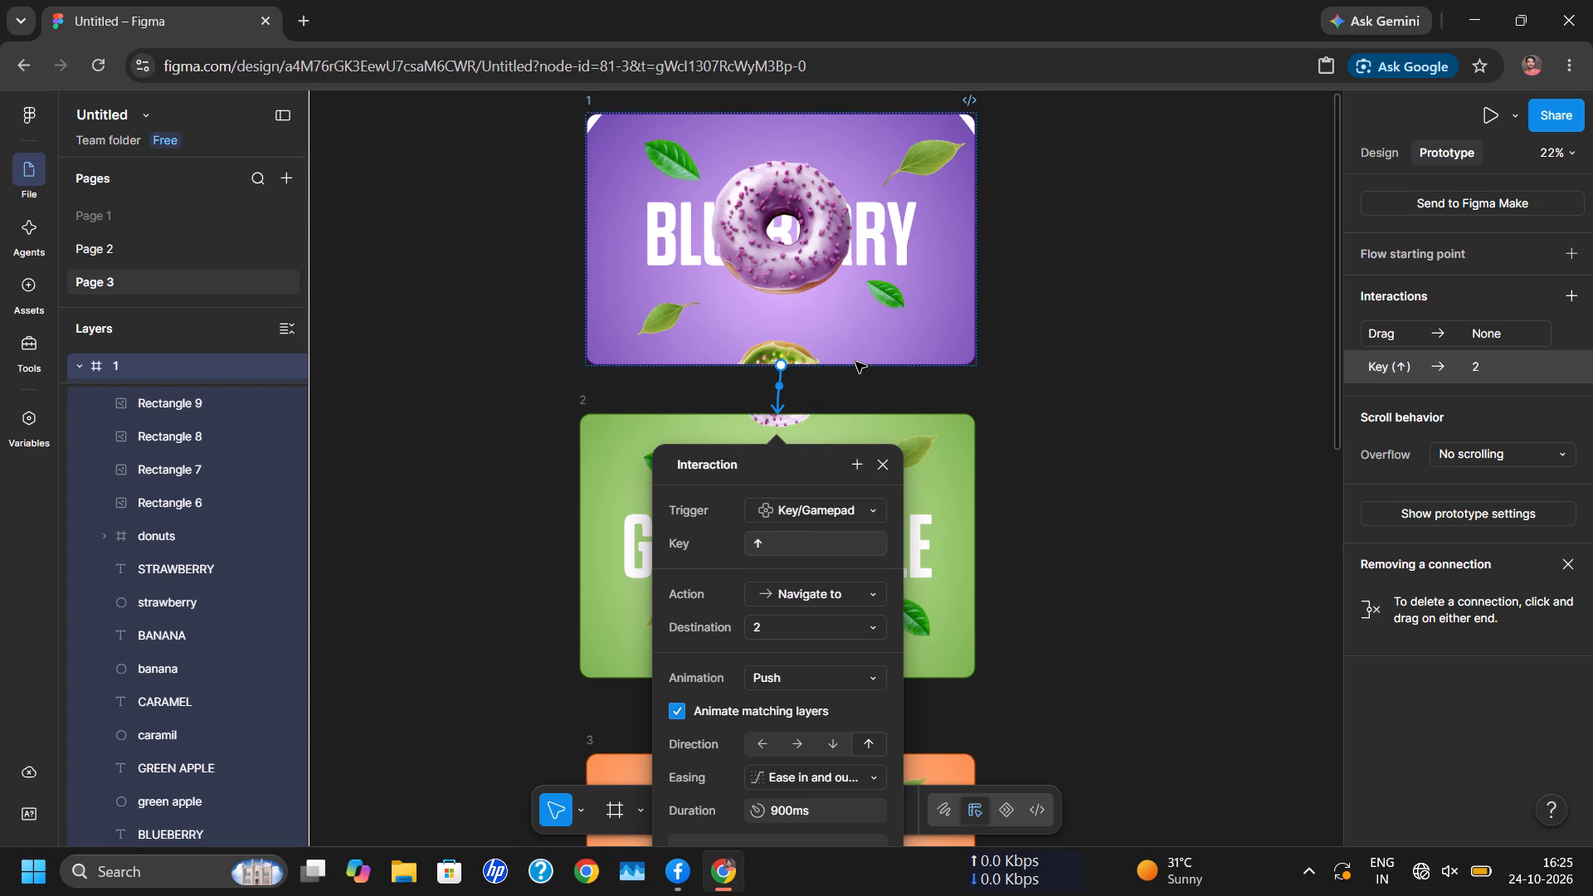
scroll(856, 596, "down", 2)
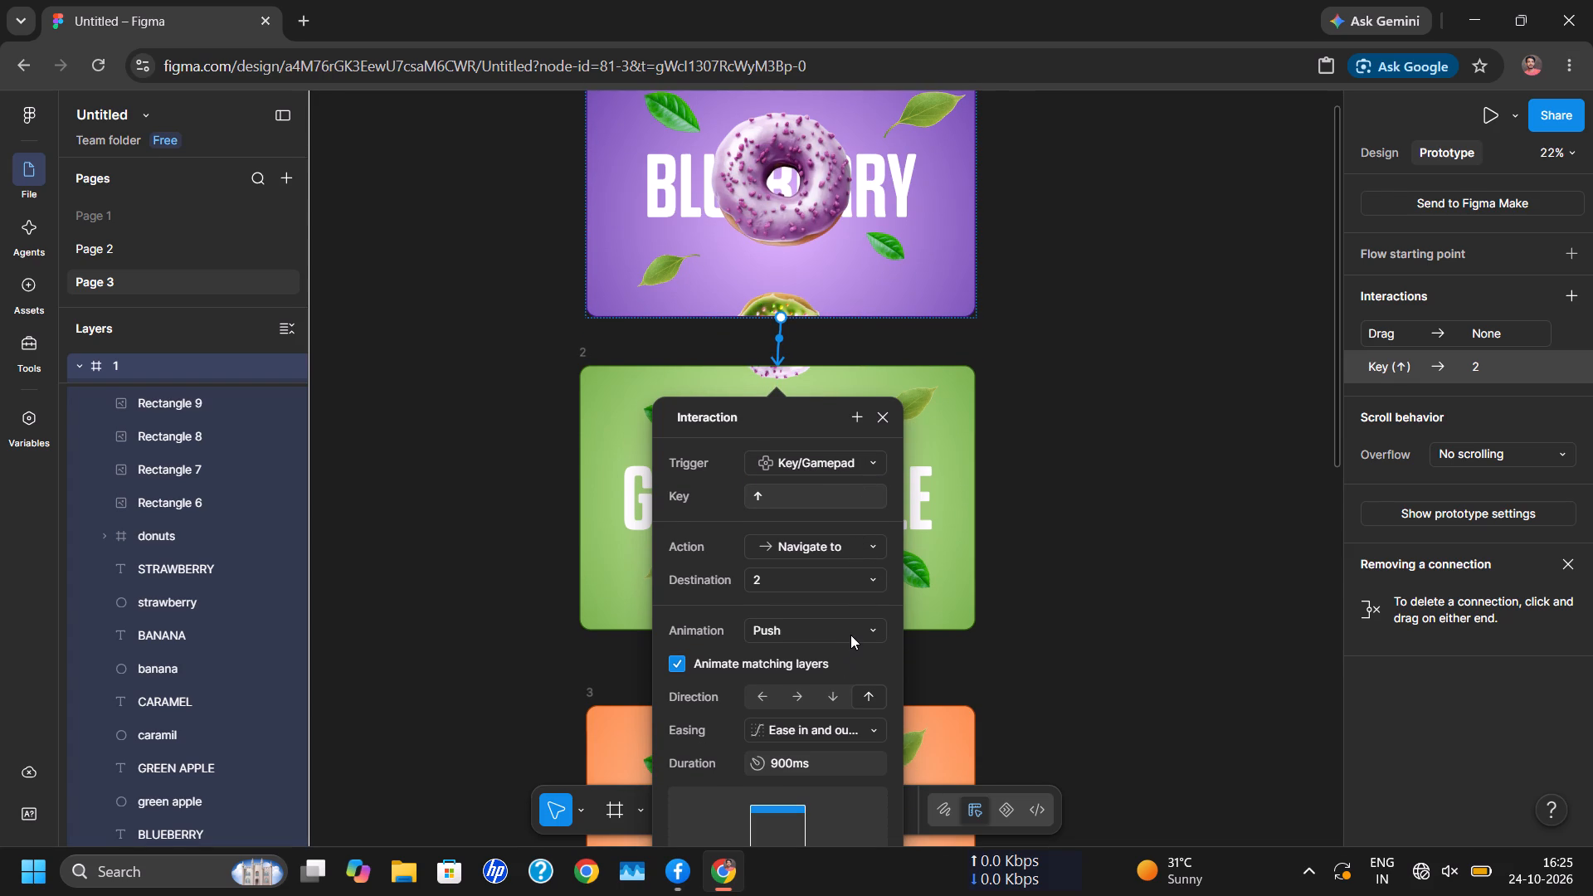
left_click(850, 635)
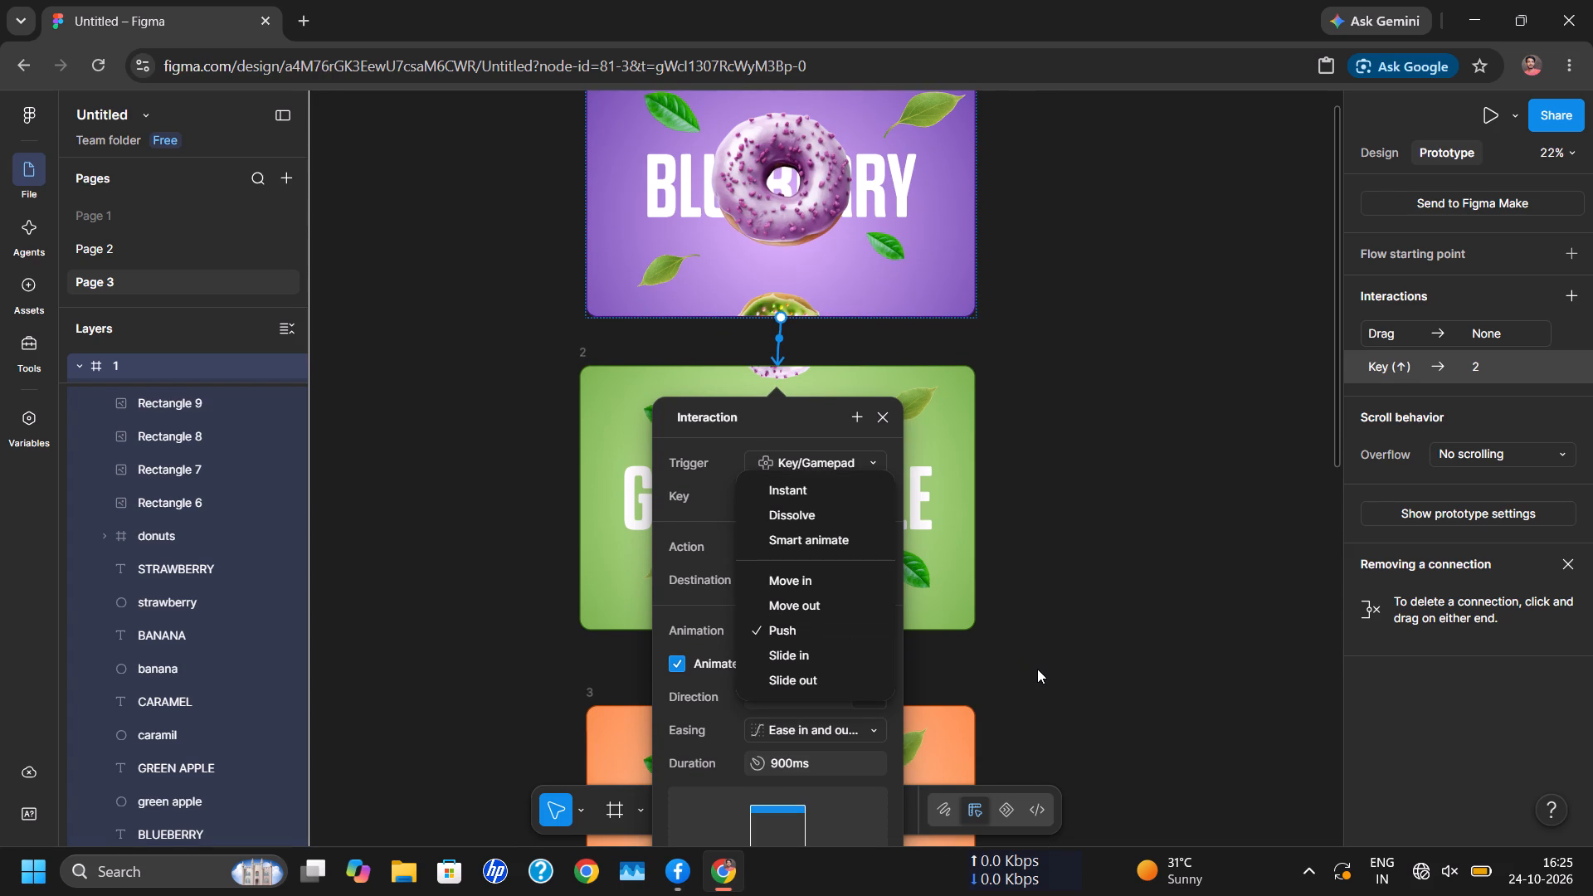
left_click(1037, 669)
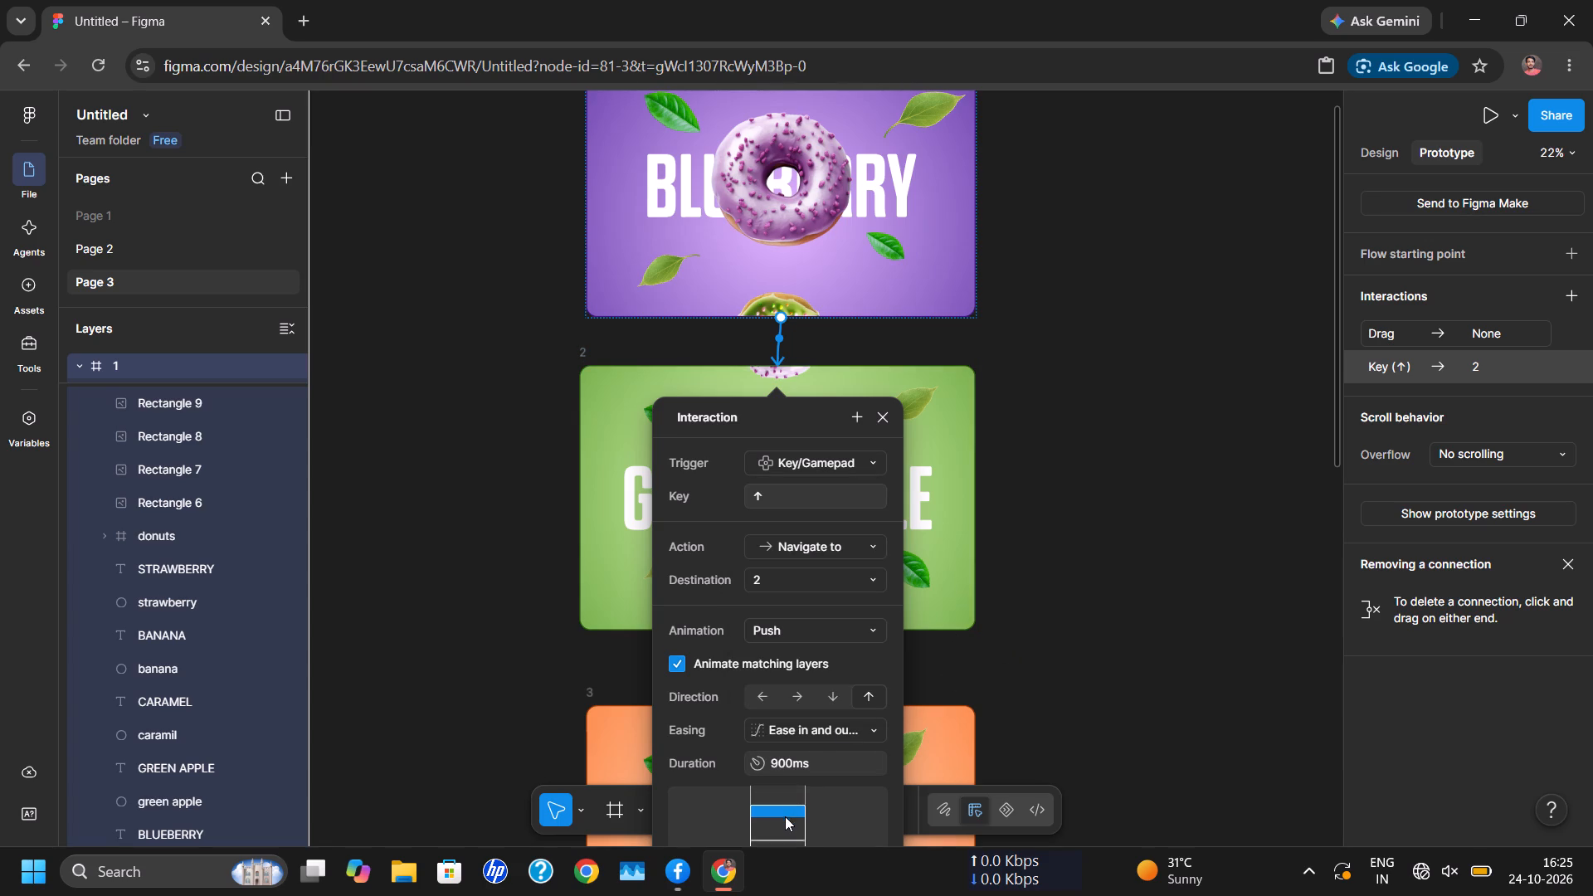
Close the interaction settings and present the Page 3 prototype in a new tab.
left_click(1067, 719)
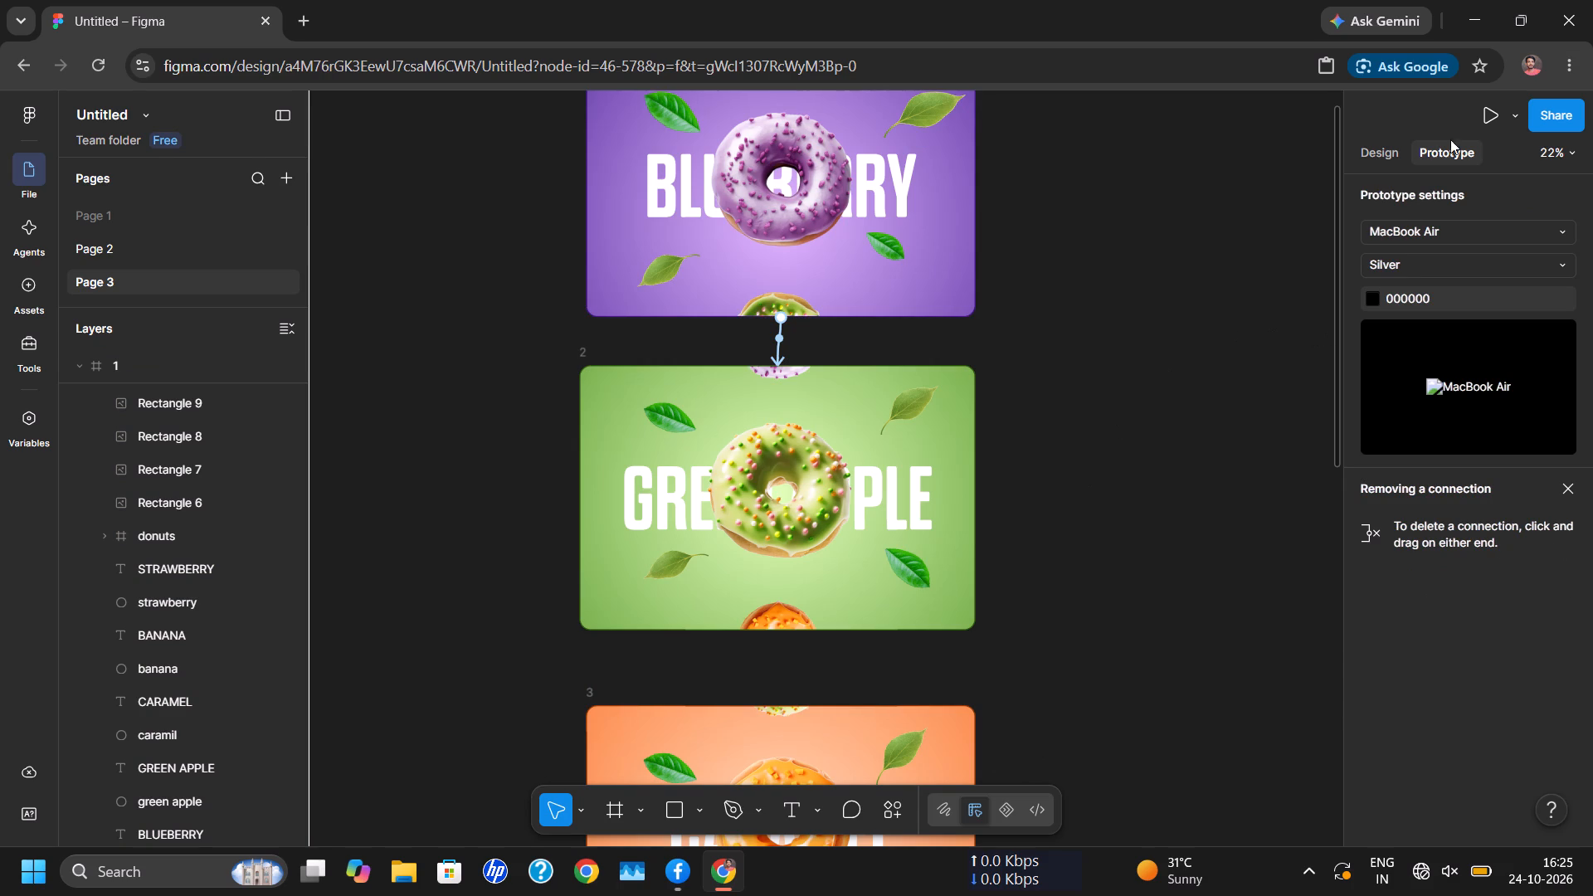
left_click(1488, 114)
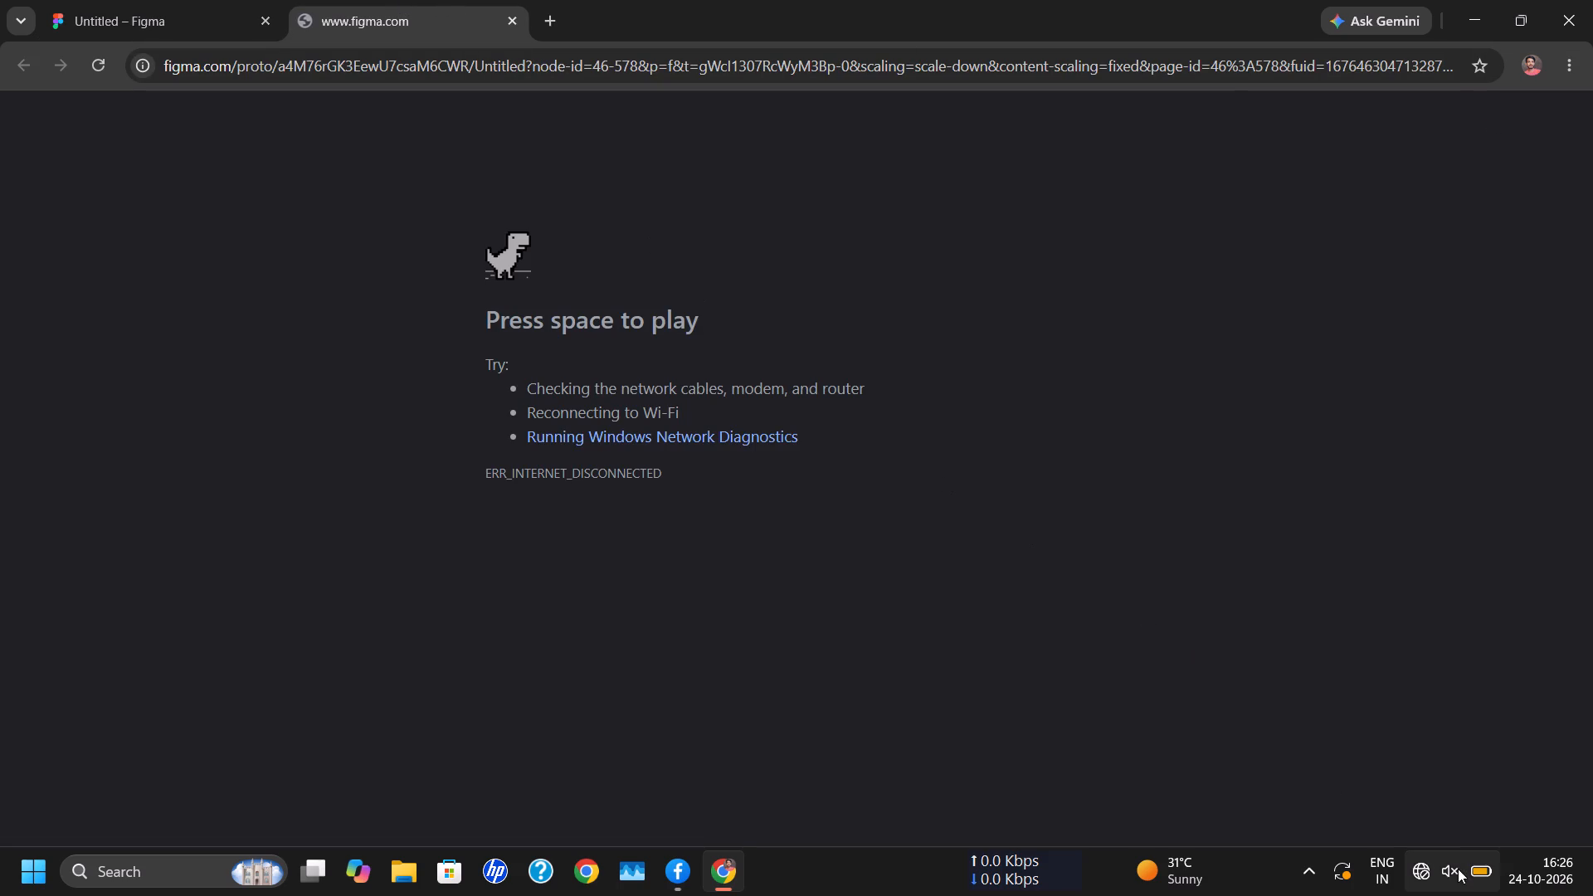
Connect the computer to the GLA-University Wi-Fi network and return to the prototype preview.
left_click(1418, 867)
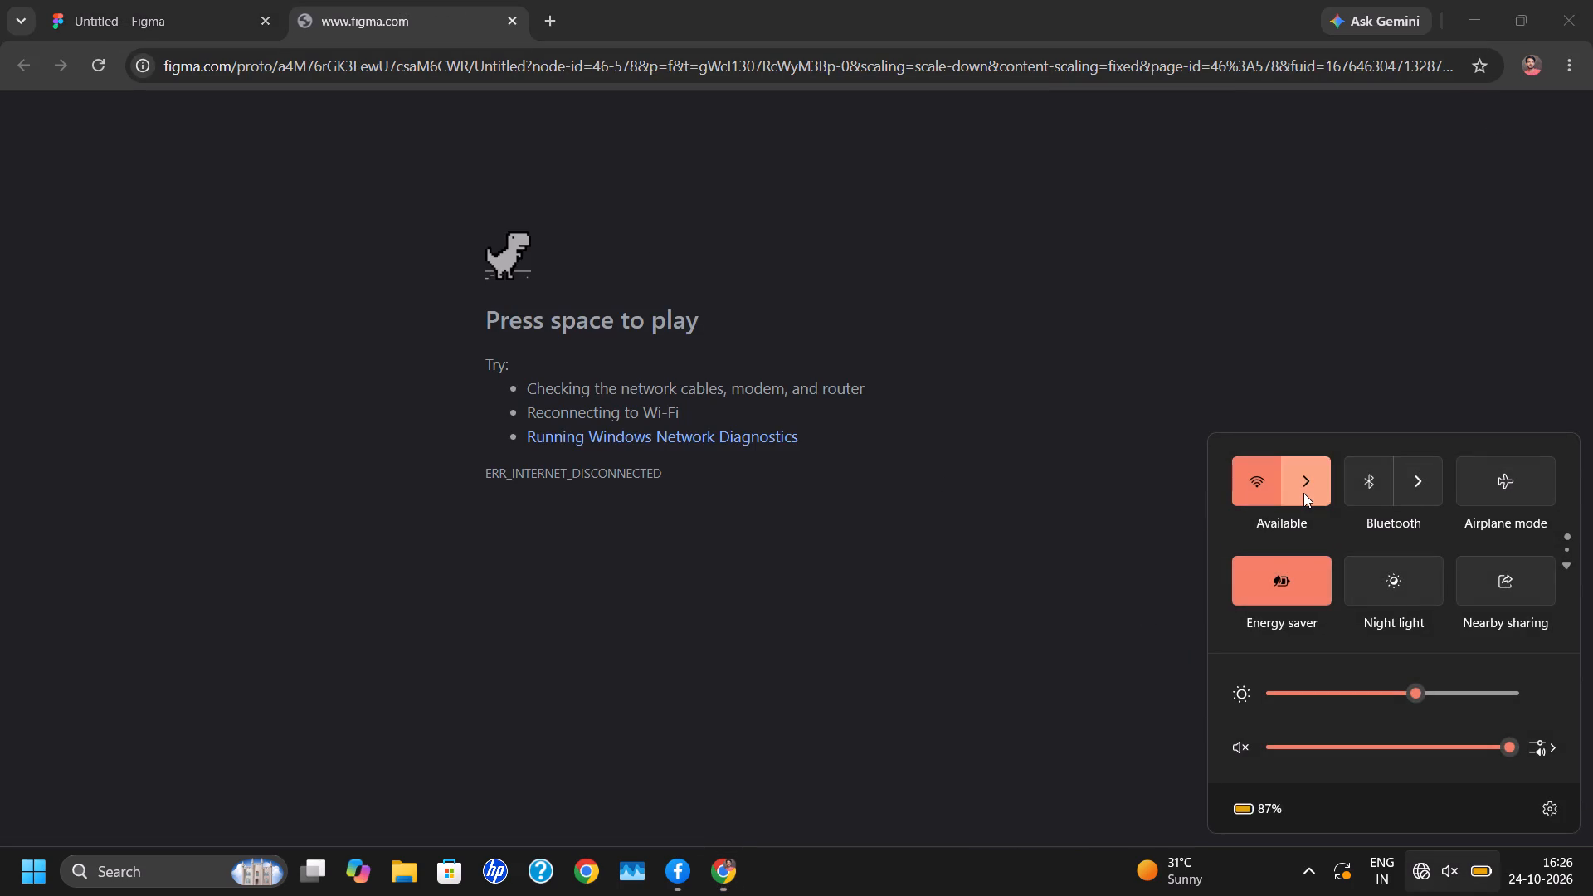
left_click(1303, 493)
left_click(1318, 498)
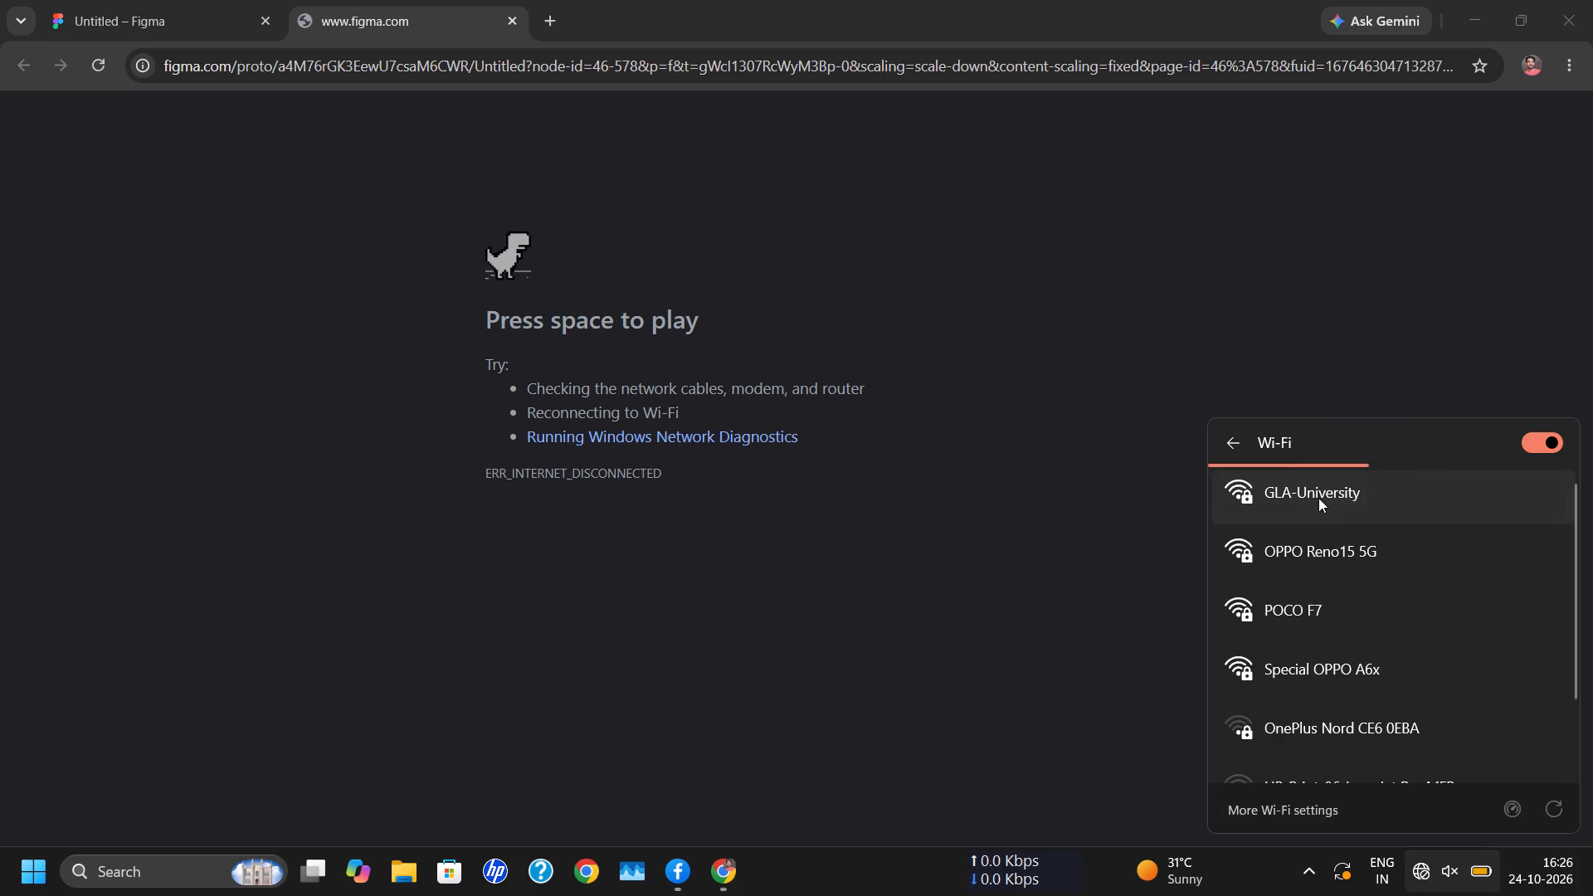
left_click(1496, 598)
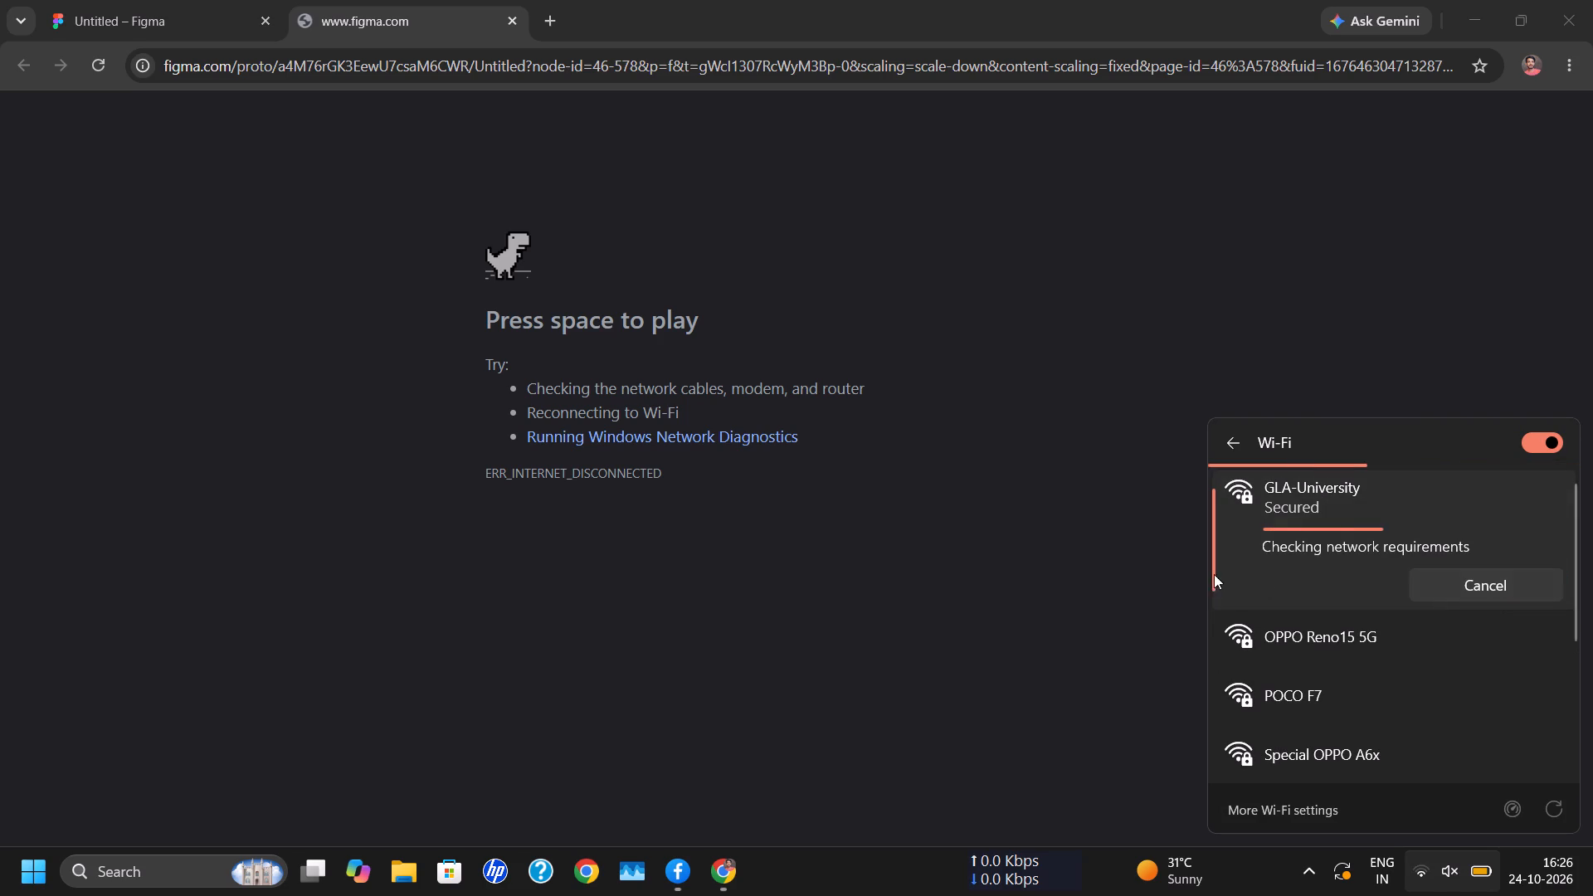
left_click(1067, 549)
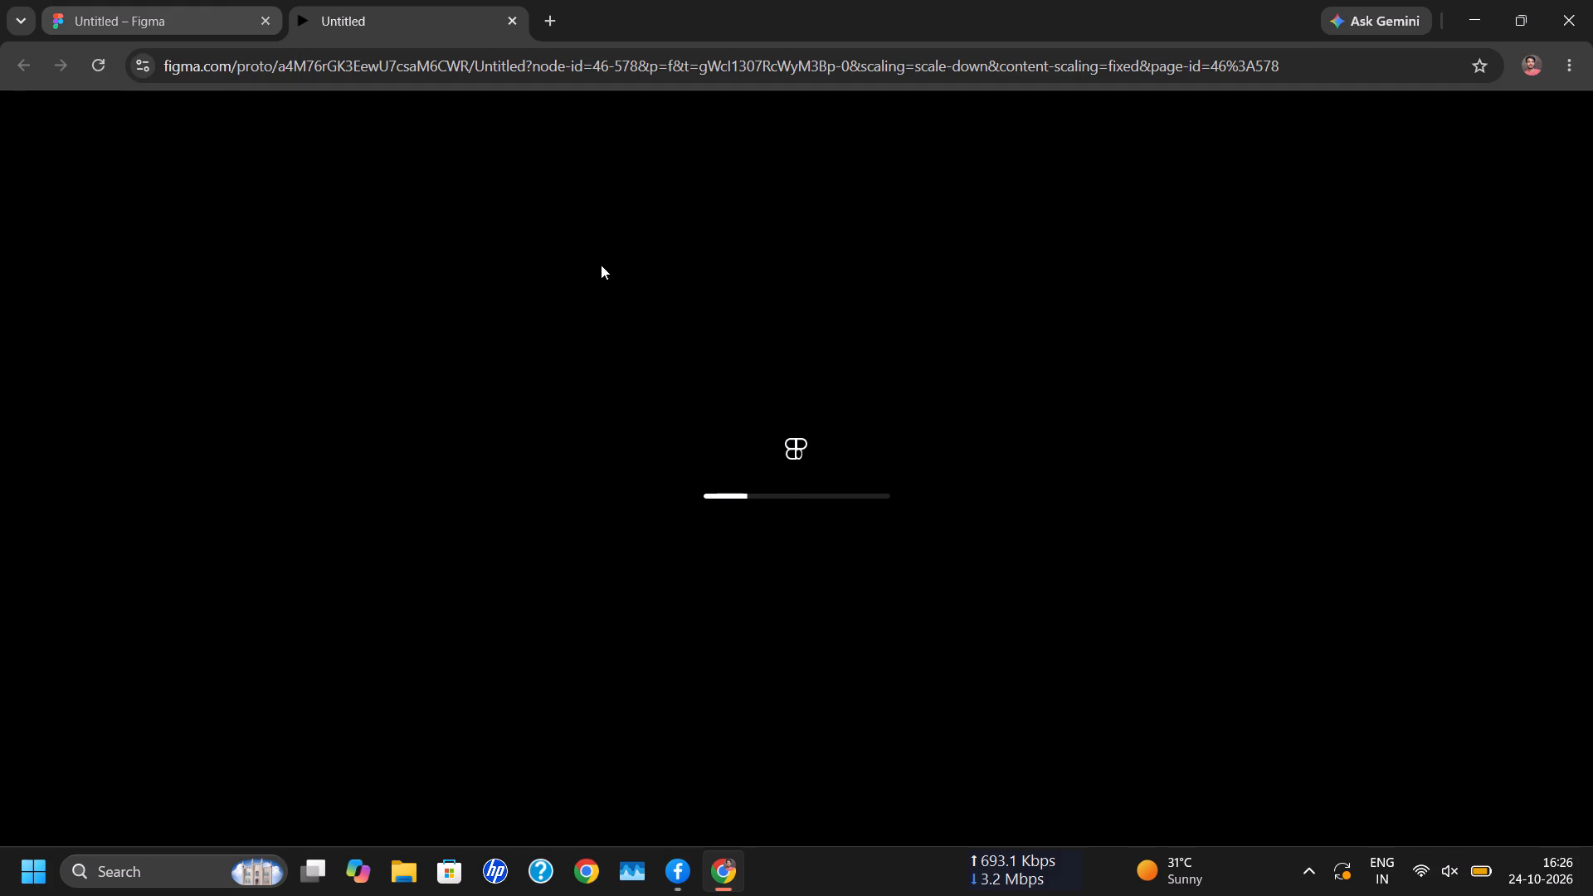
left_click(601, 265)
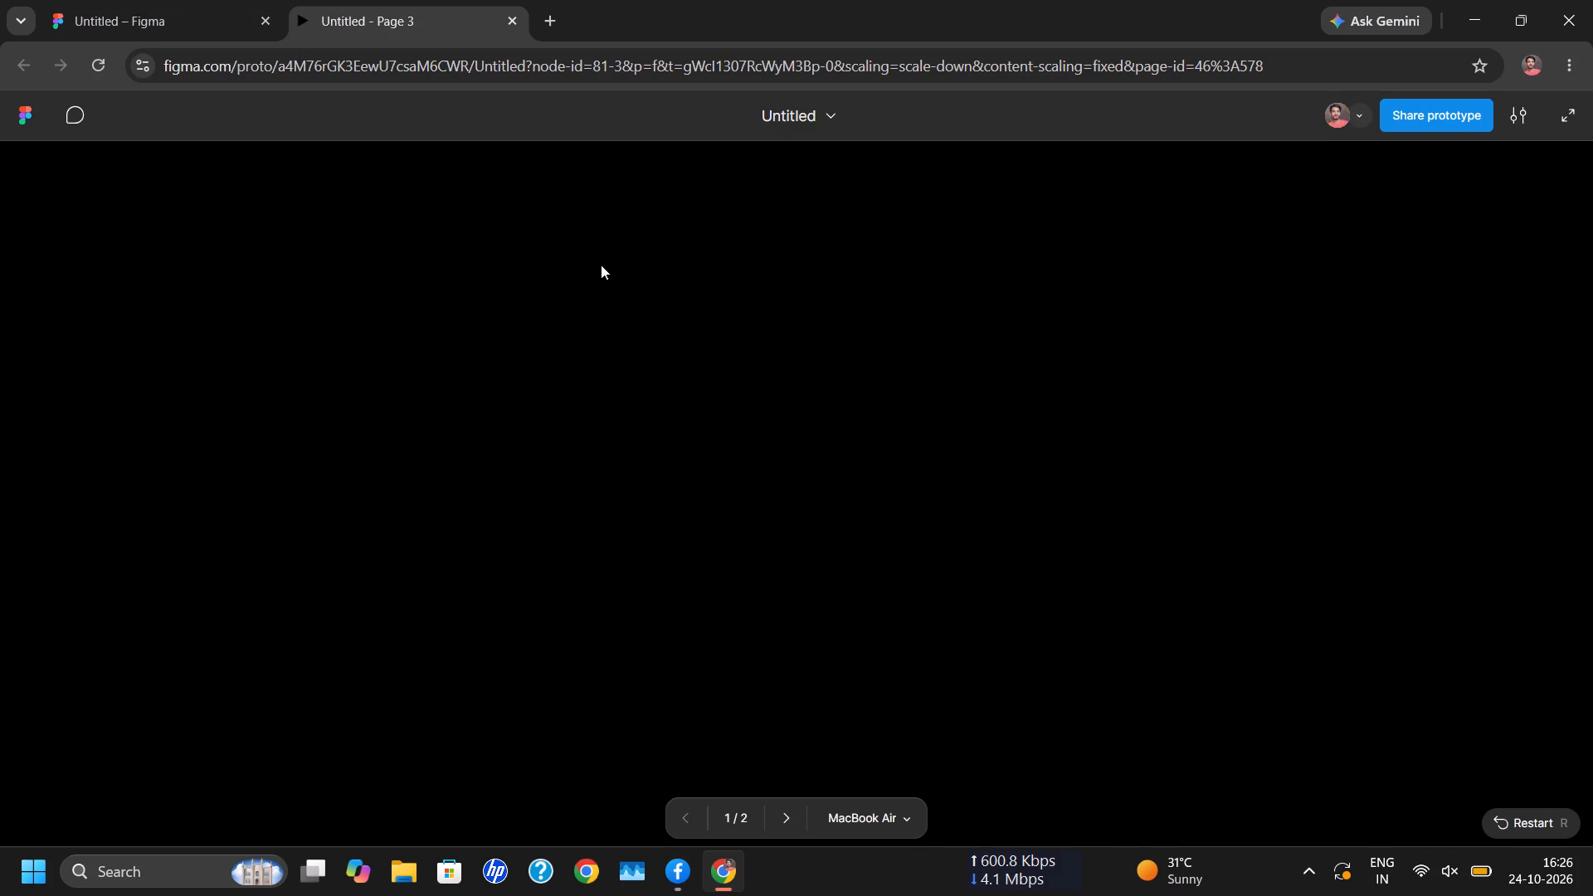
Test the transitions between frames 1 and 2 back and forth in the prototype preview, and close the preview.
key("Up")
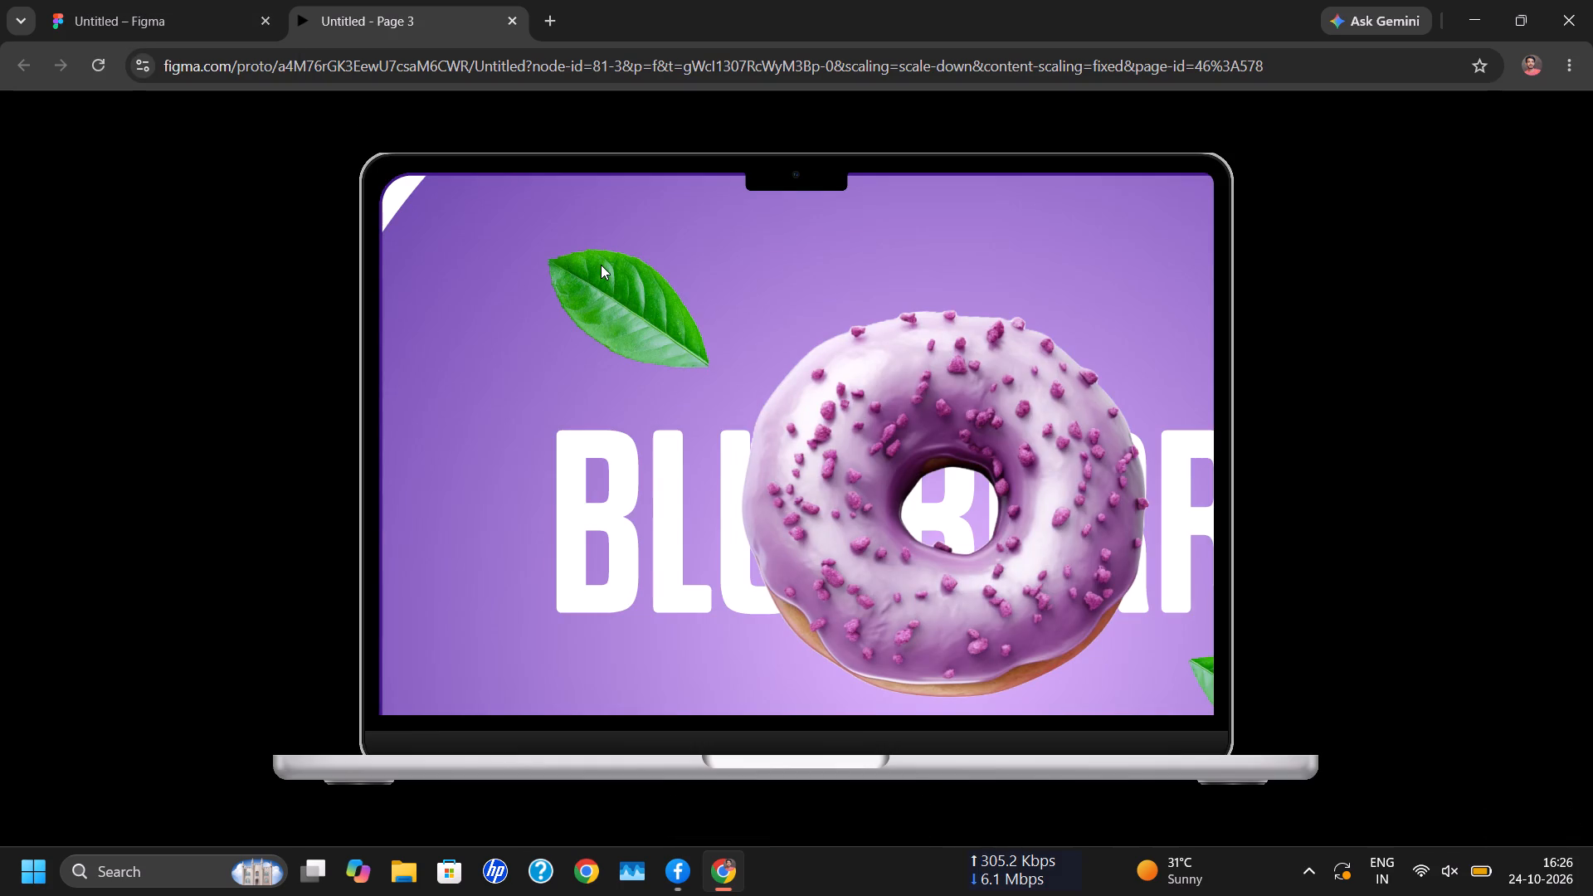
key("Right")
key("Left")
key("Right")
key("Right")
key("Right")
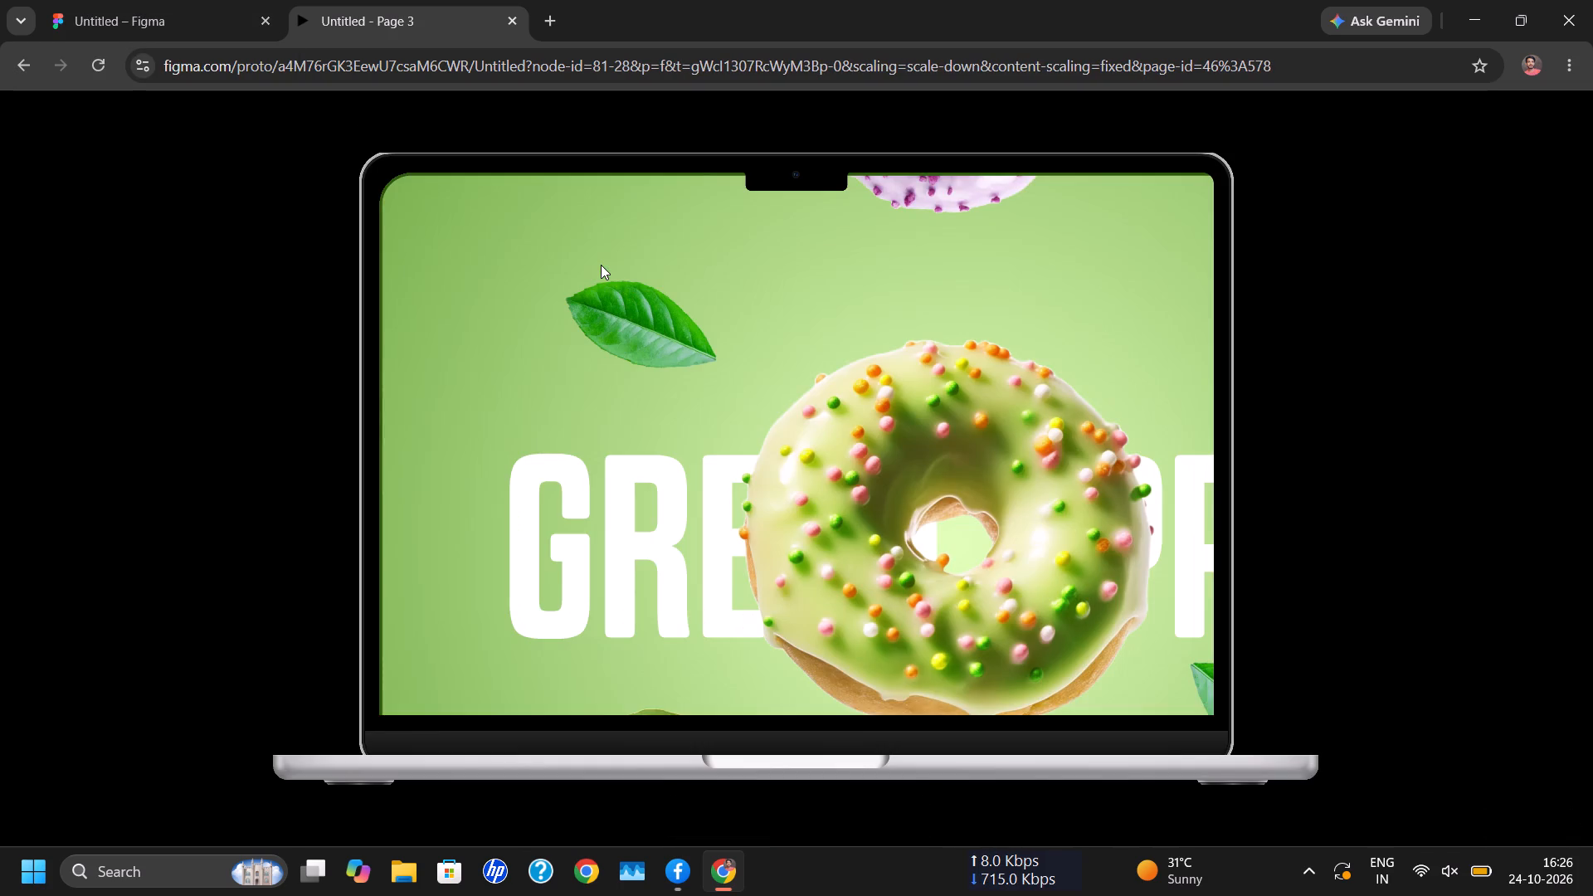
key("Right")
key("Right")
key("Left")
key("Left")
key("Left")
key("Left")
key("Right")
key("Right")
key("Right")
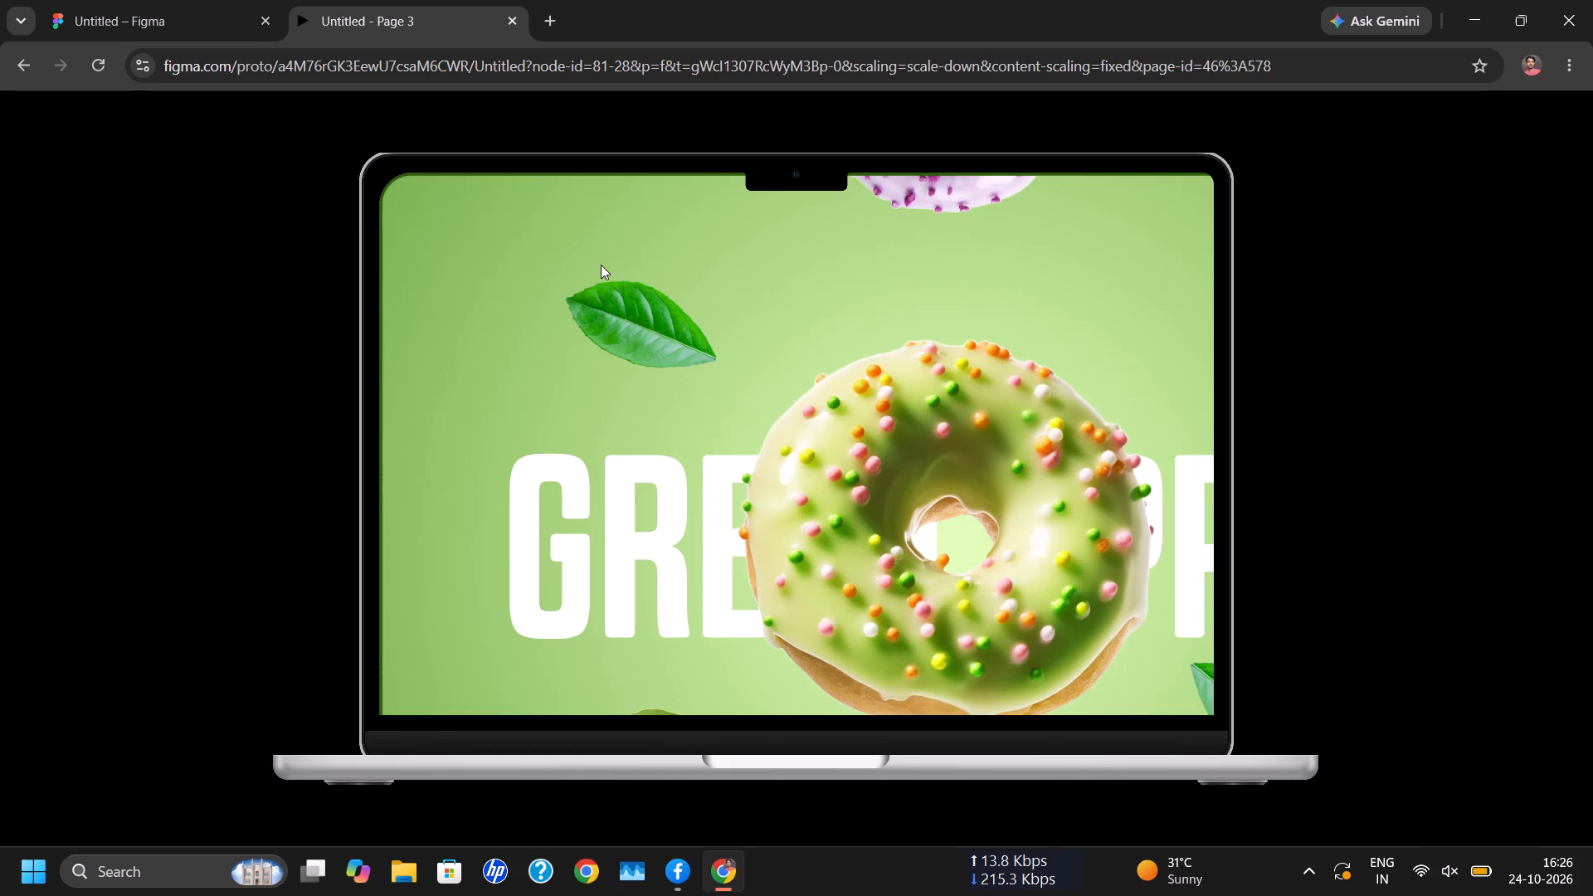
key("Right")
key("Left")
key("Left")
key("Left")
key("Left")
key("Left")
key("Right")
key("Right")
key("Right")
key("Right")
key("Left")
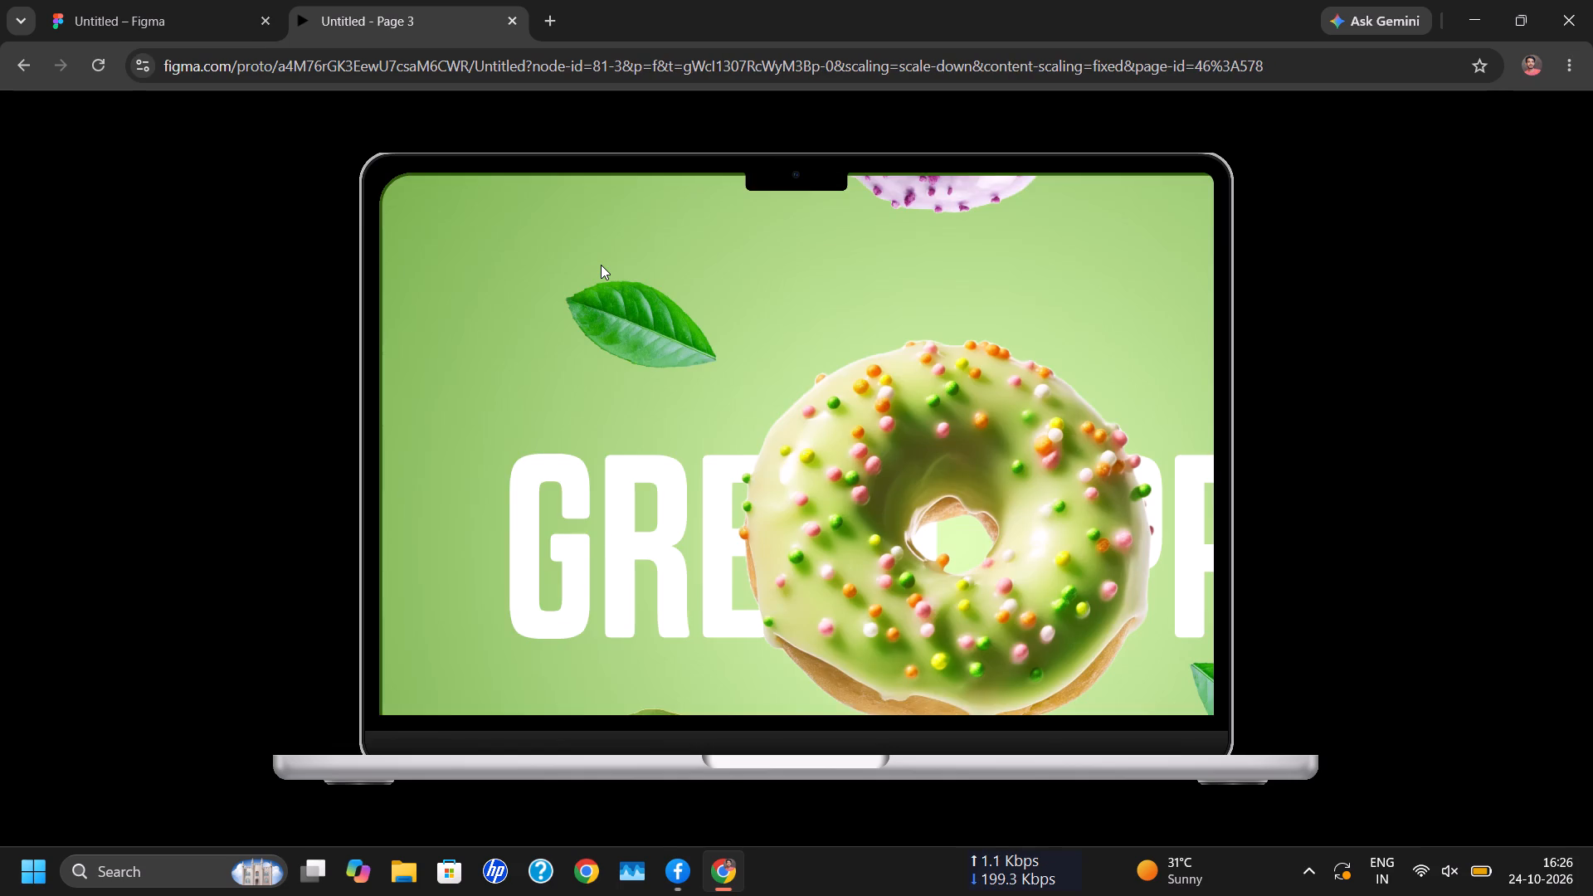
key("Left")
key("Left")
key("Left")
key("Right")
key("Right")
key("Right")
key("Right")
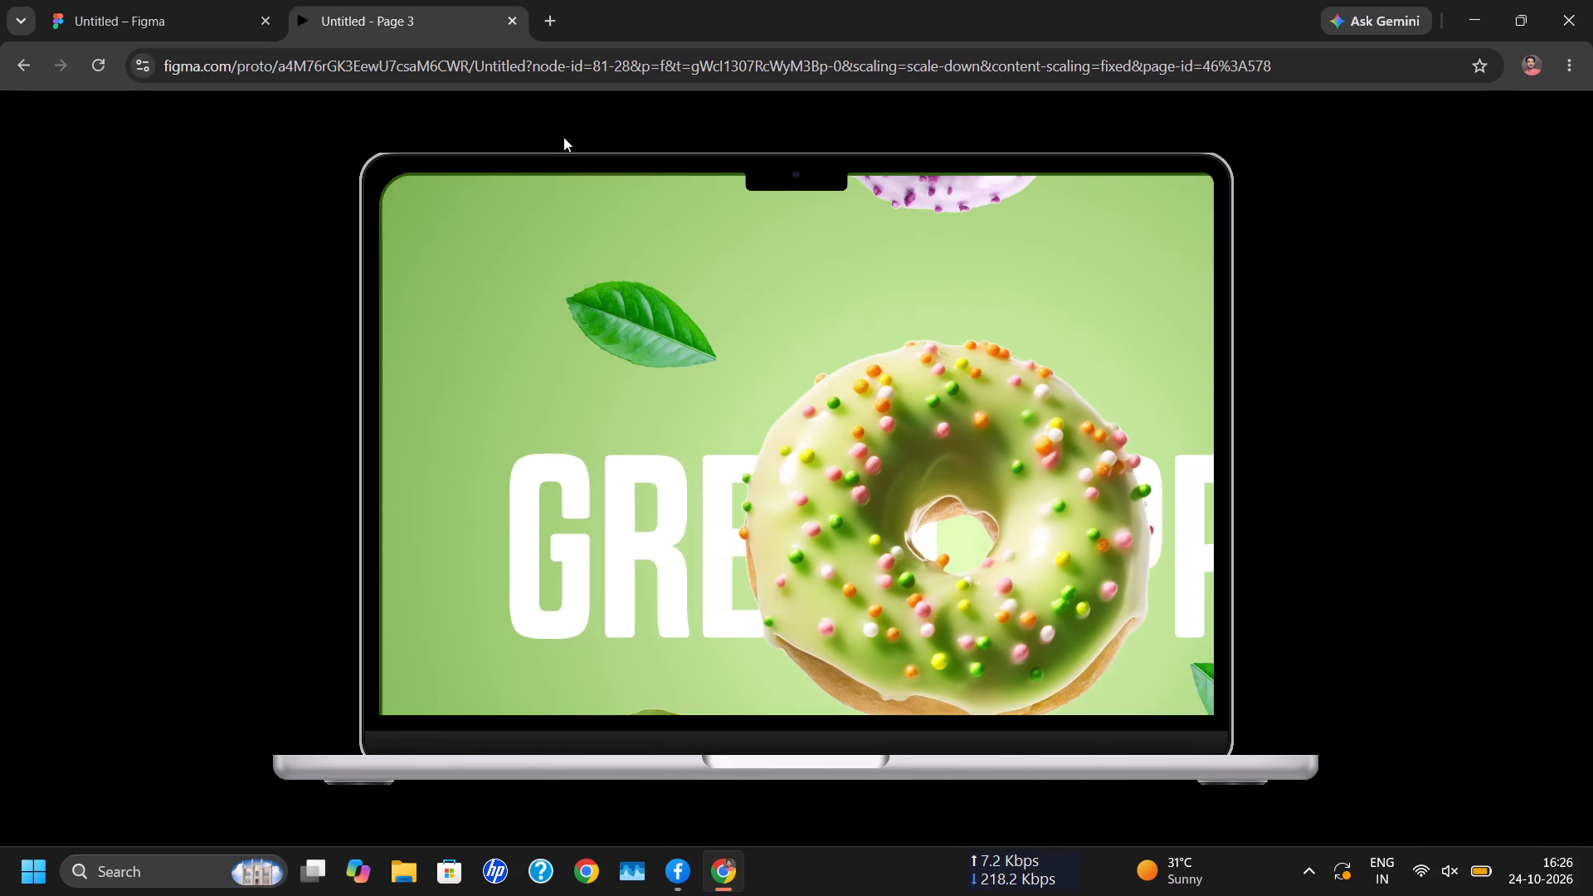
left_click(515, 24)
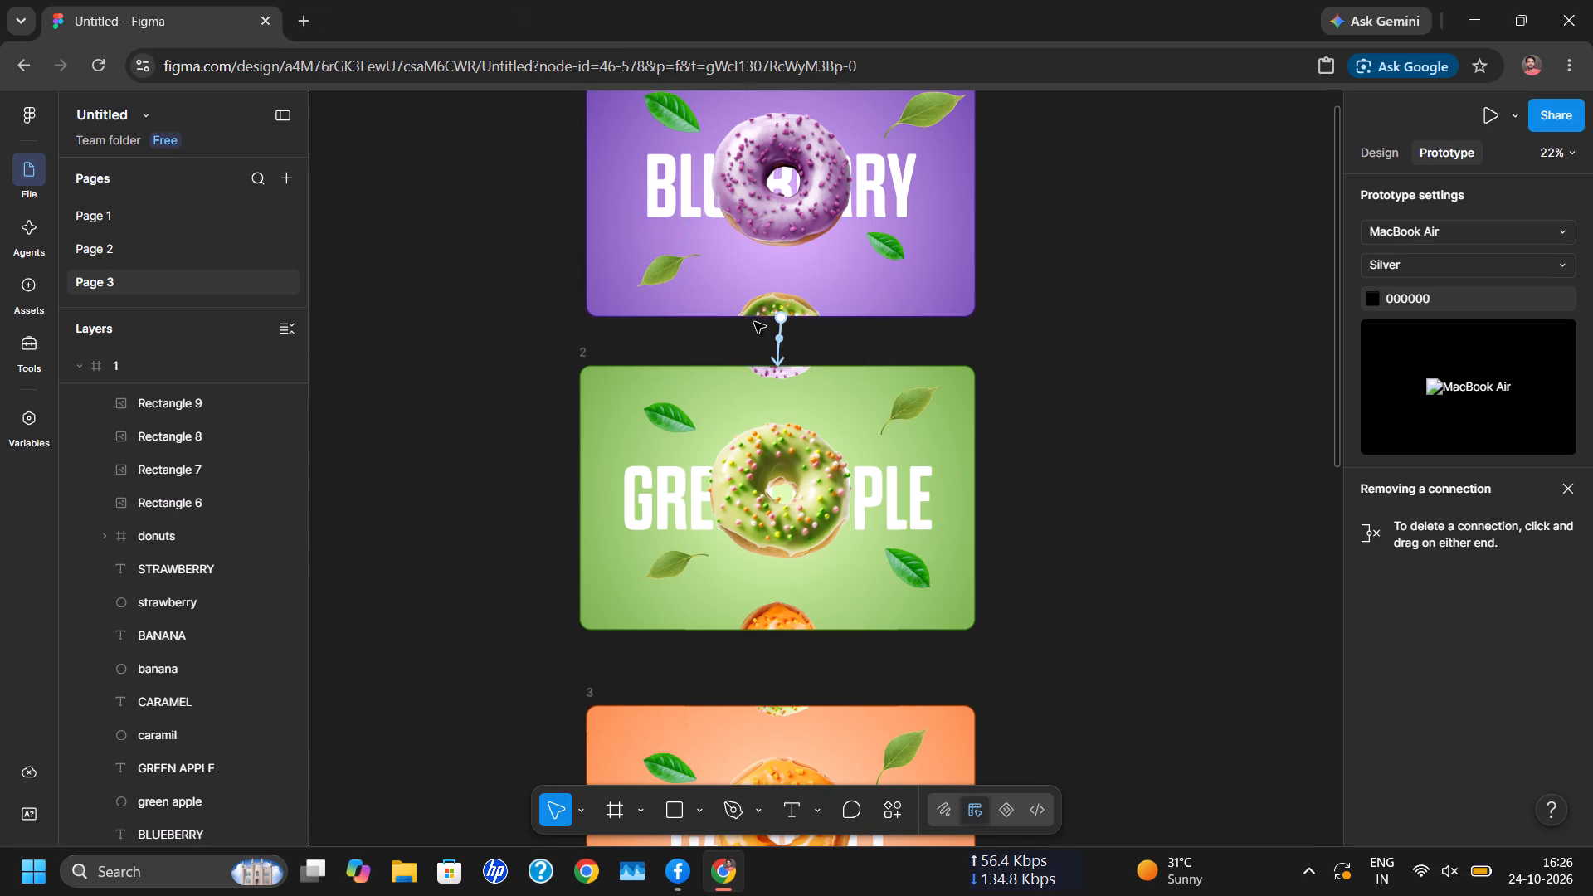
Review the interaction settings of the connection between frames 1 and 2.
scroll(754, 322, "up", 1)
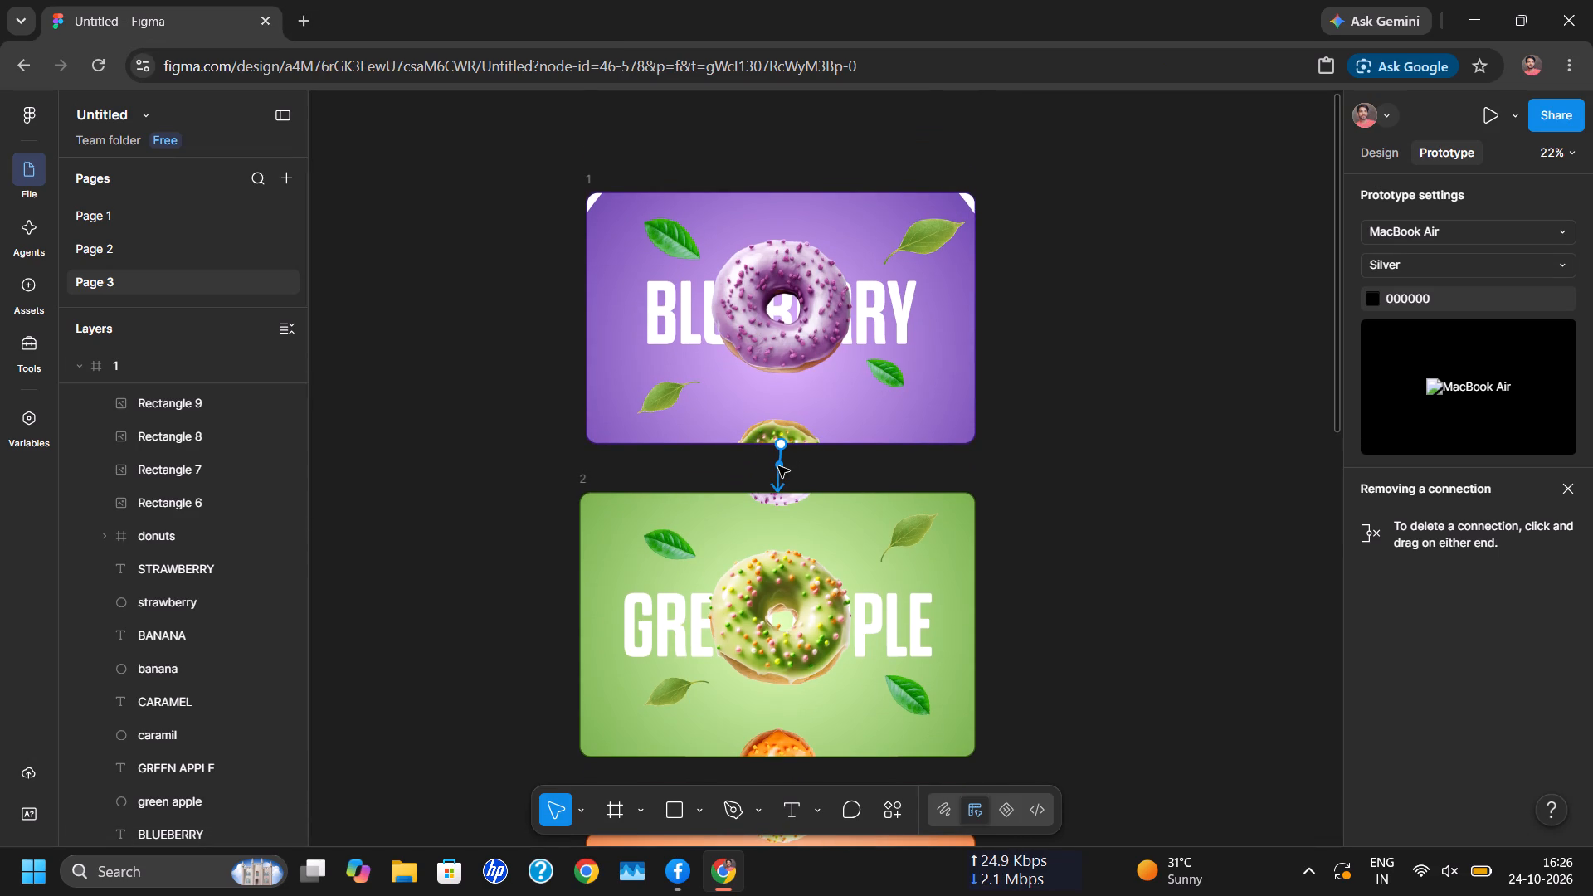
left_click(777, 467)
scroll(814, 589, "down", 4)
scroll(810, 271, "up", 2)
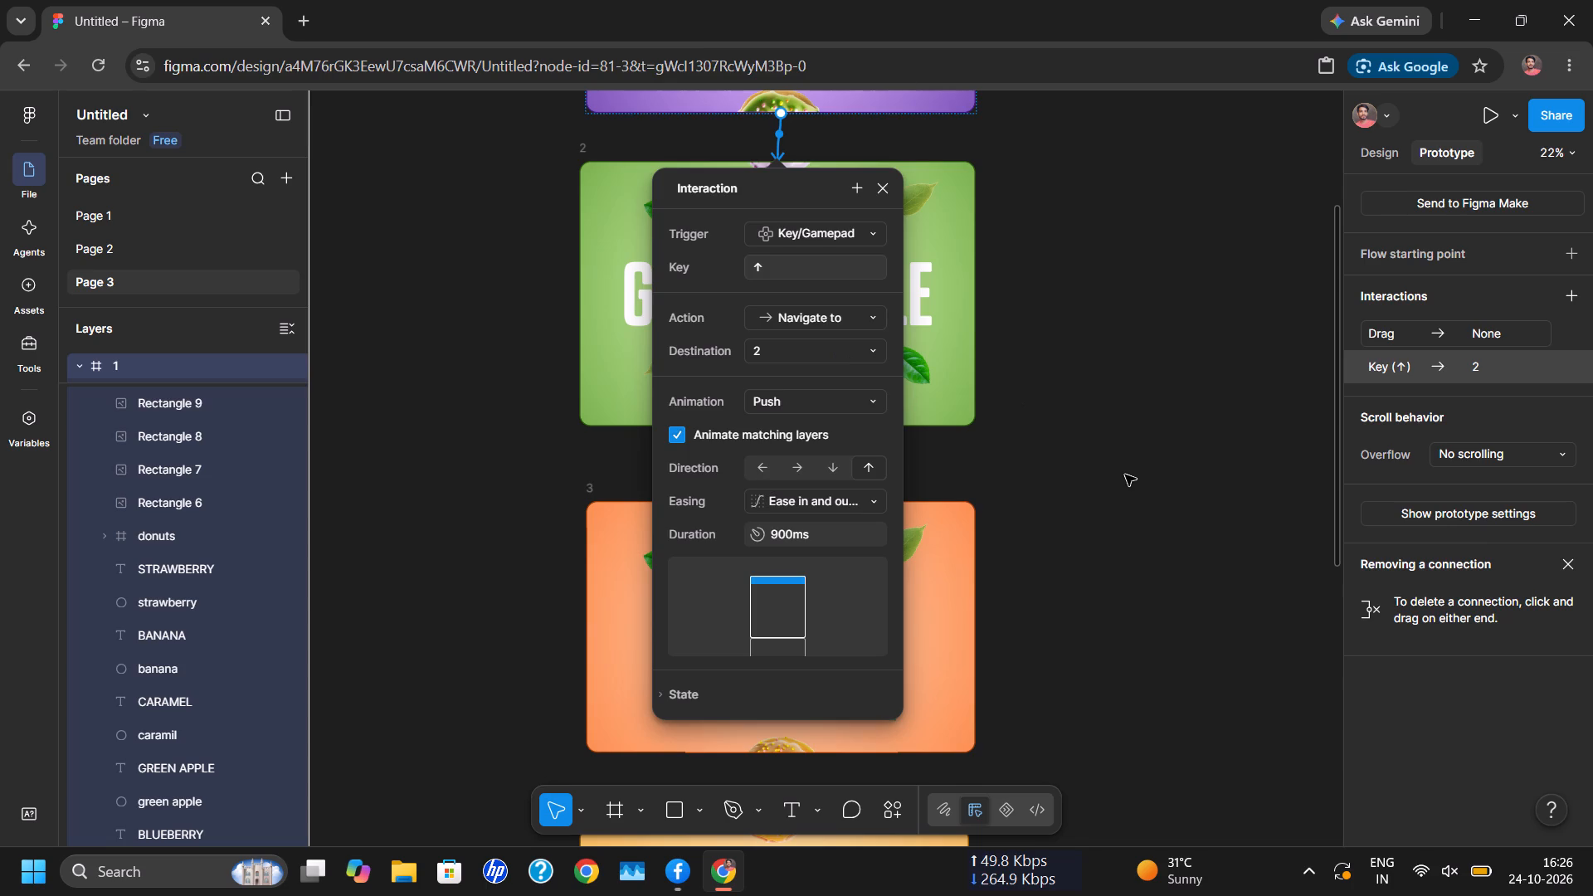
left_click(1125, 475)
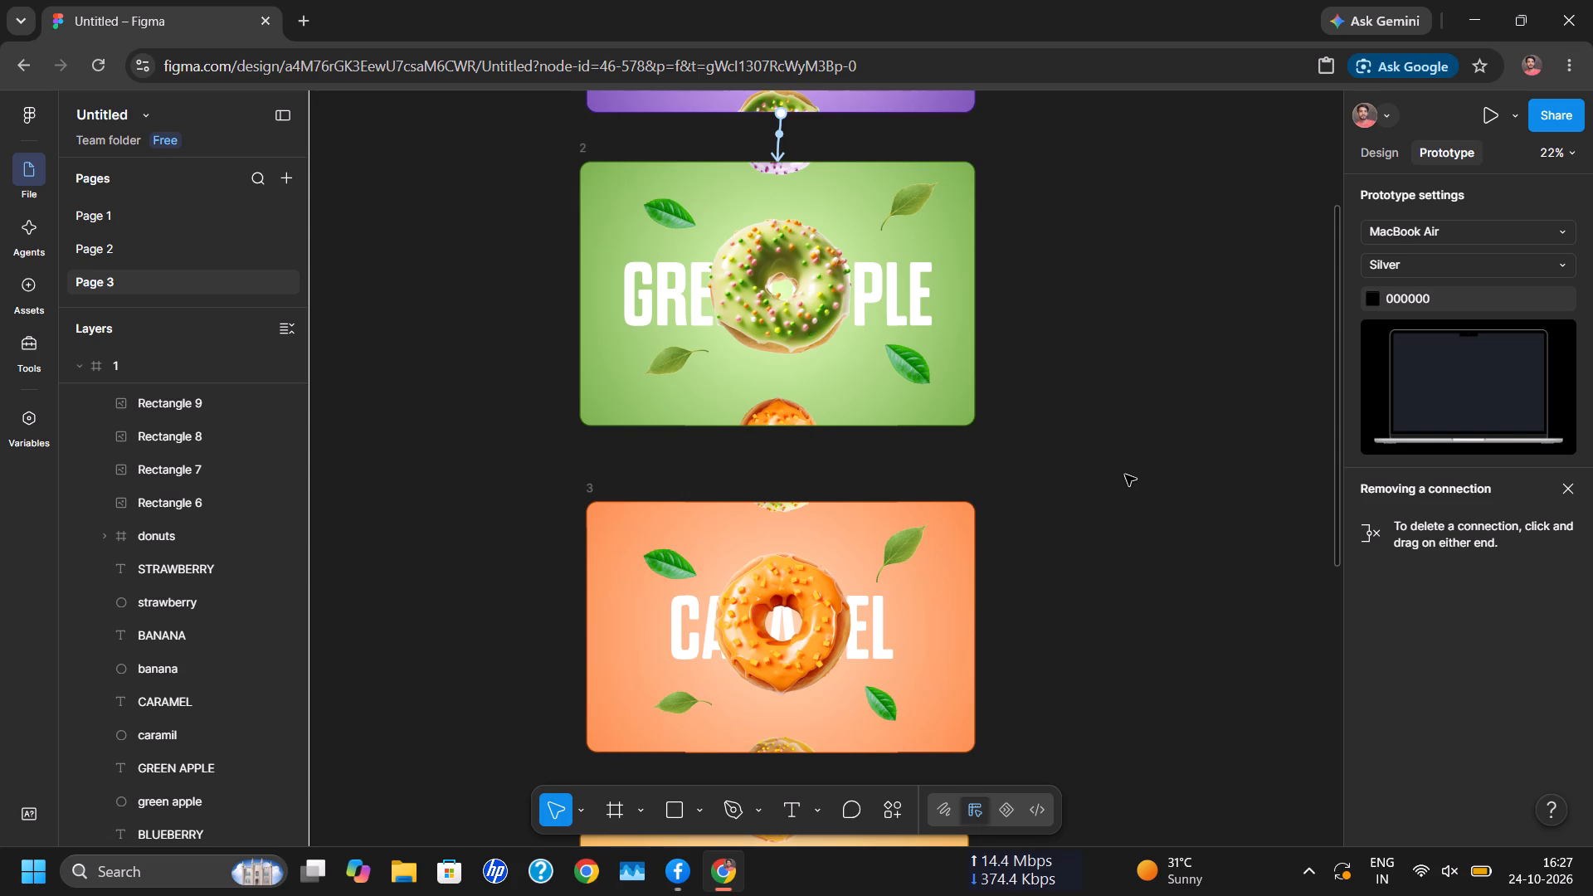
Add an on-click Scroll to interaction from the donuts layer in frame 2 to Rectangle 1.
left_click(1121, 373)
double_click(1121, 373)
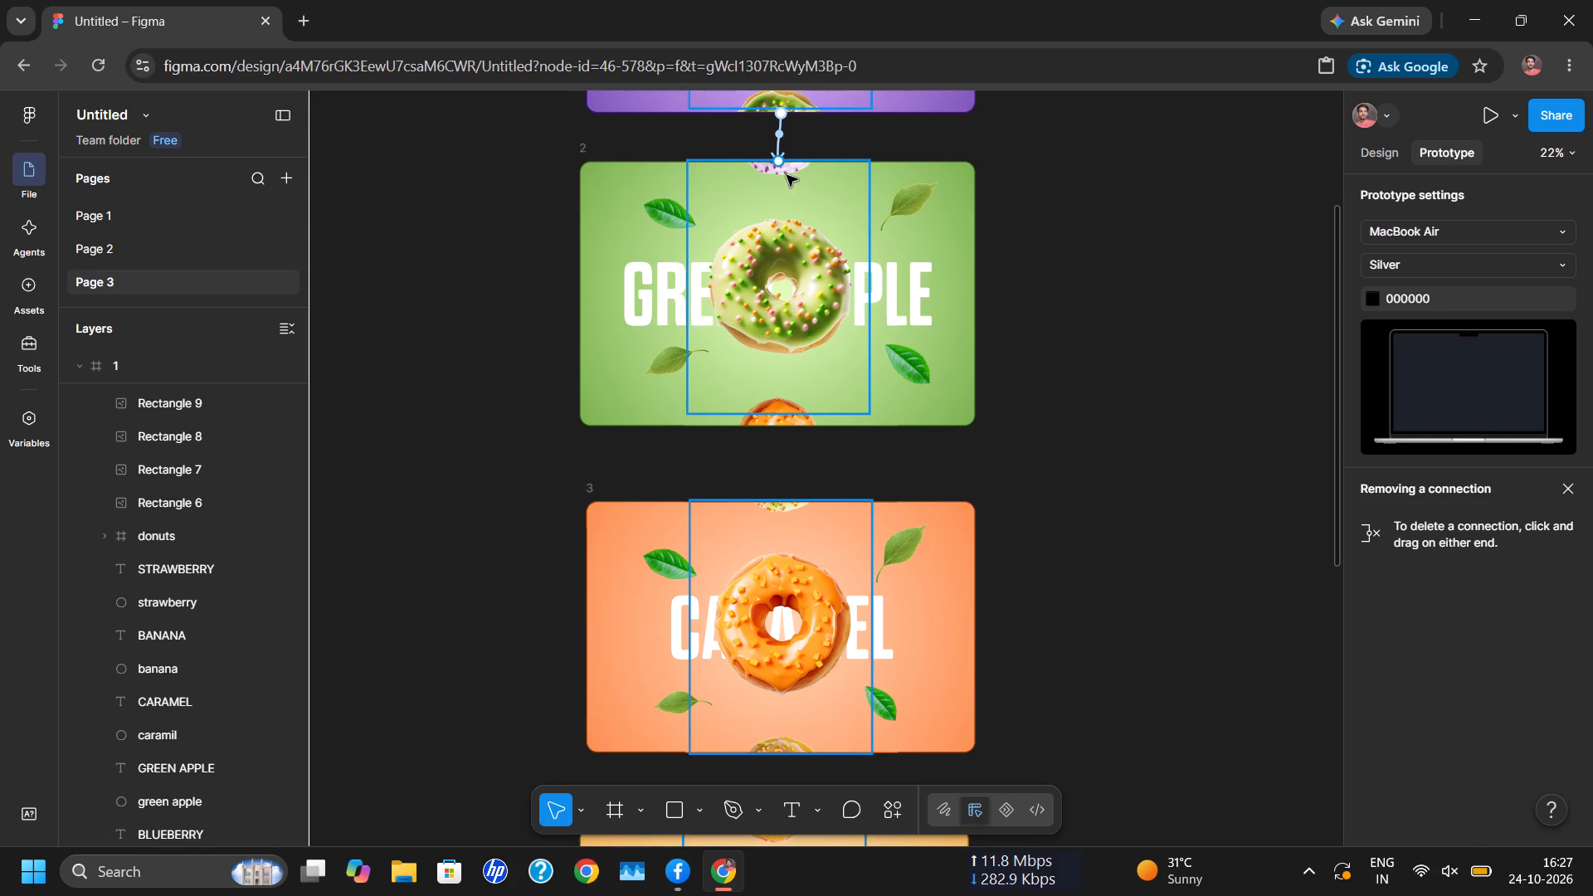
left_click_drag(778, 165, 777, 150)
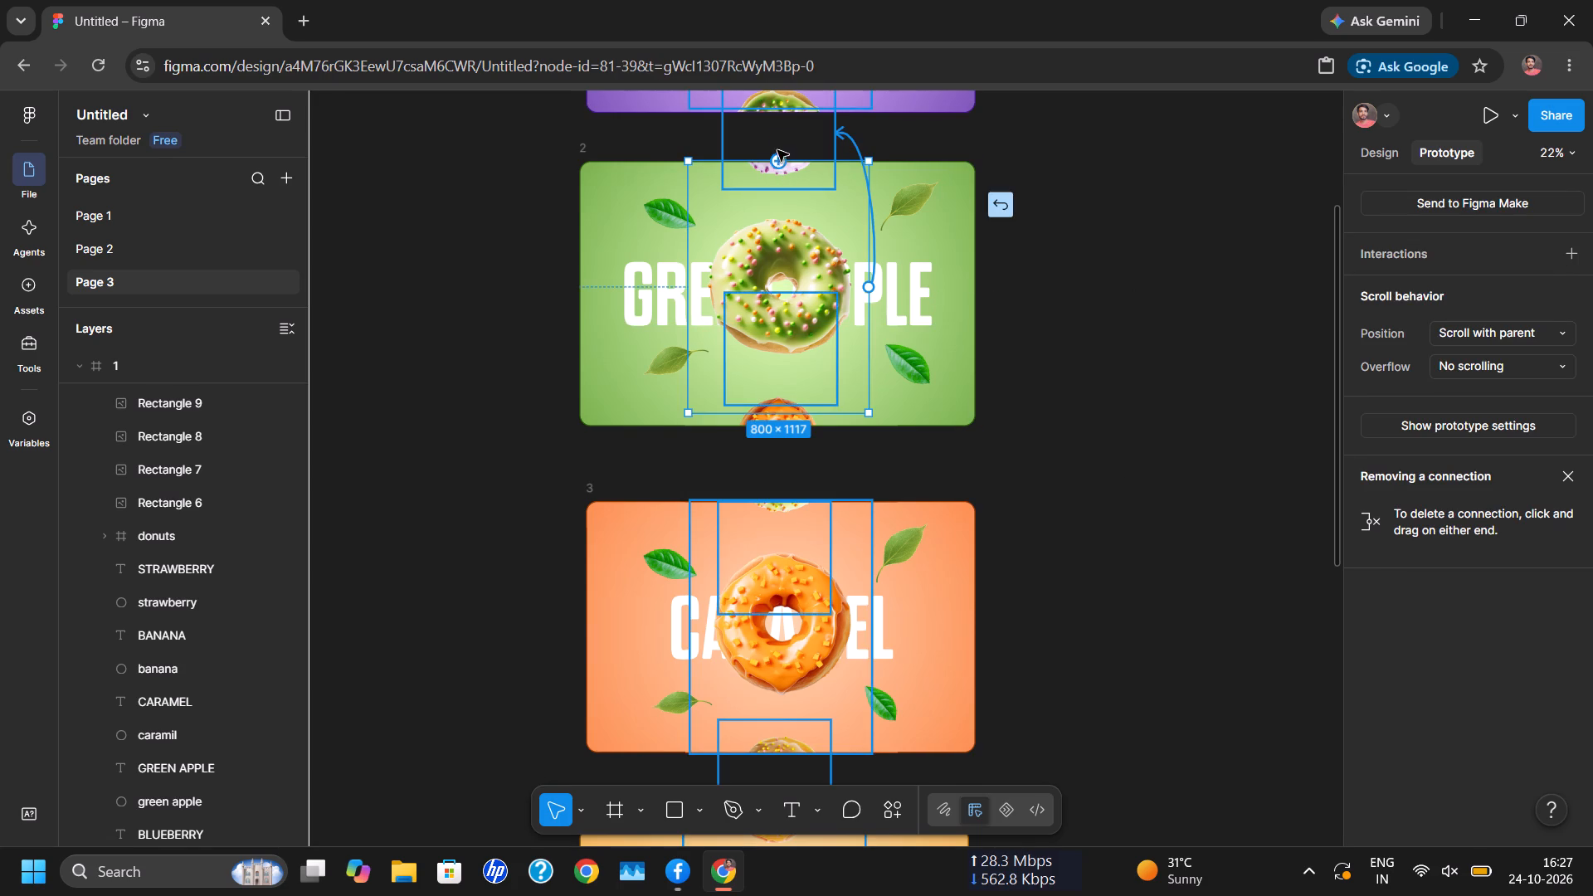
left_click_drag(777, 150, 782, 114)
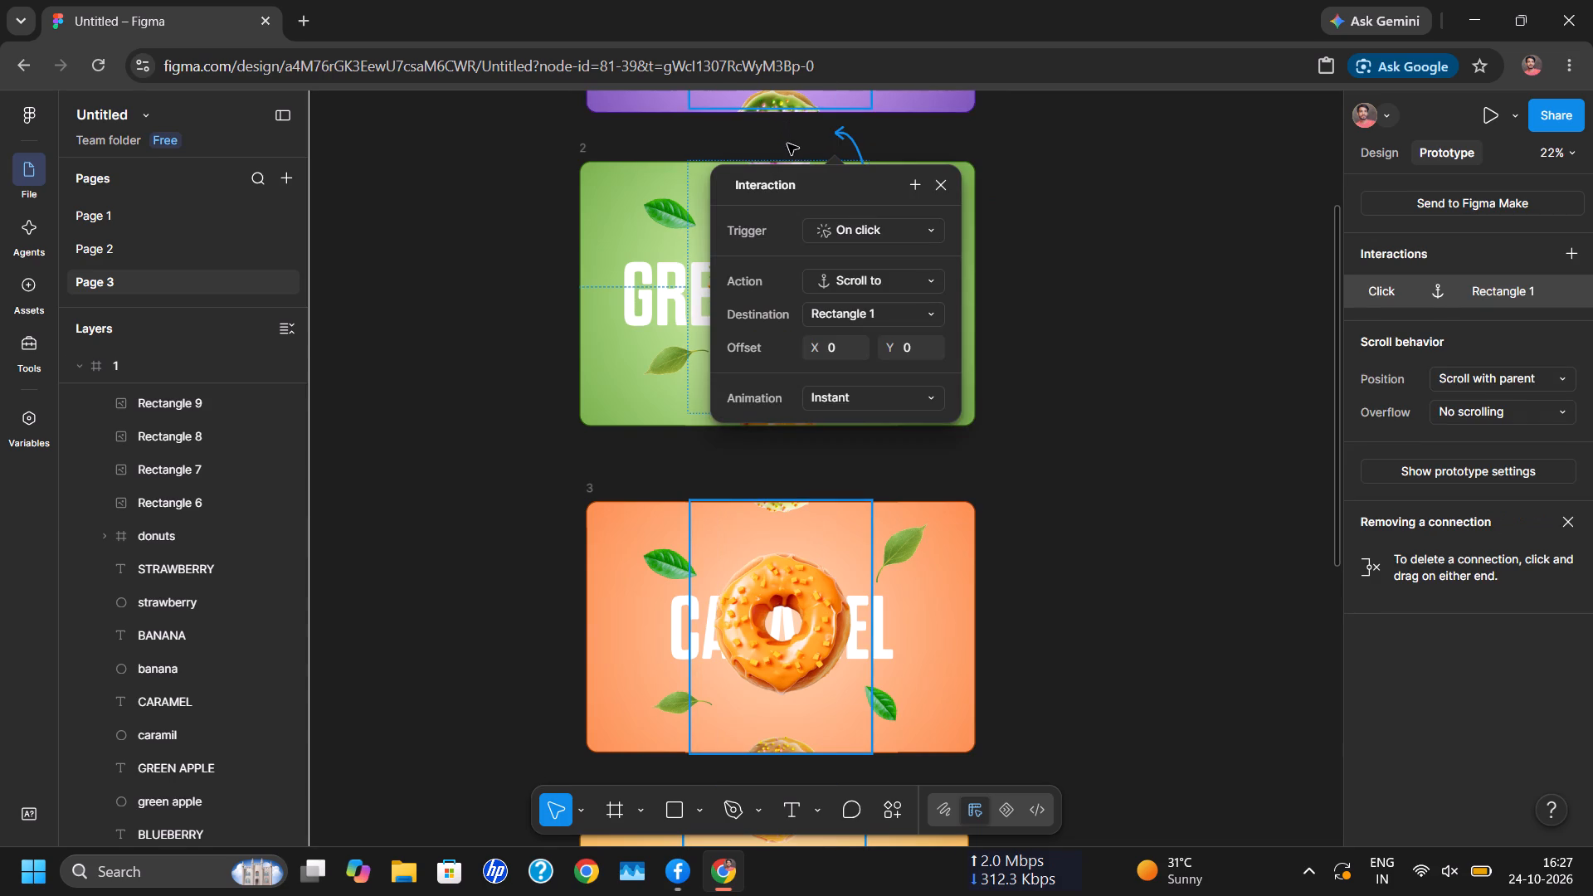
left_click(777, 161)
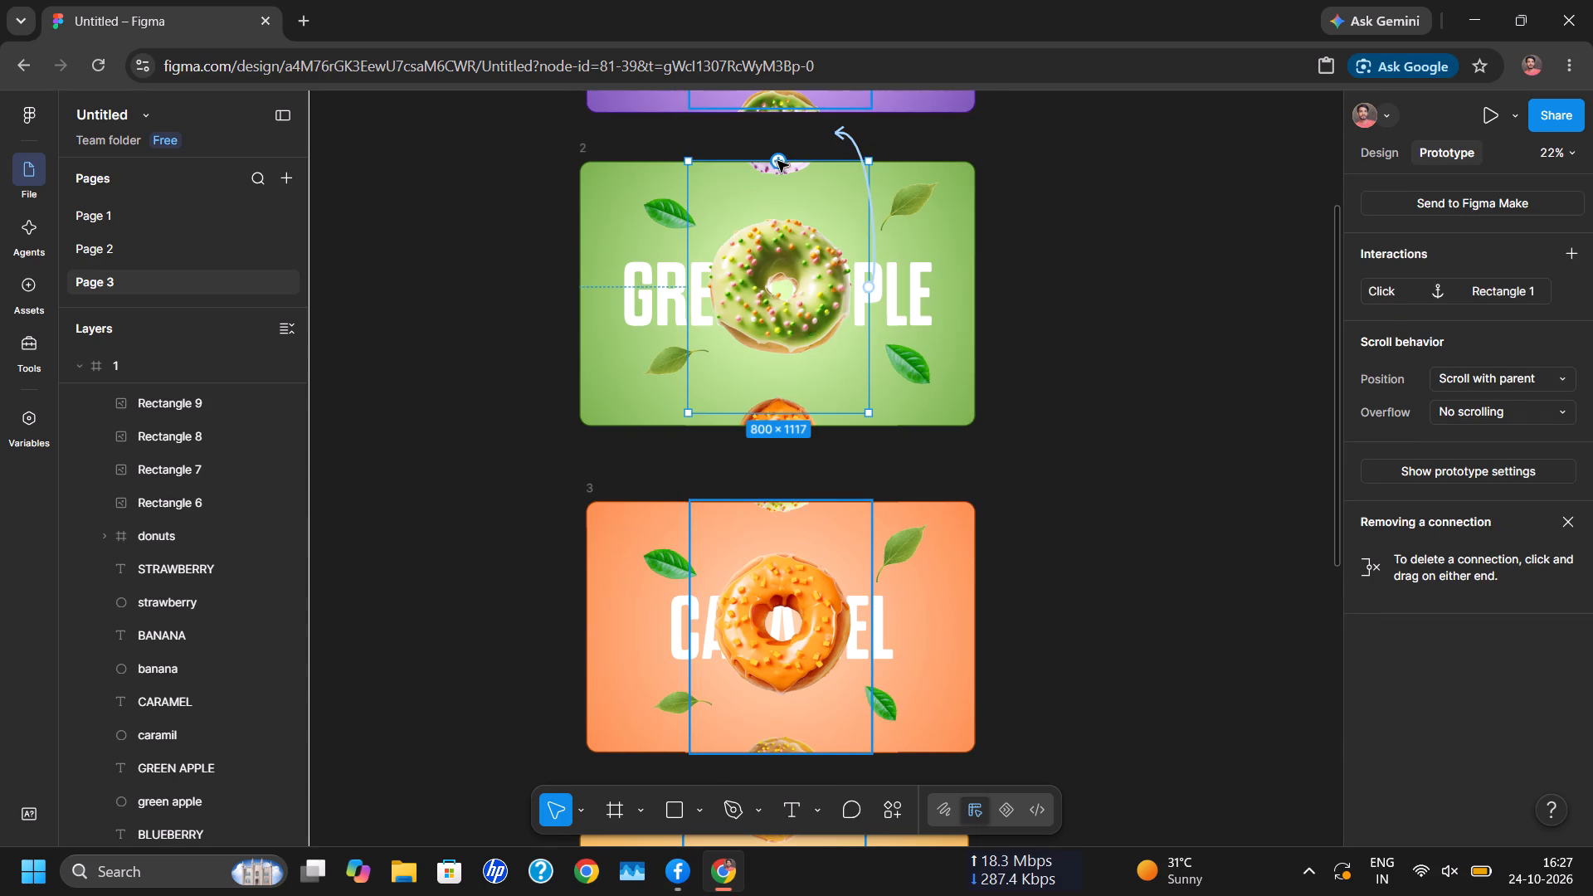
double_click(777, 161)
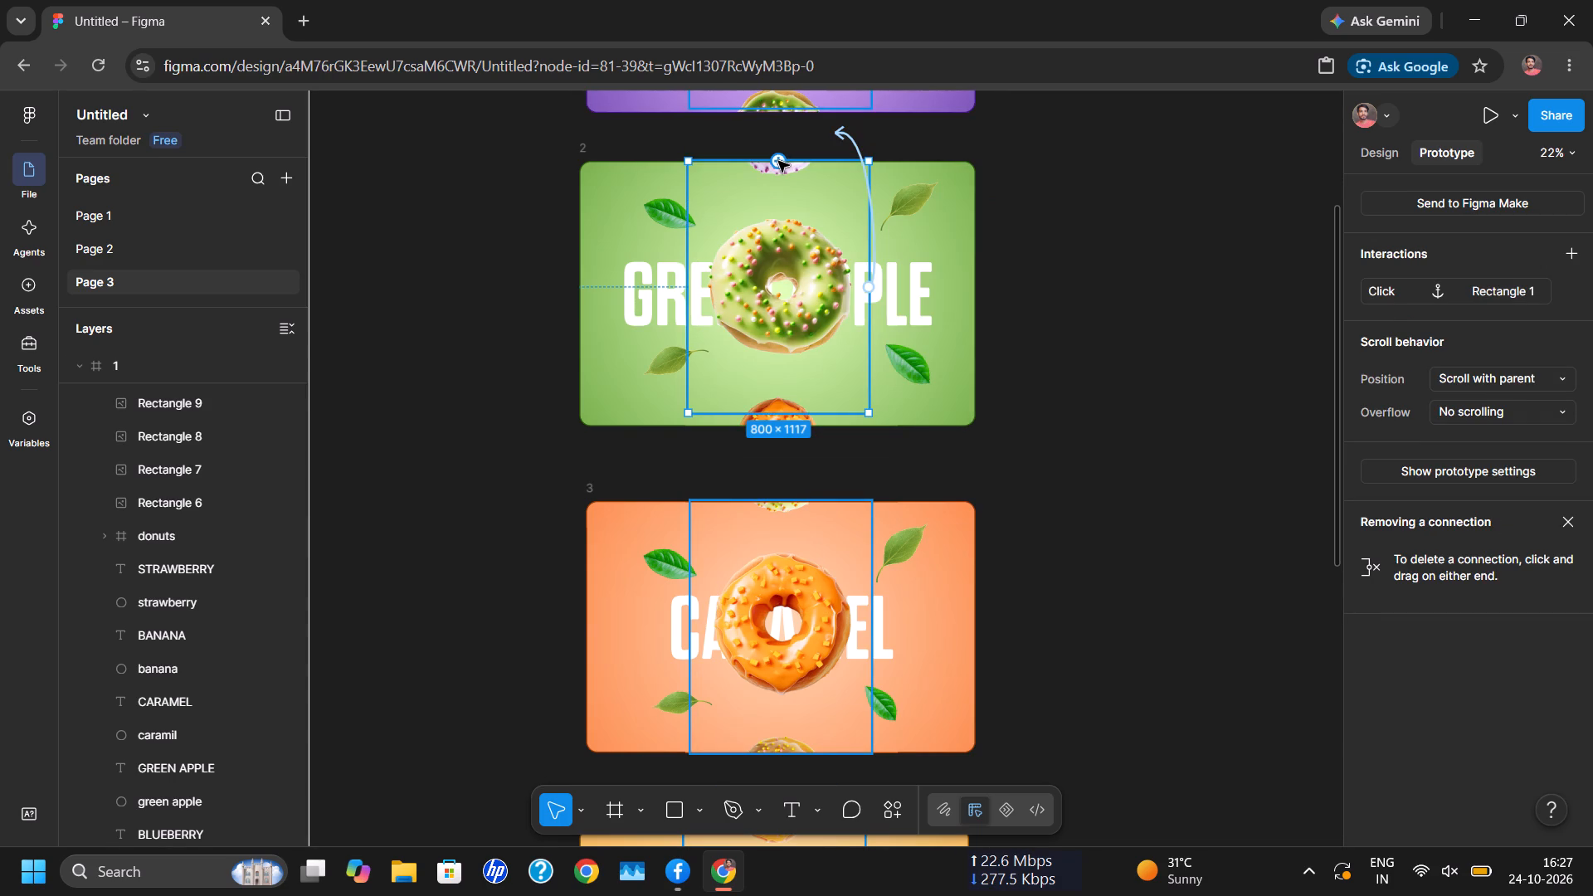
left_click(779, 160)
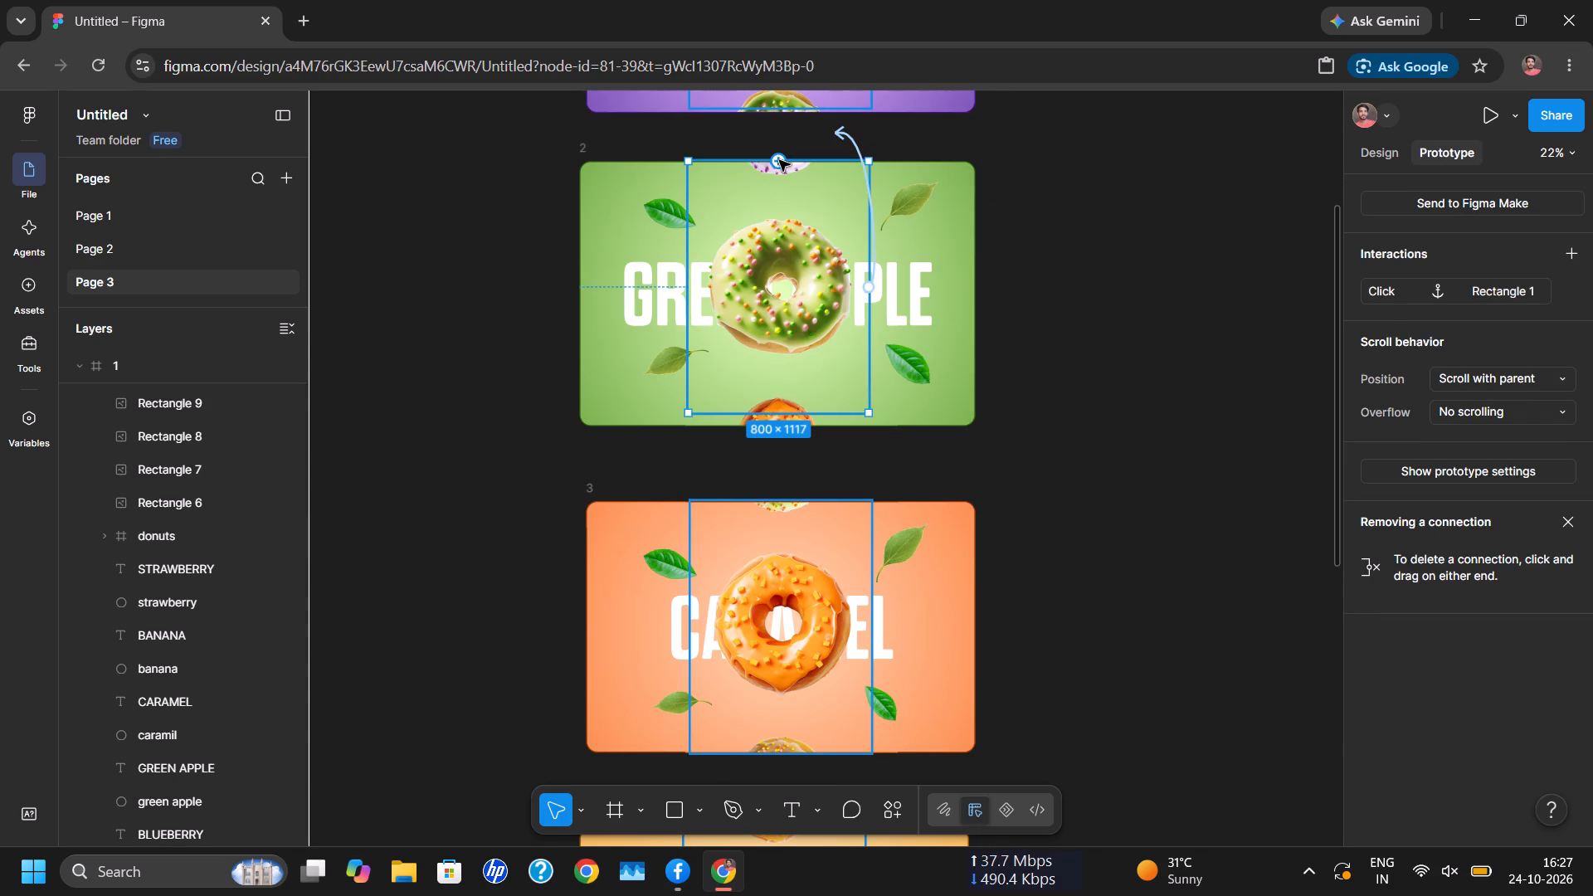
double_click(779, 160)
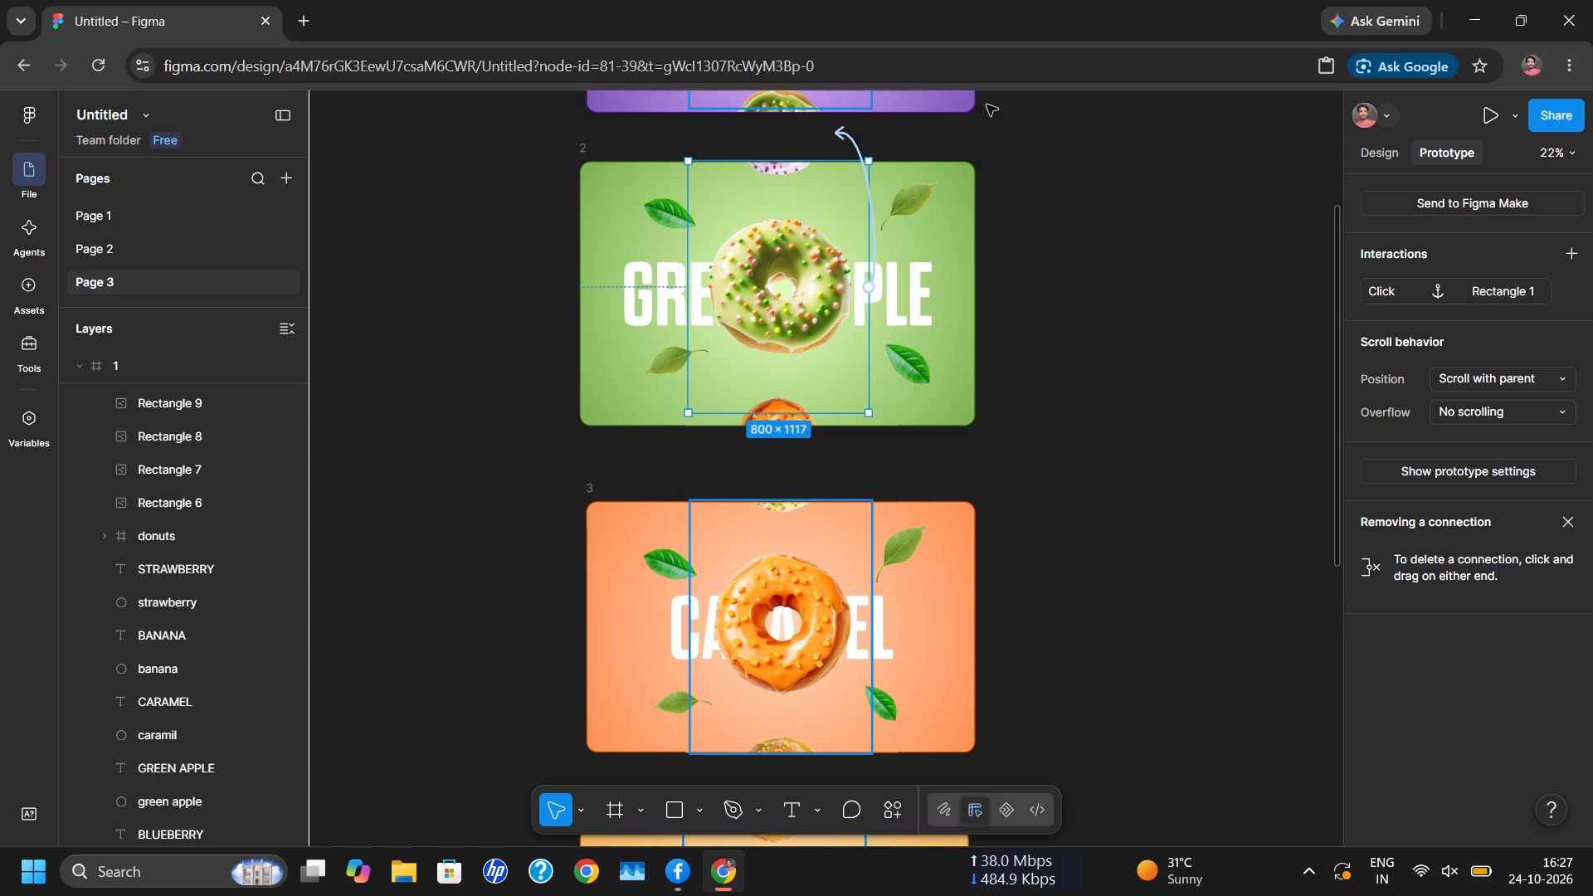
left_click(986, 105)
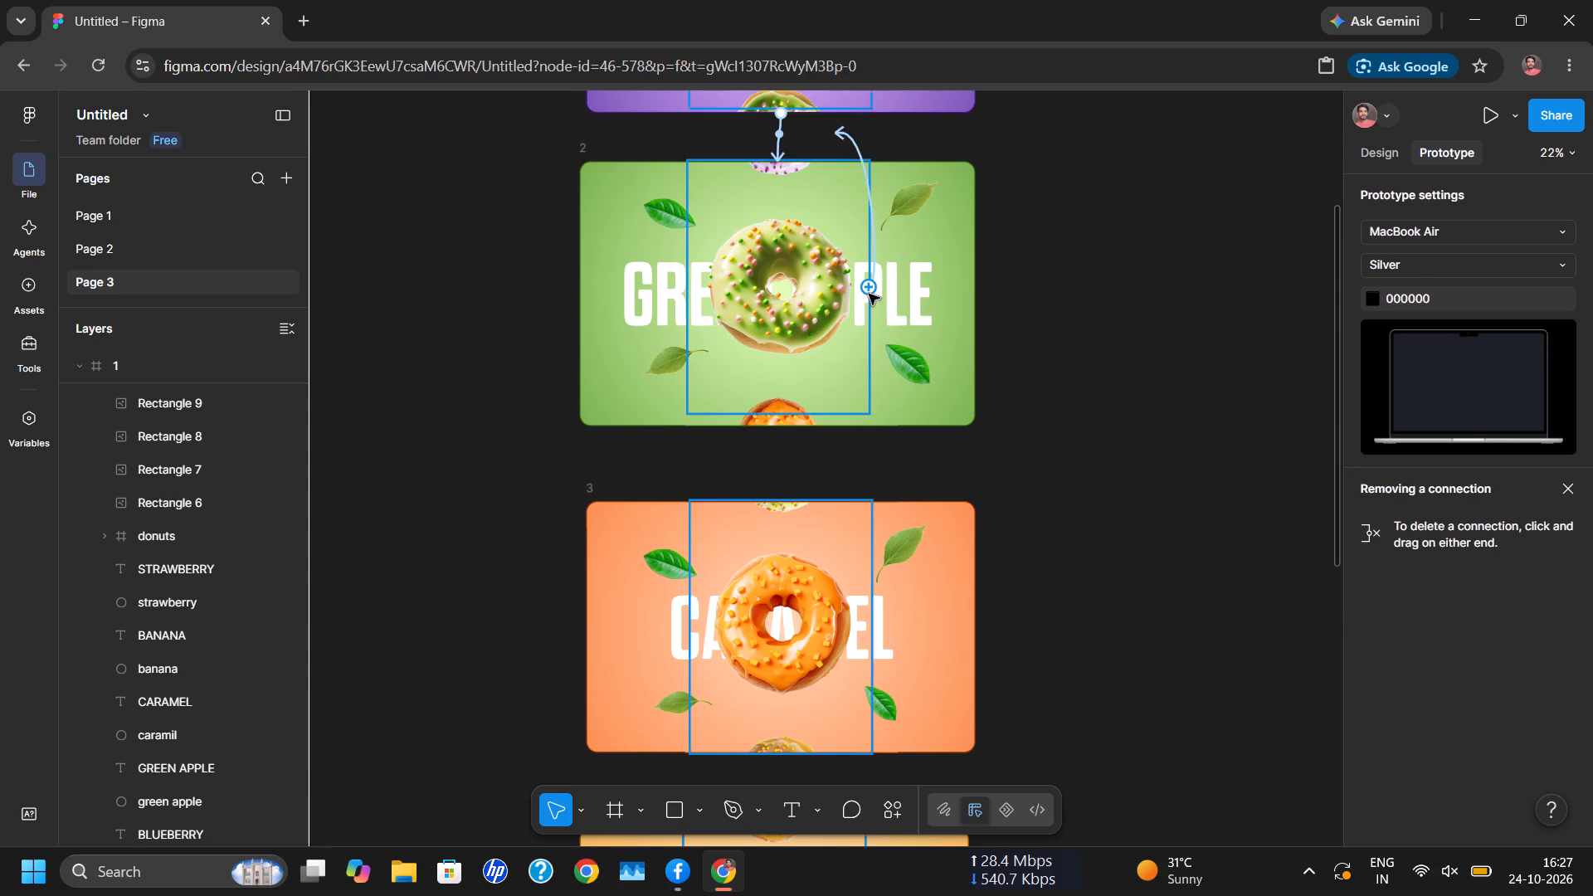
Try to draw another prototype connection from the donuts layer in frame 2 towards the upper leaf beside it.
left_click_drag(866, 289, 871, 210)
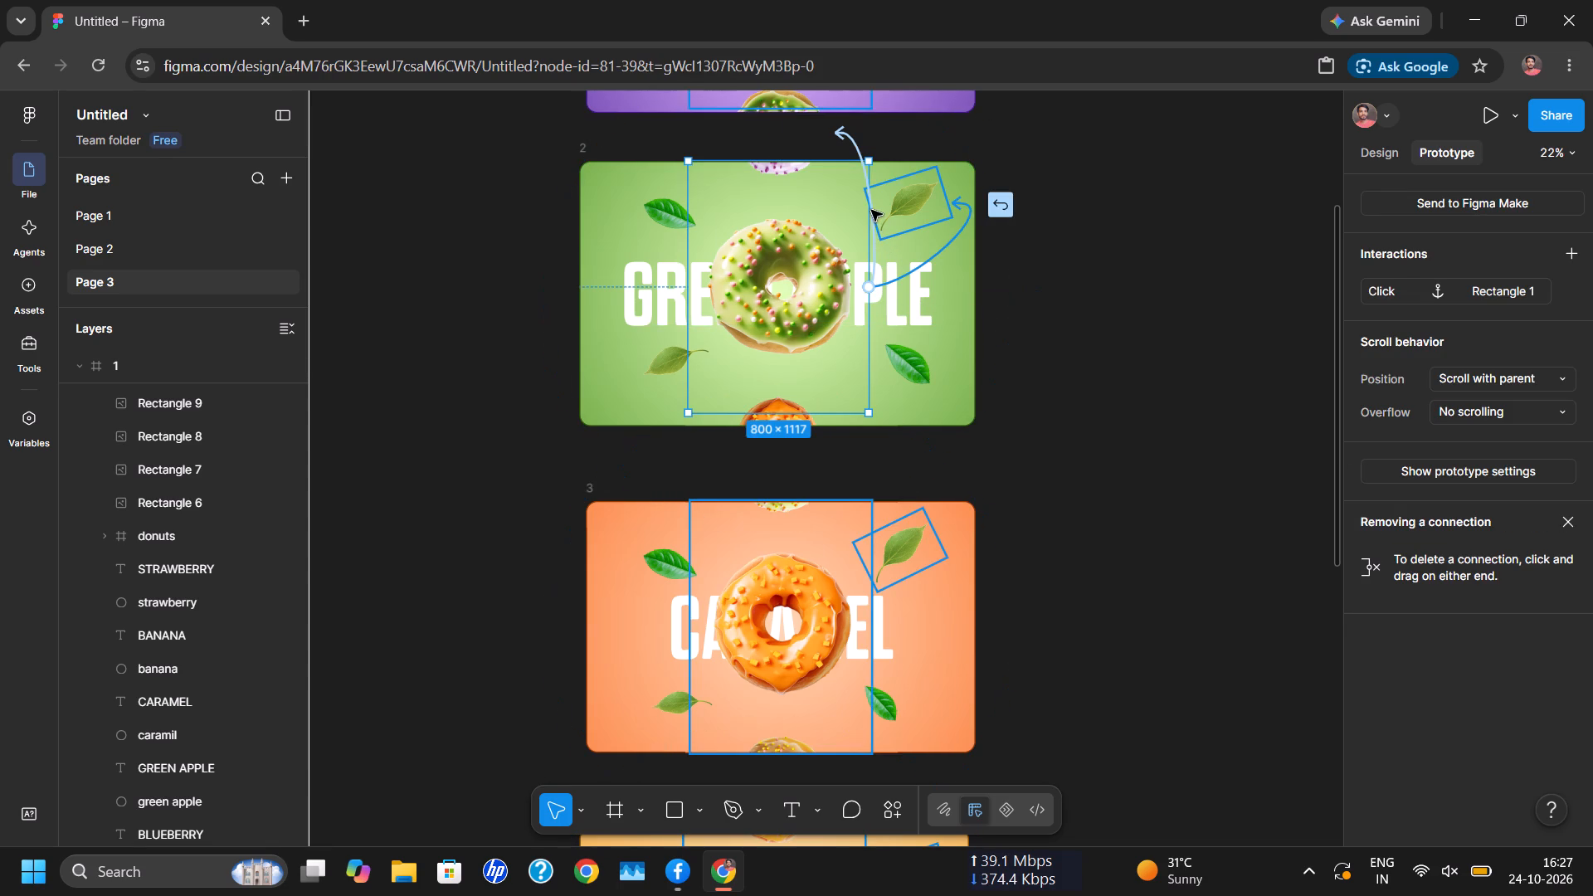
left_click_drag(871, 210, 875, 231)
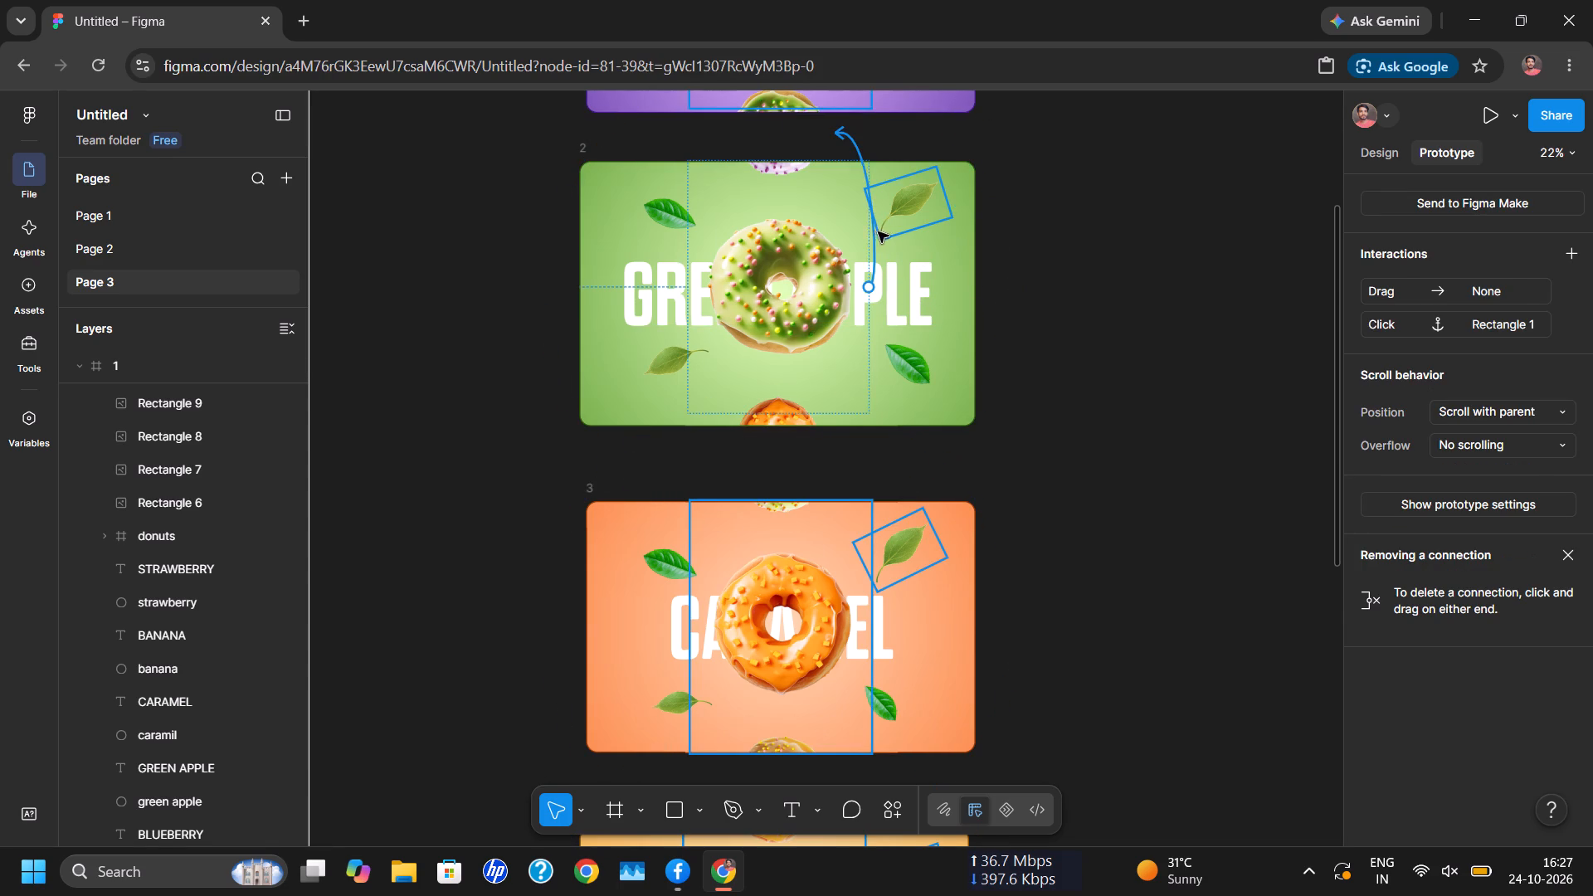
Inspect the Scroll to interaction of the donuts layer in frame 2 and its available trigger types.
left_click(849, 134)
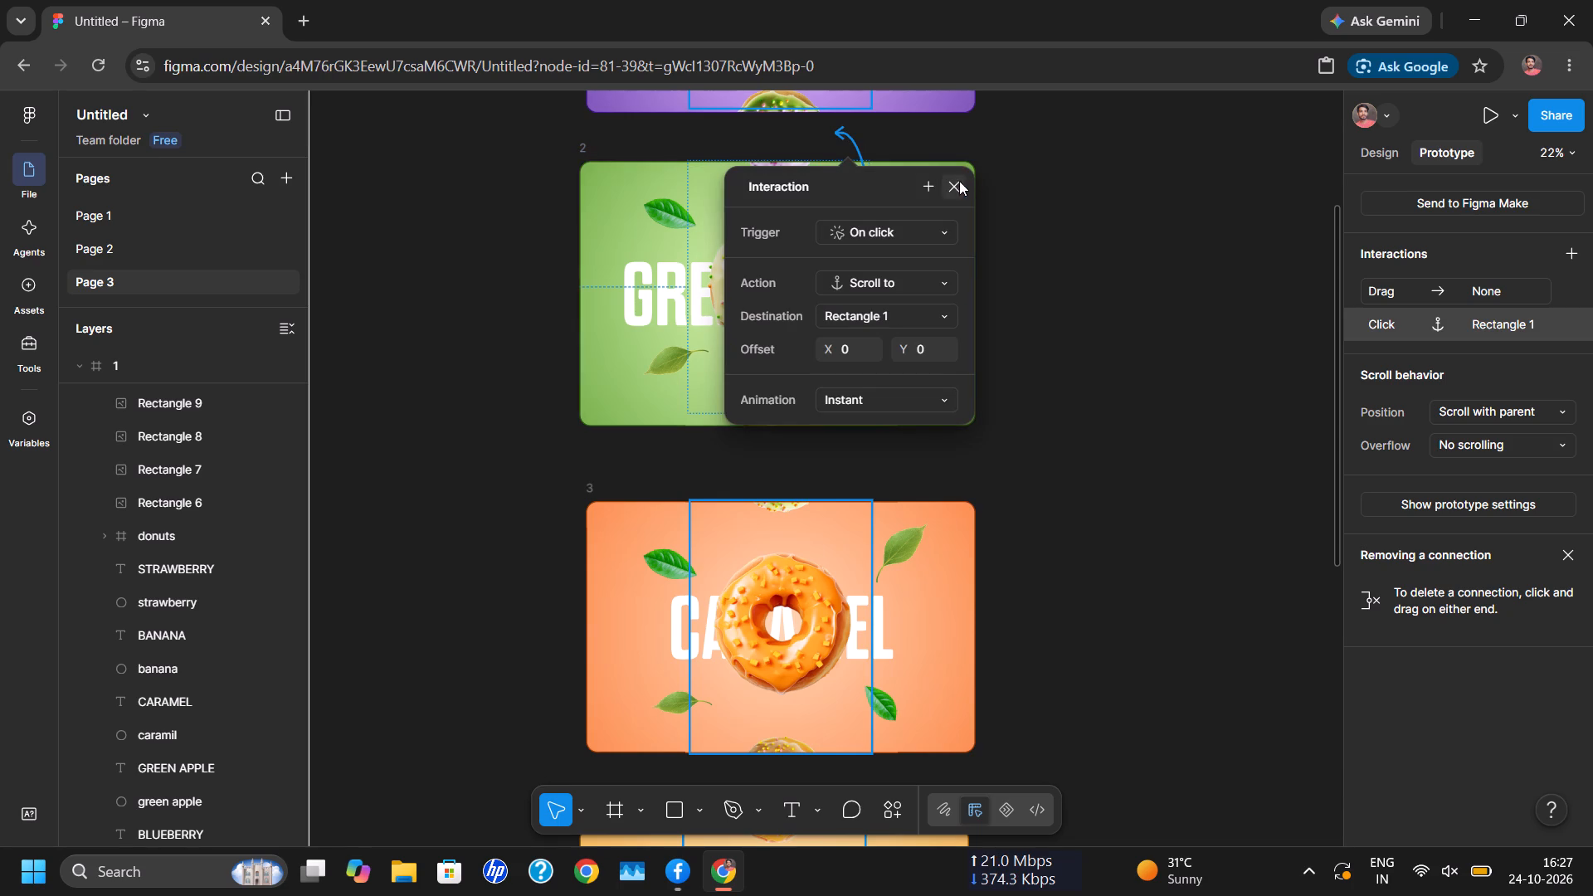
left_click(955, 183)
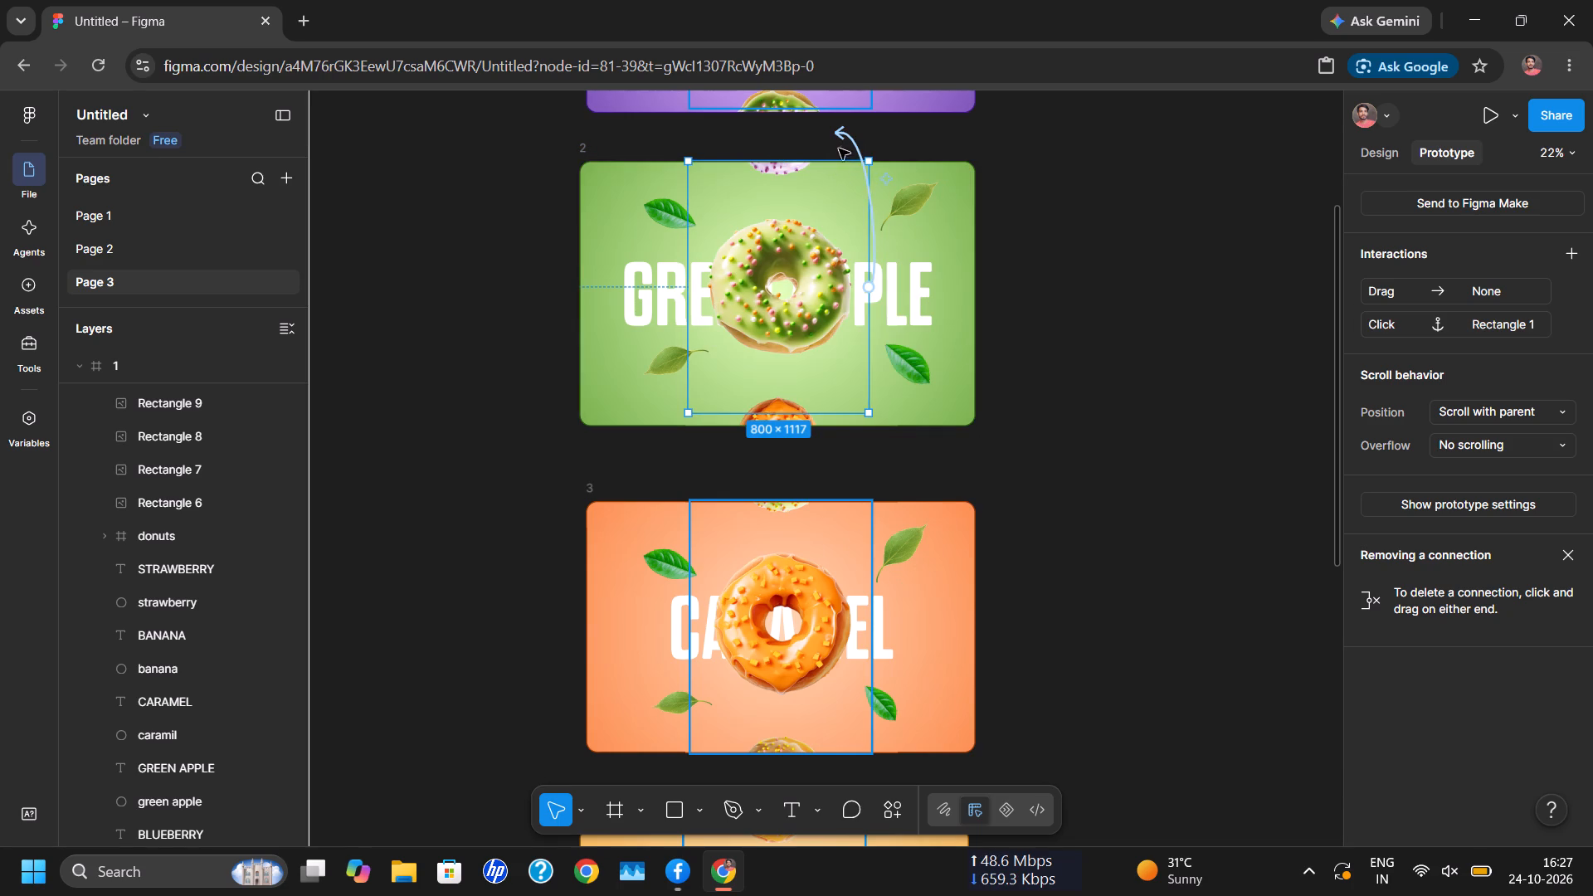
left_click(851, 140)
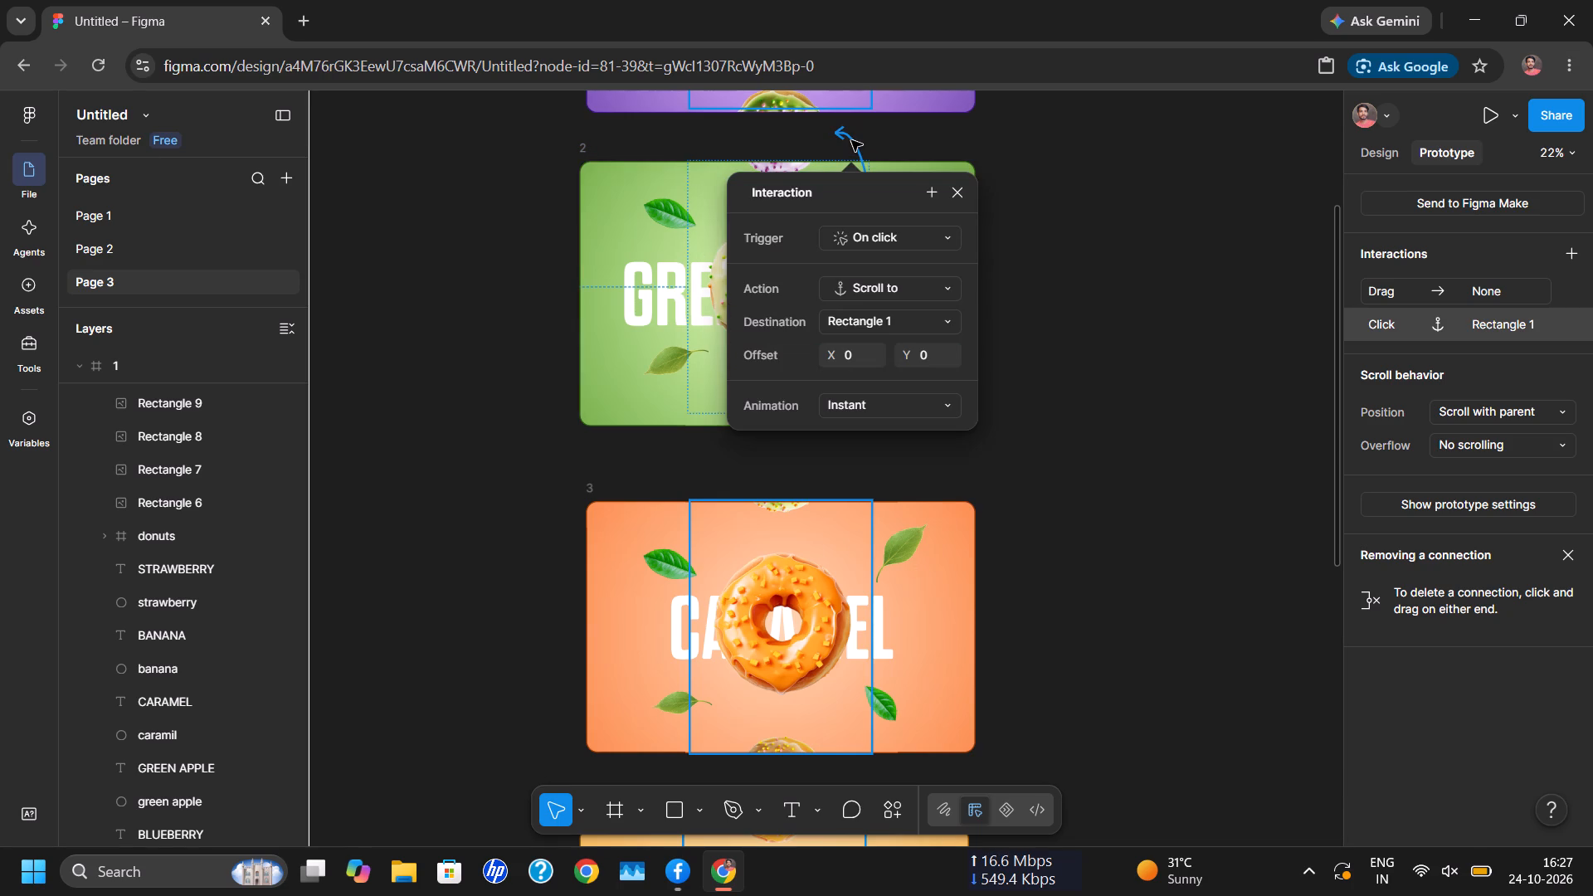
left_click(944, 232)
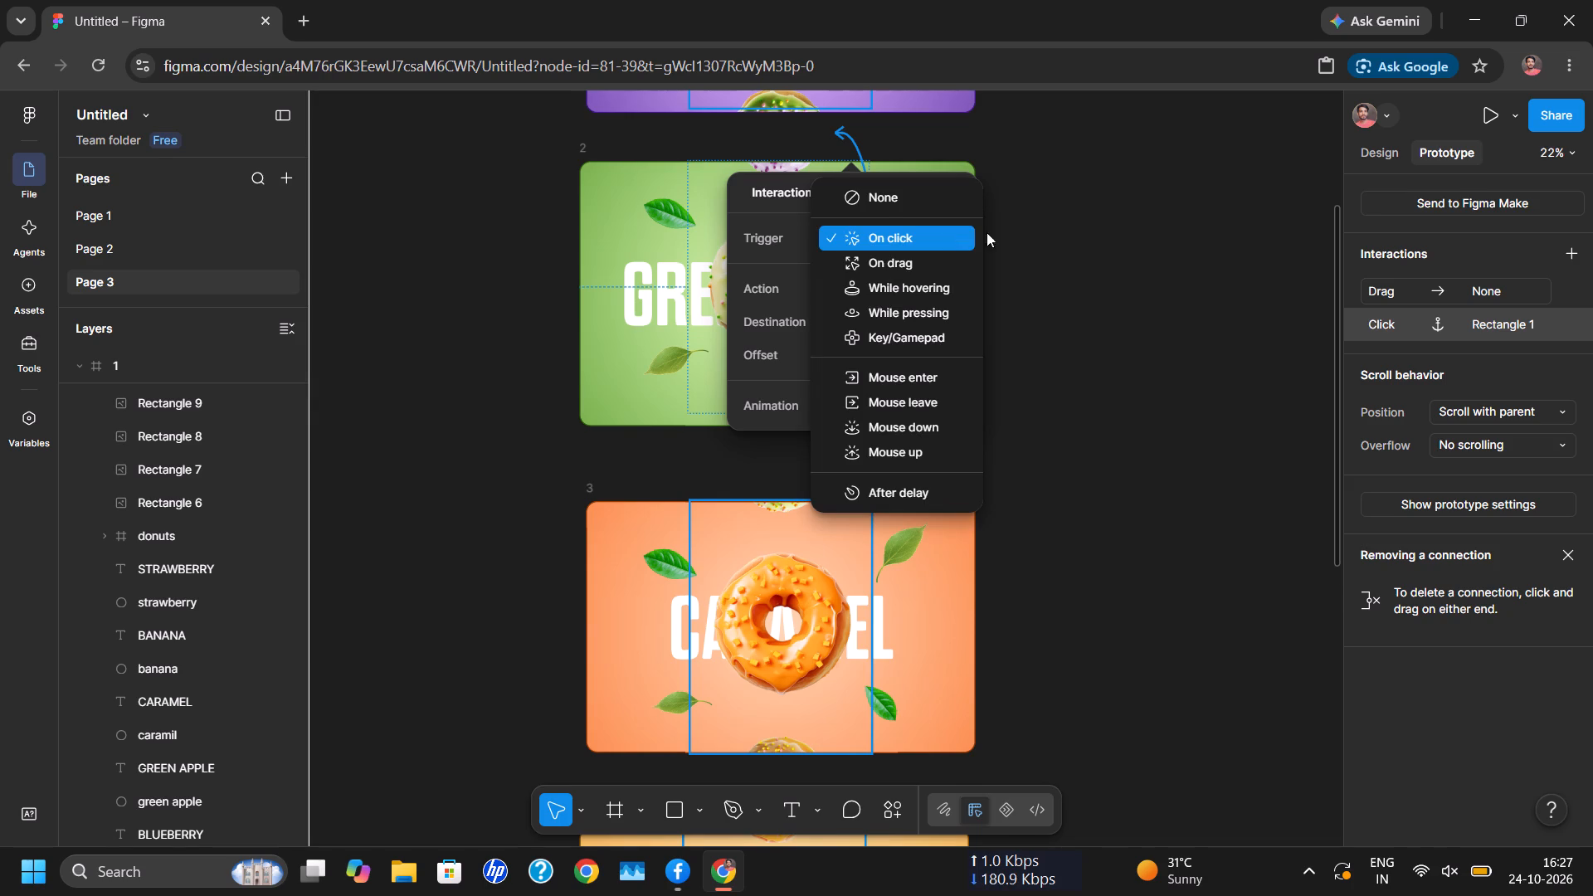
left_click(1027, 235)
left_click(1027, 235)
scroll(1027, 235, "up", 1)
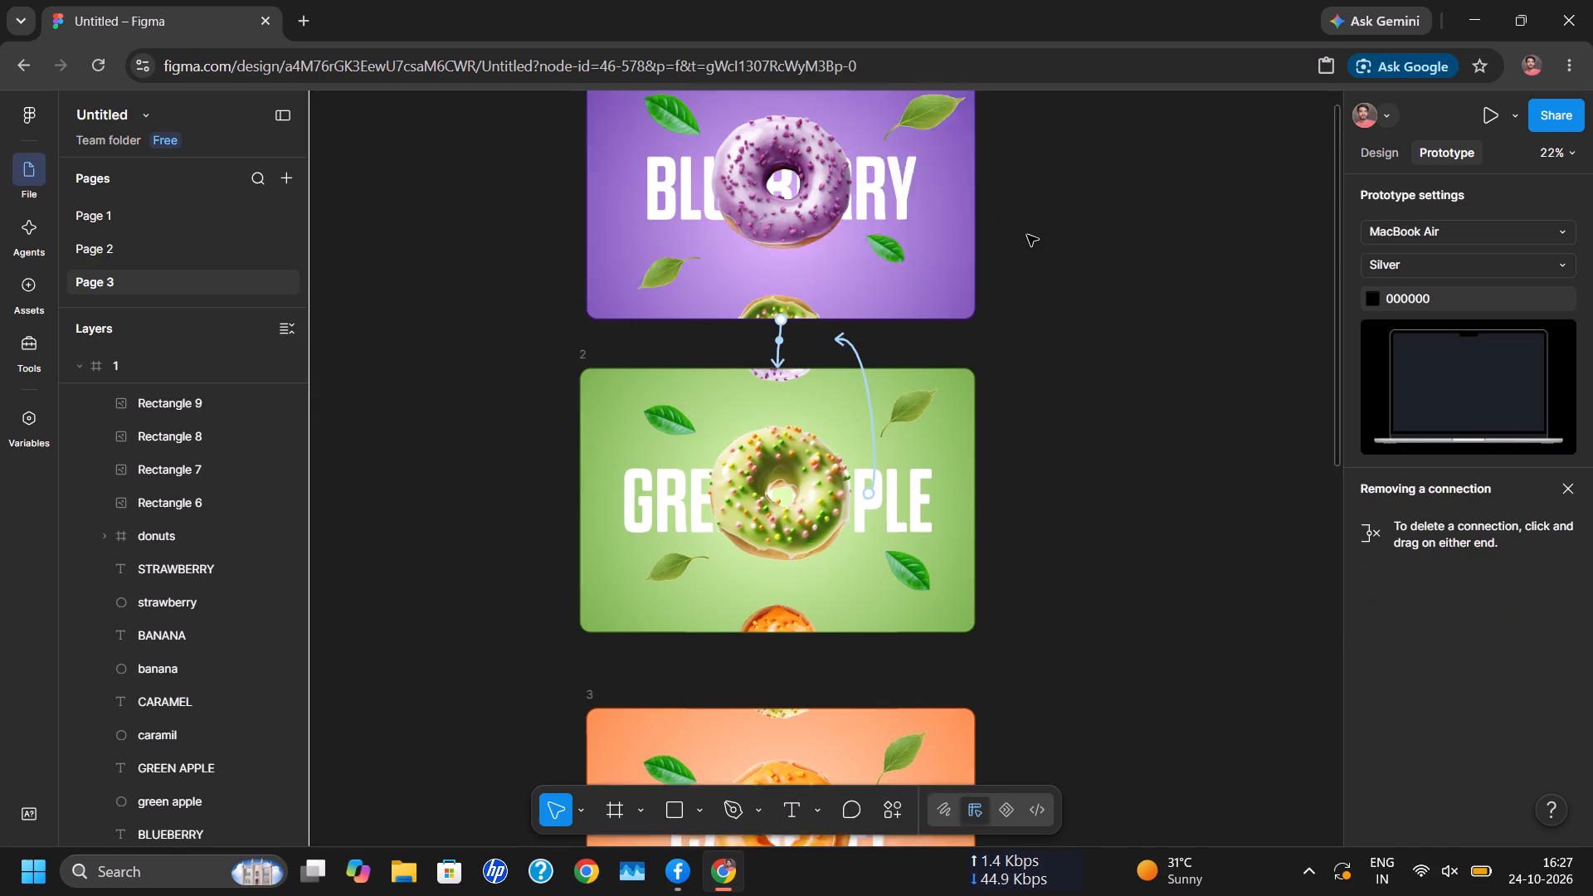
scroll(1027, 235, "up", 1)
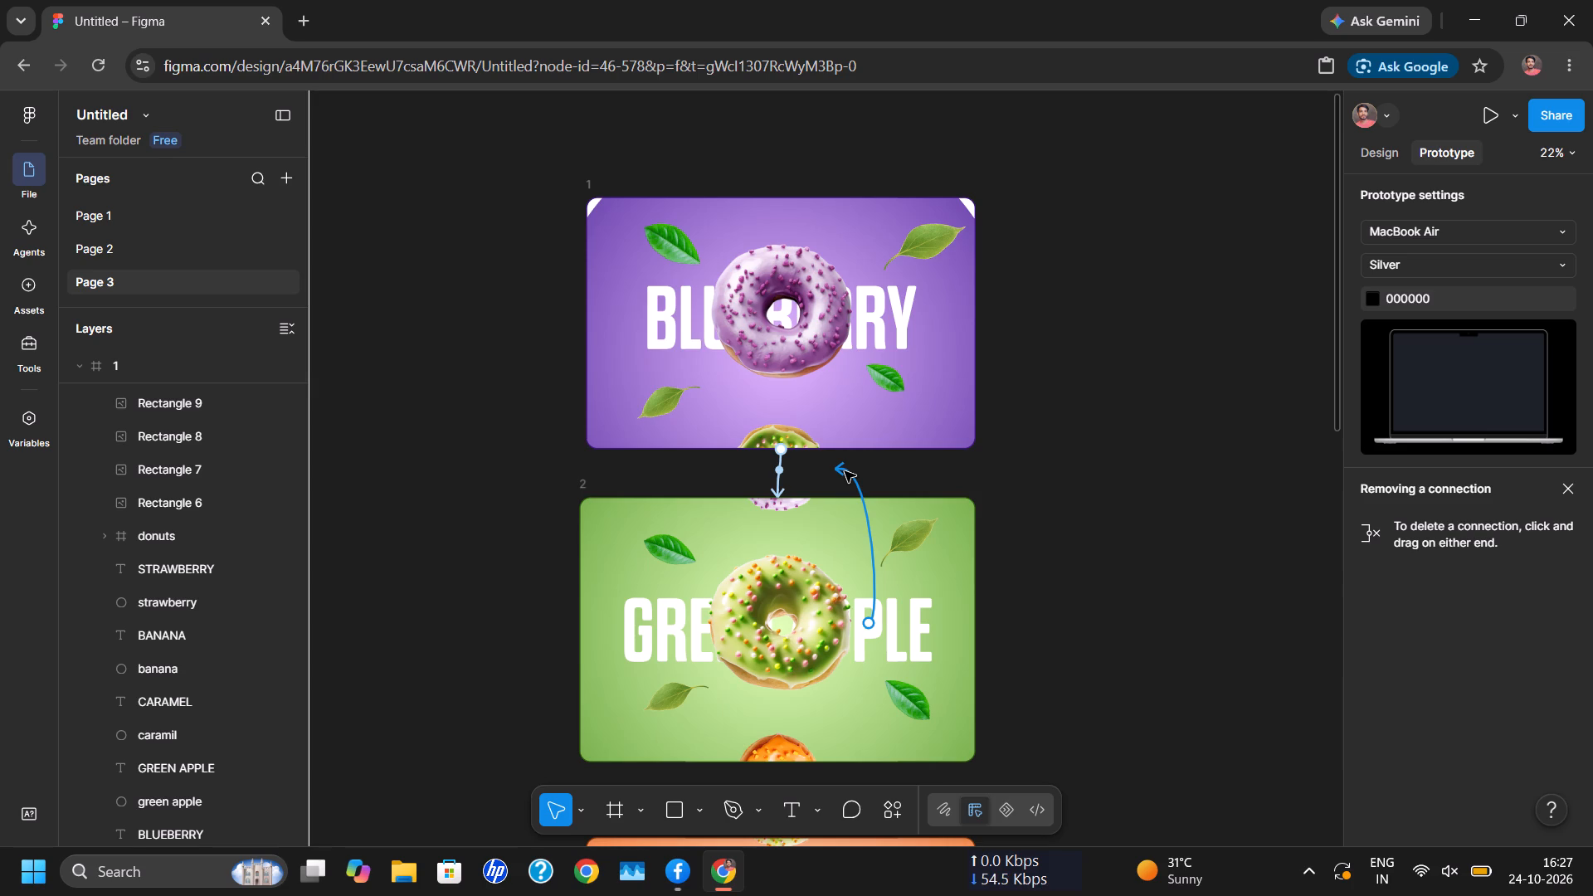
Minimise the browser window and open Kuro from the desktop.
left_click(1489, 20)
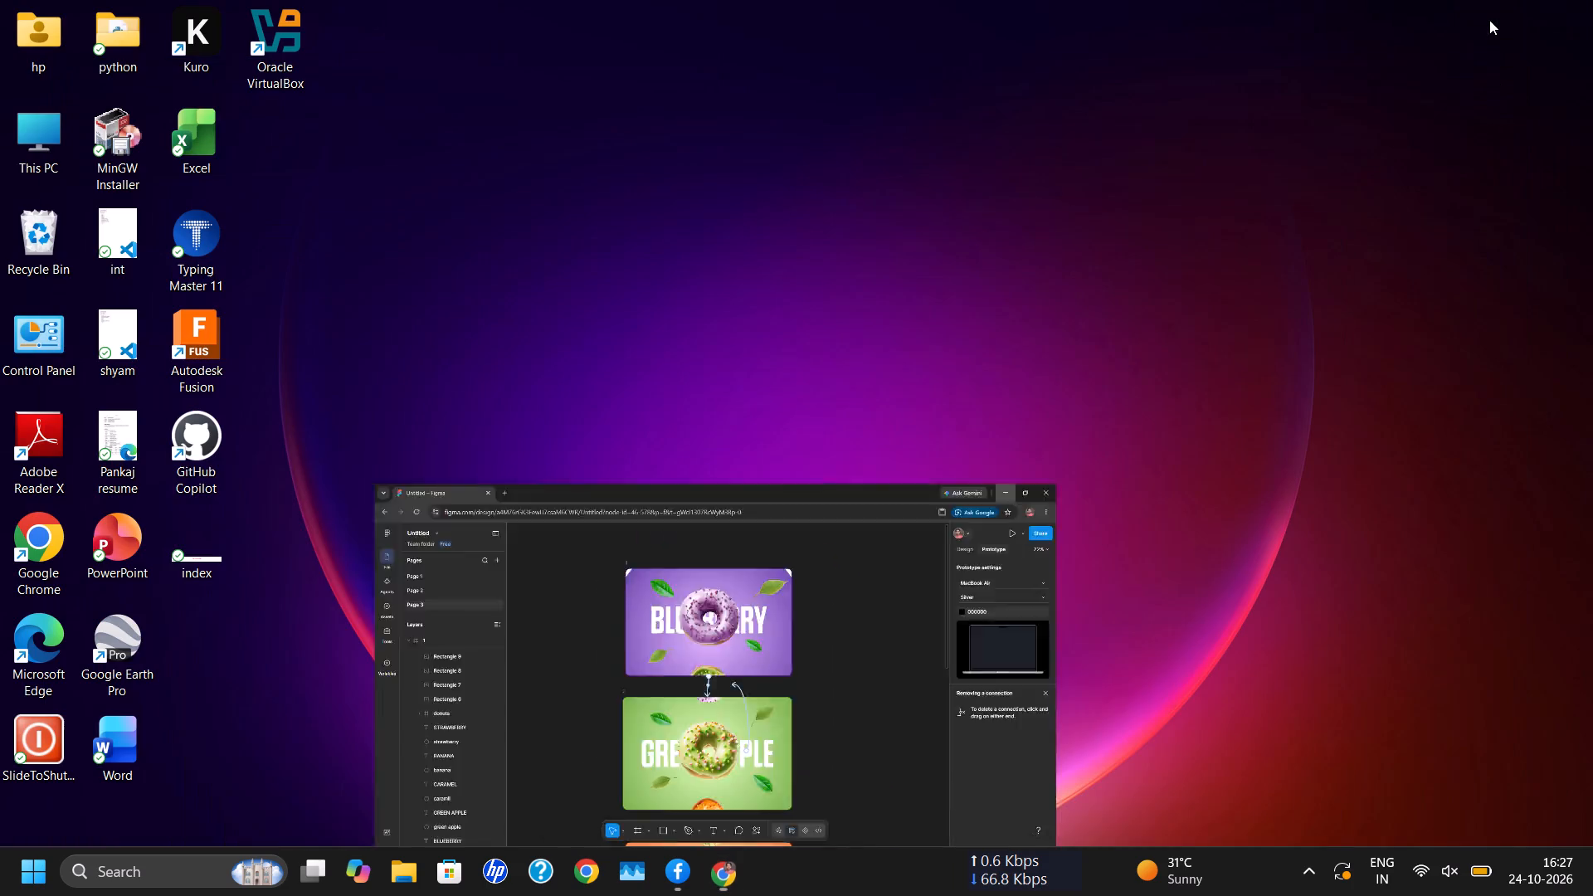
double_click(195, 48)
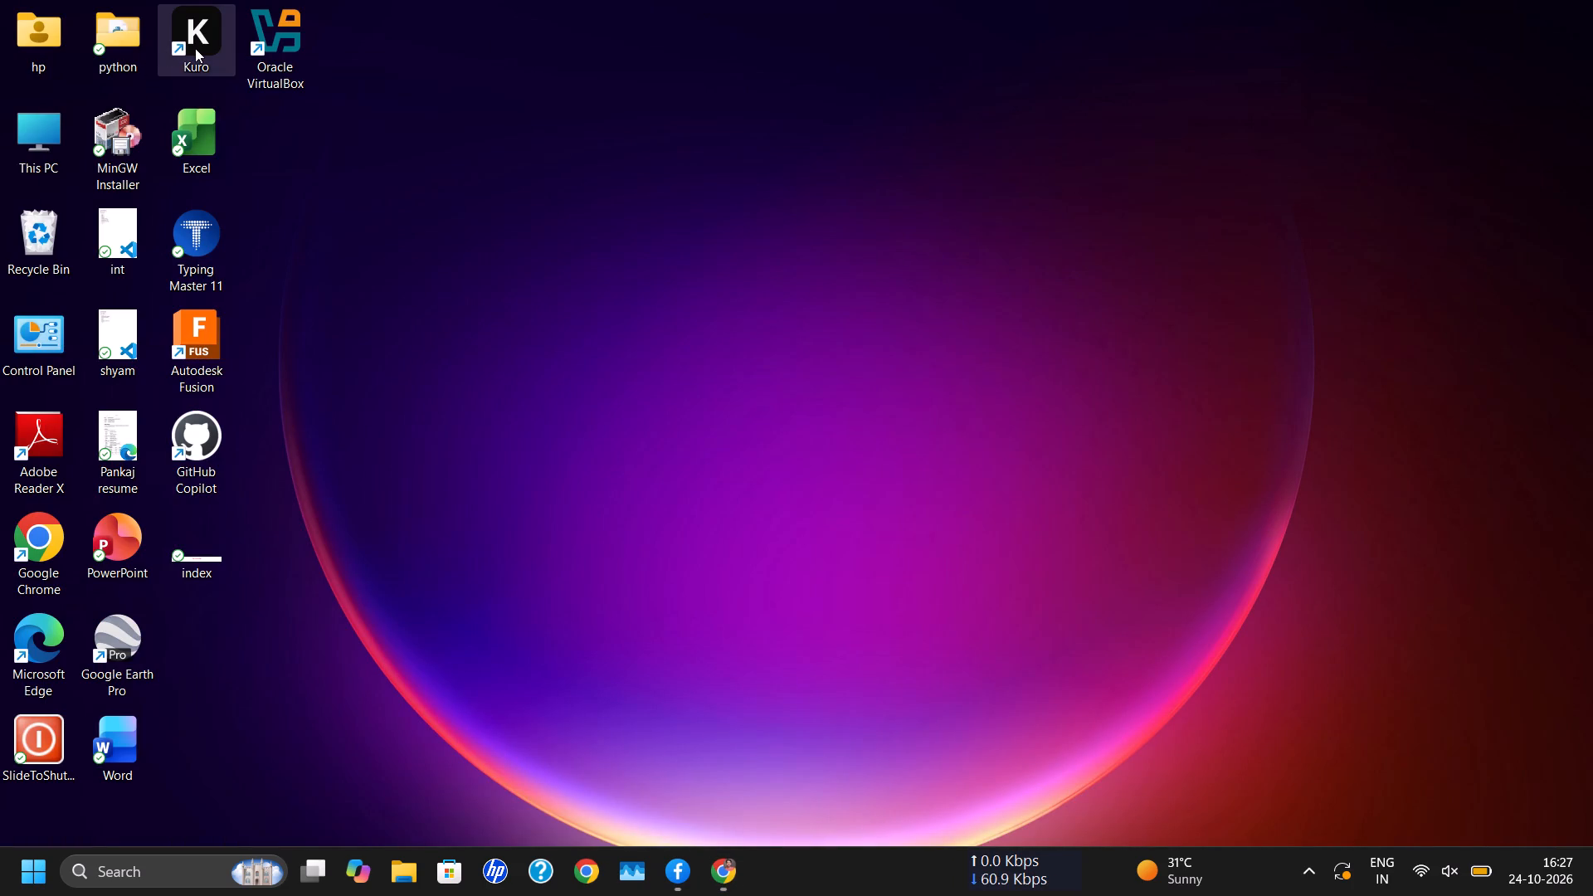
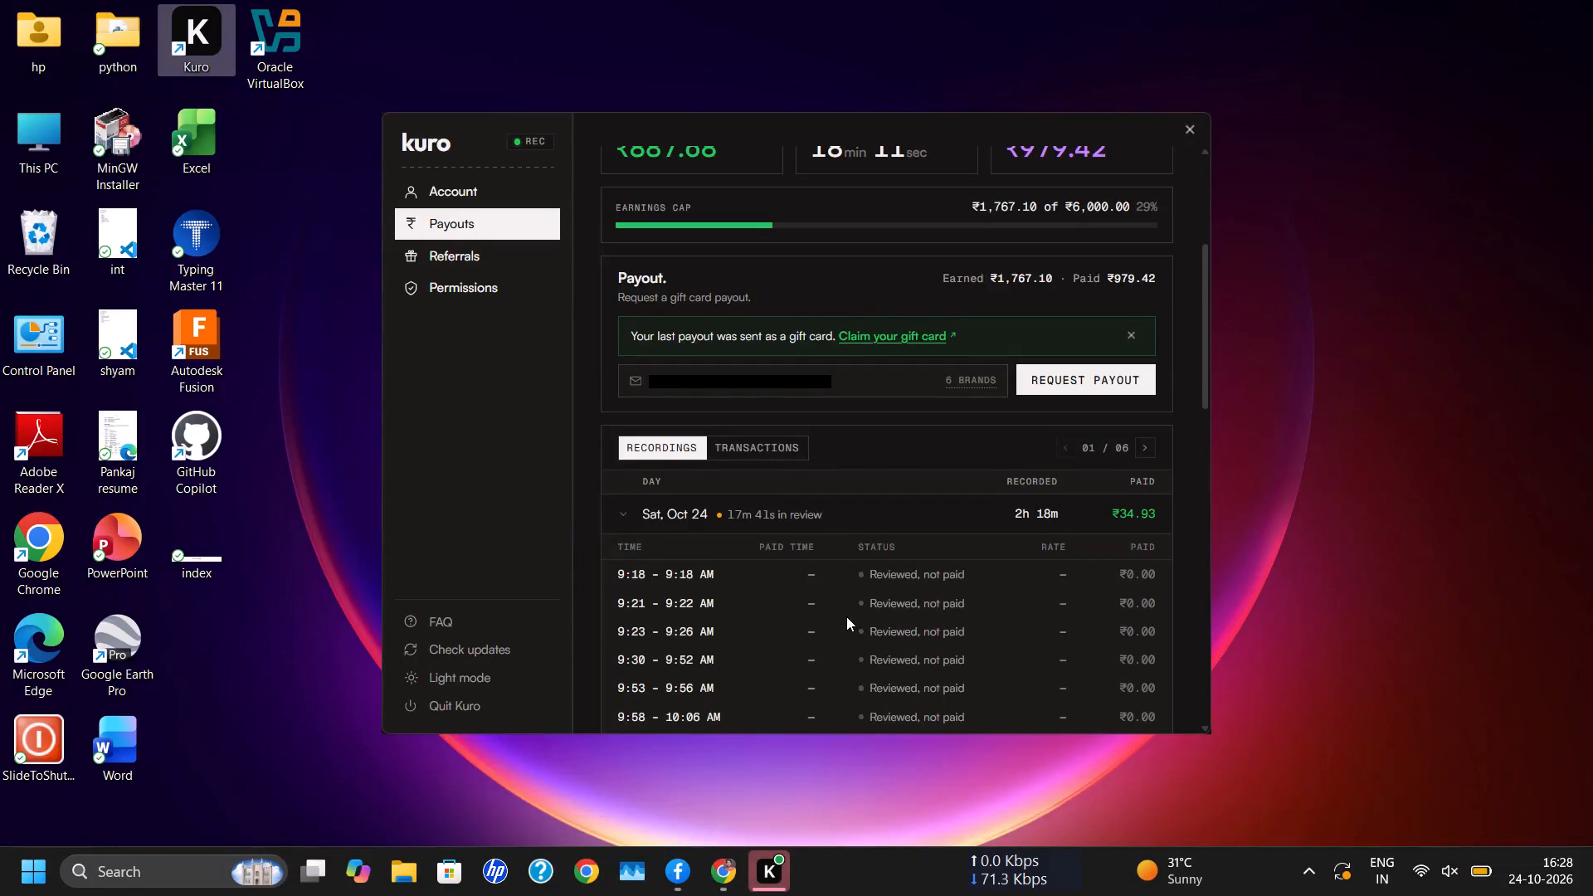
Review the Kuro payouts page, examining the earnings summary and the status of each Sat, Oct 24 recording.
scroll(846, 616, "down", 7)
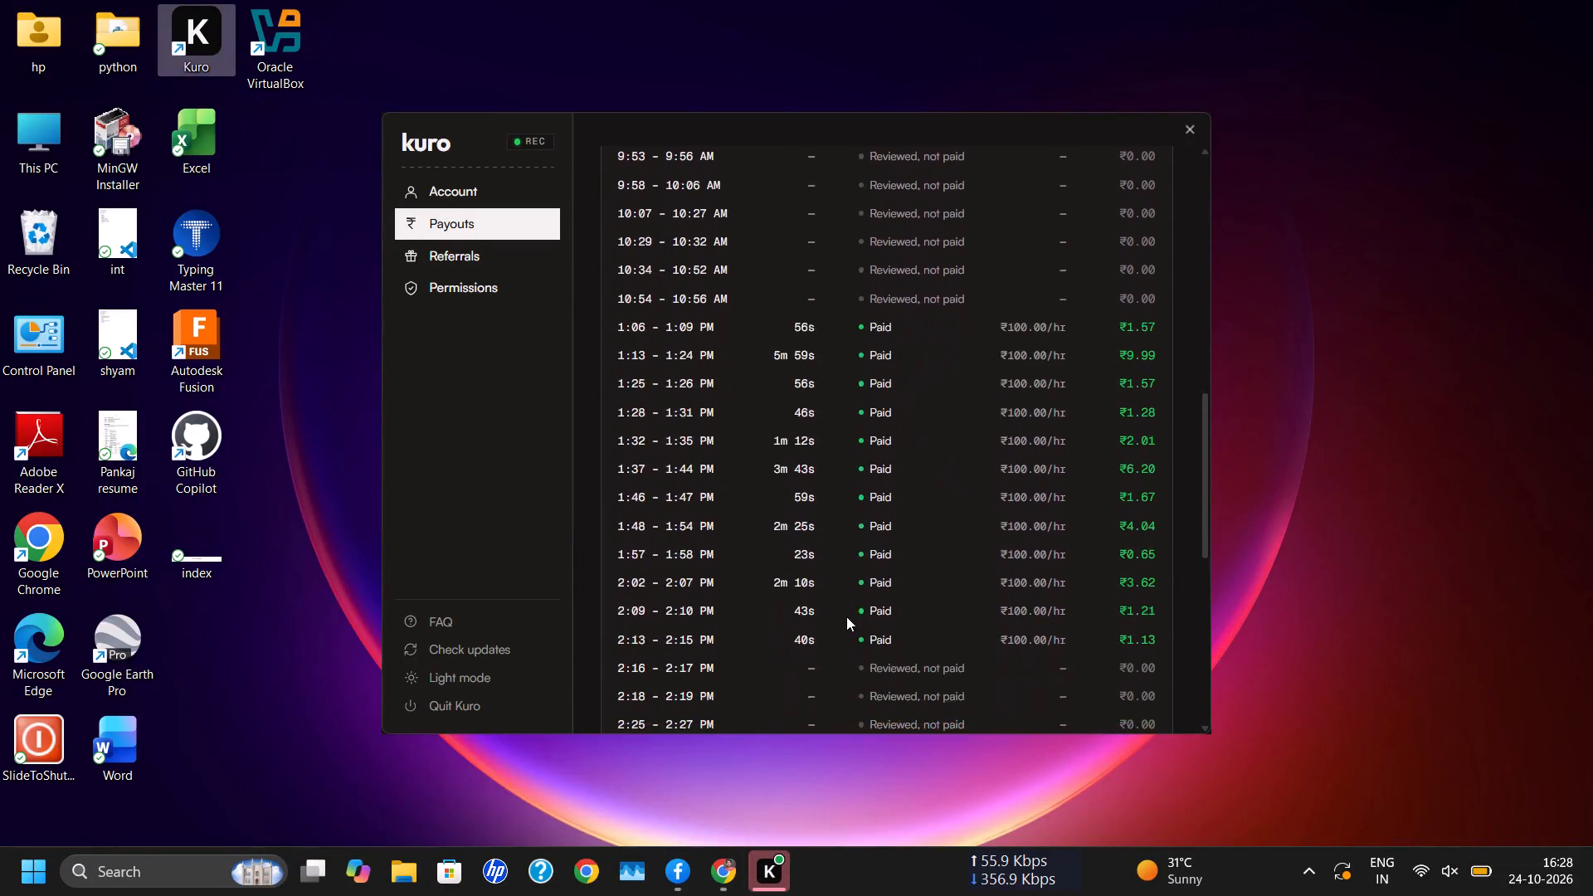
scroll(846, 616, "up", 1)
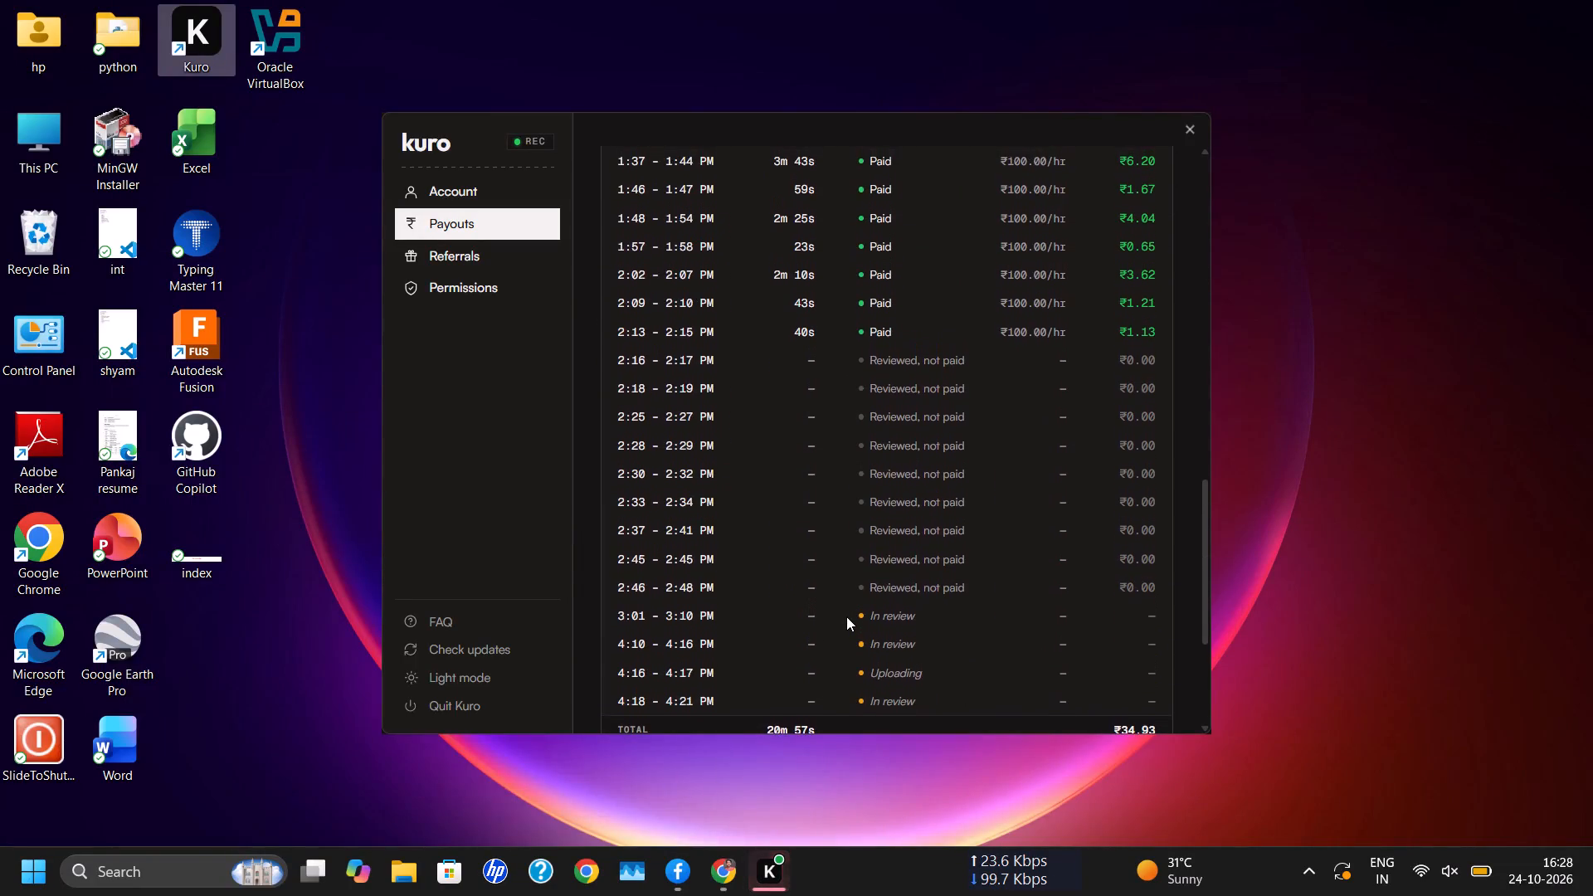
scroll(846, 616, "up", 1)
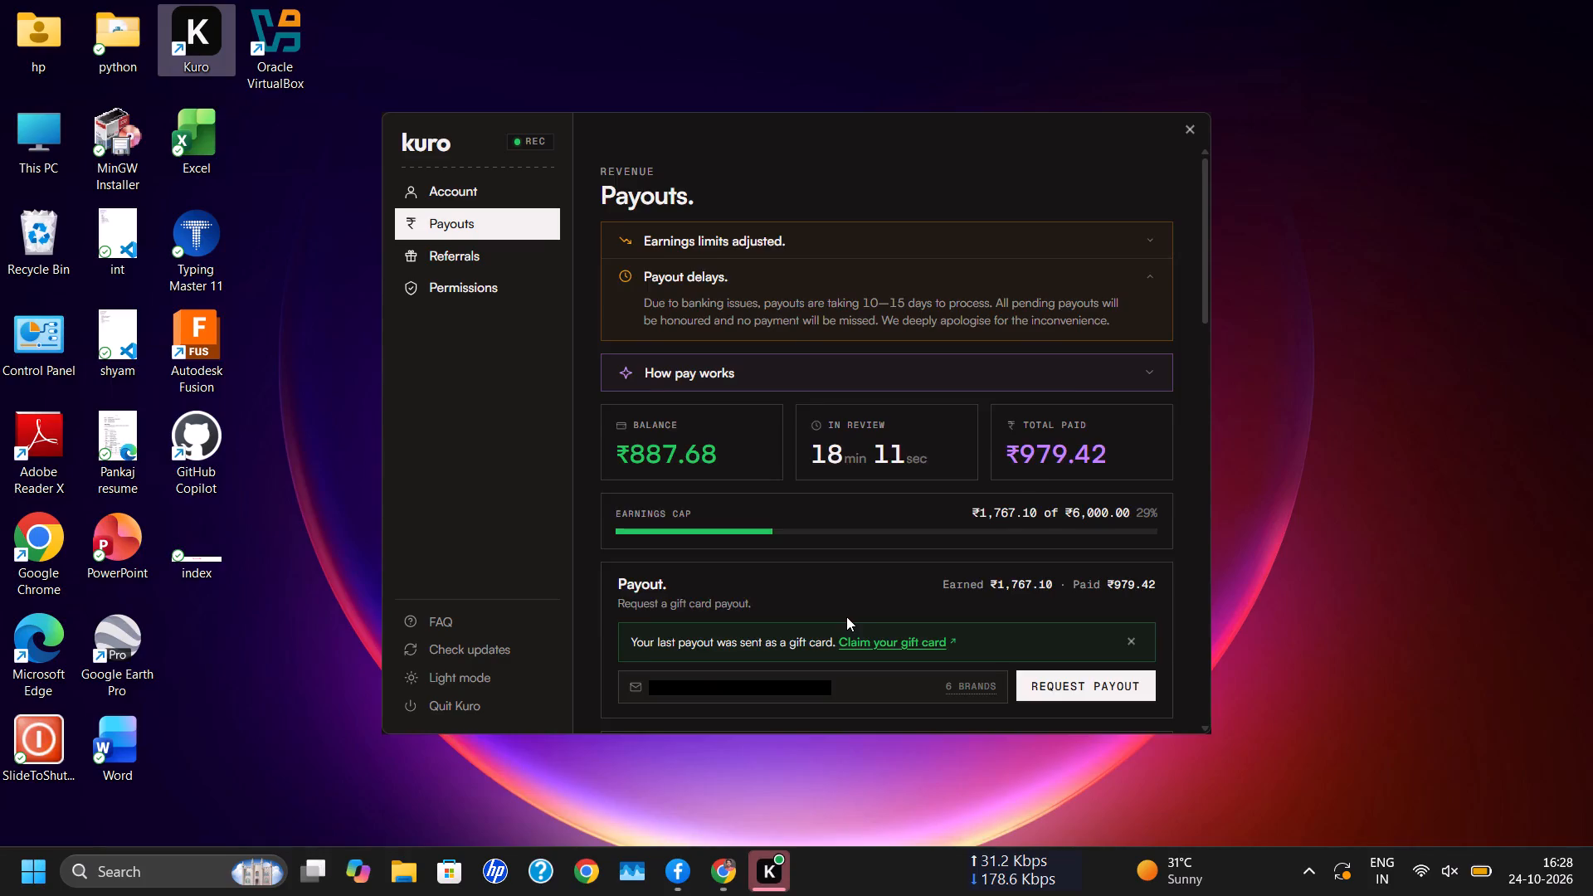
scroll(846, 616, "down", 6)
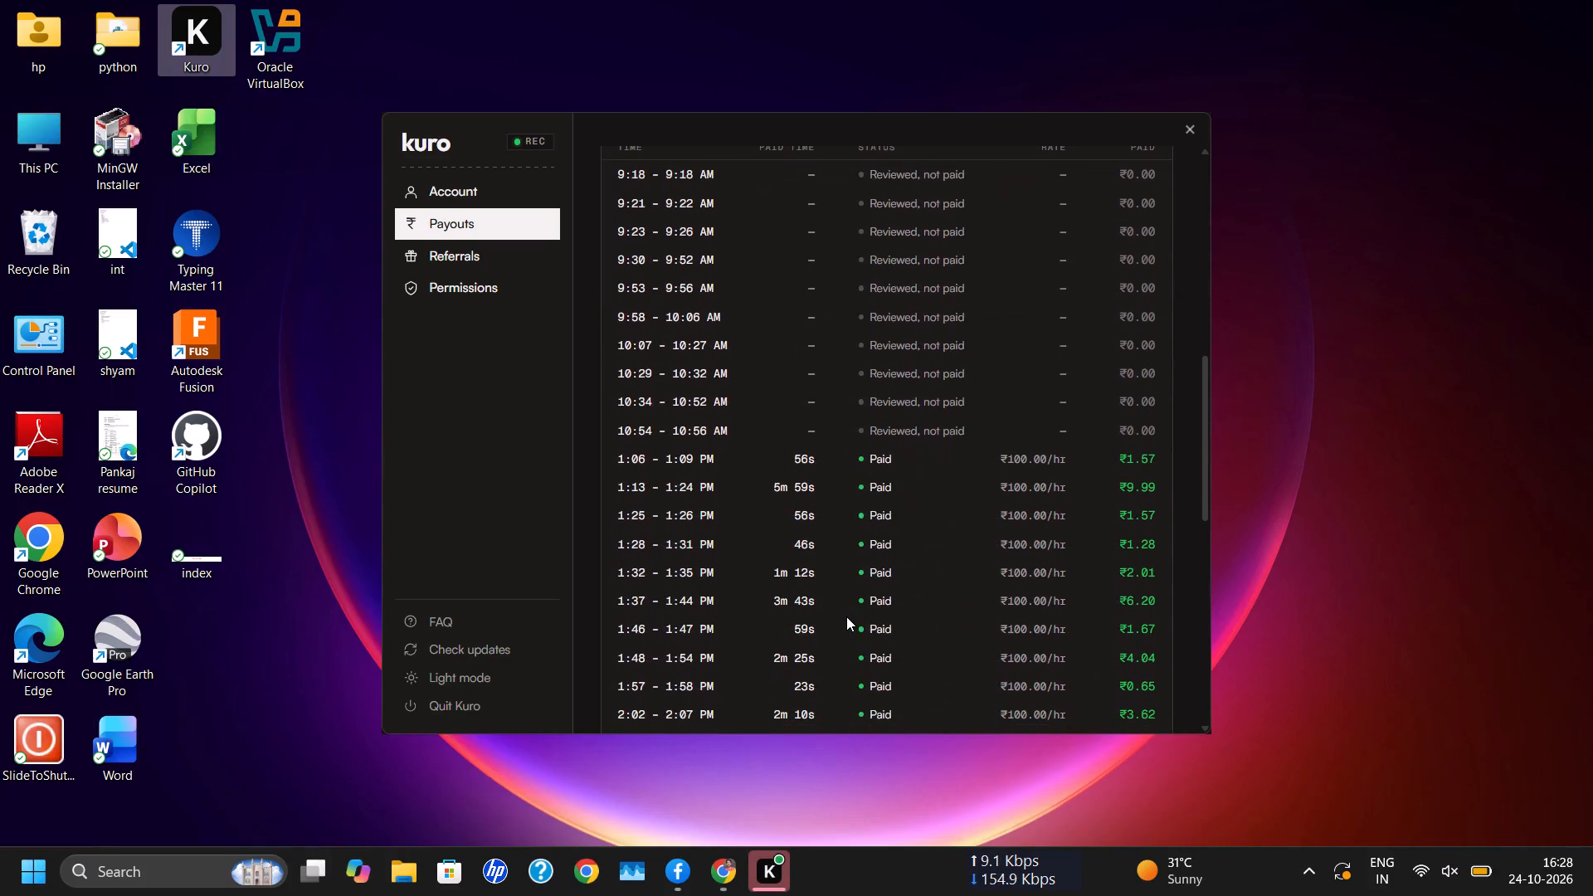
scroll(846, 616, "down", 1)
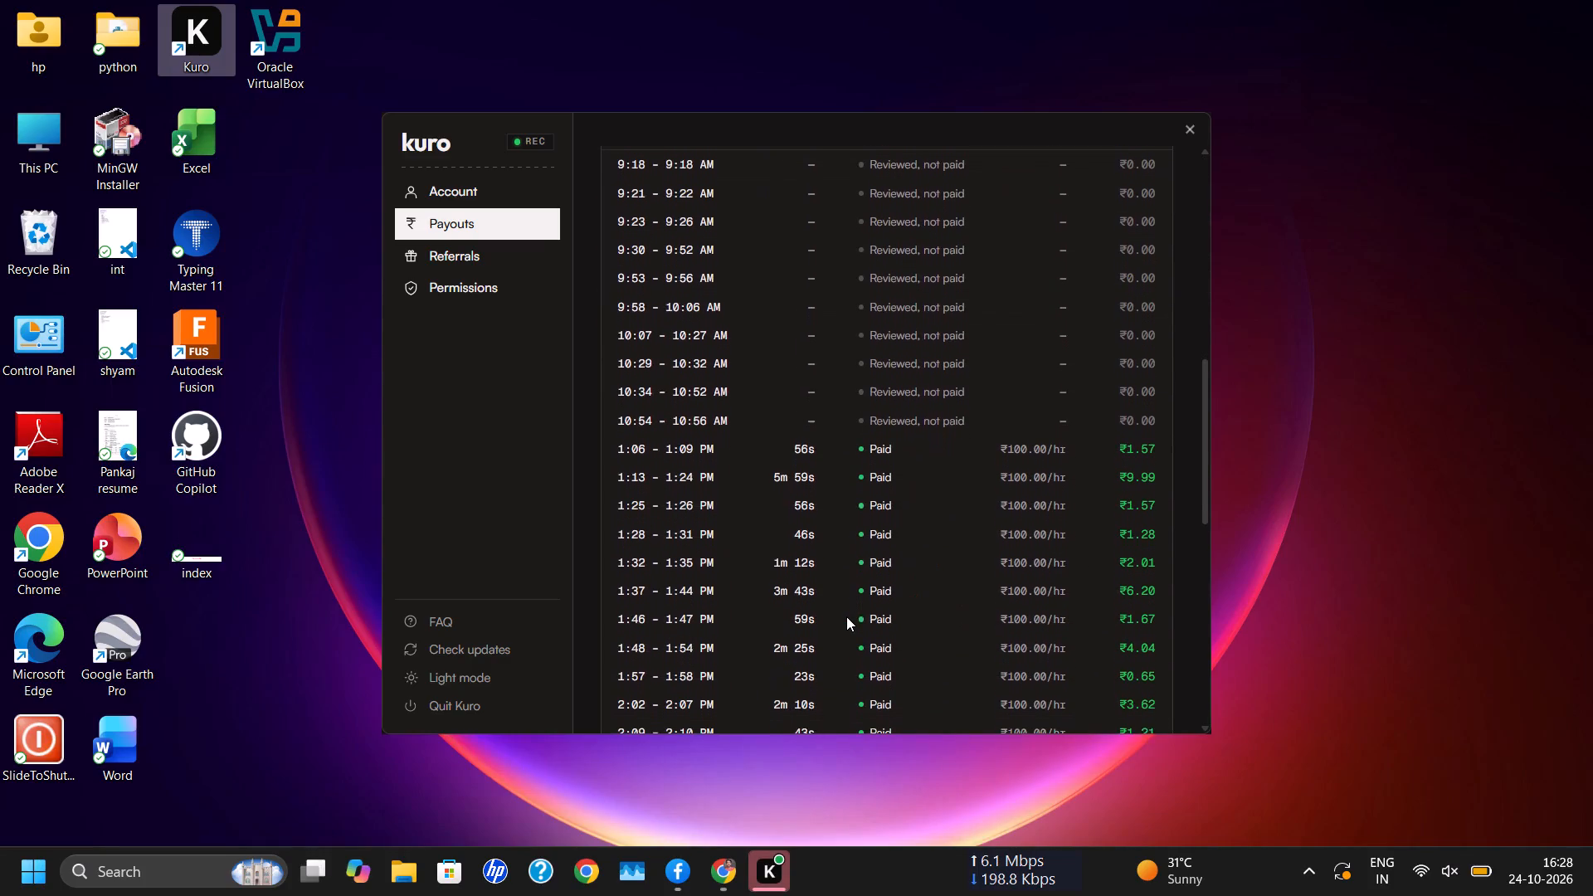
scroll(846, 616, "down", 1)
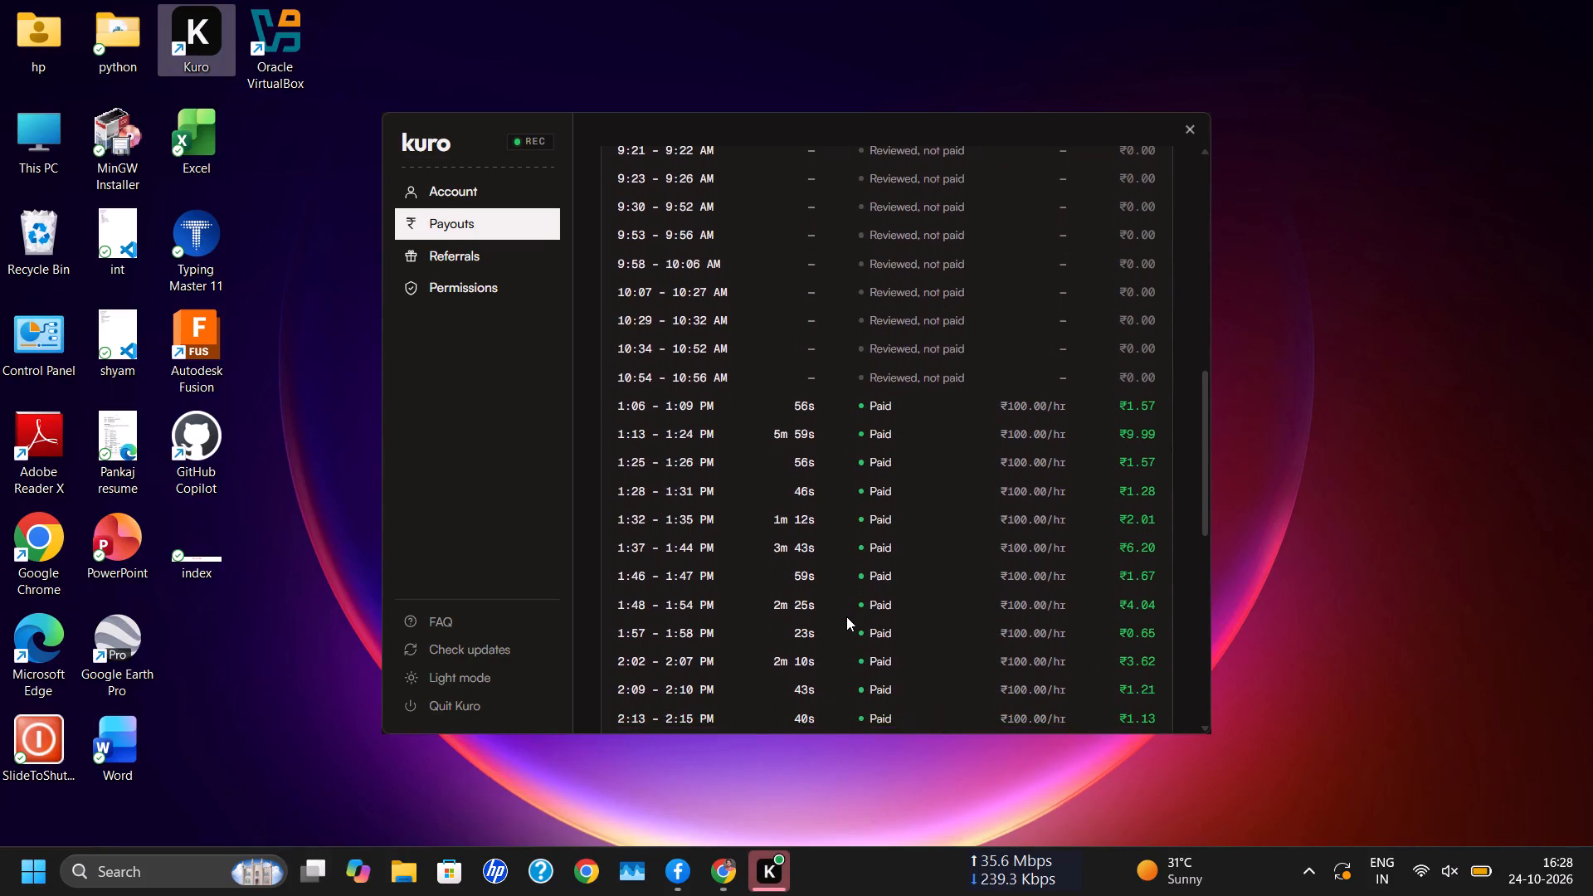
scroll(846, 616, "down", 3)
scroll(846, 616, "up", 1)
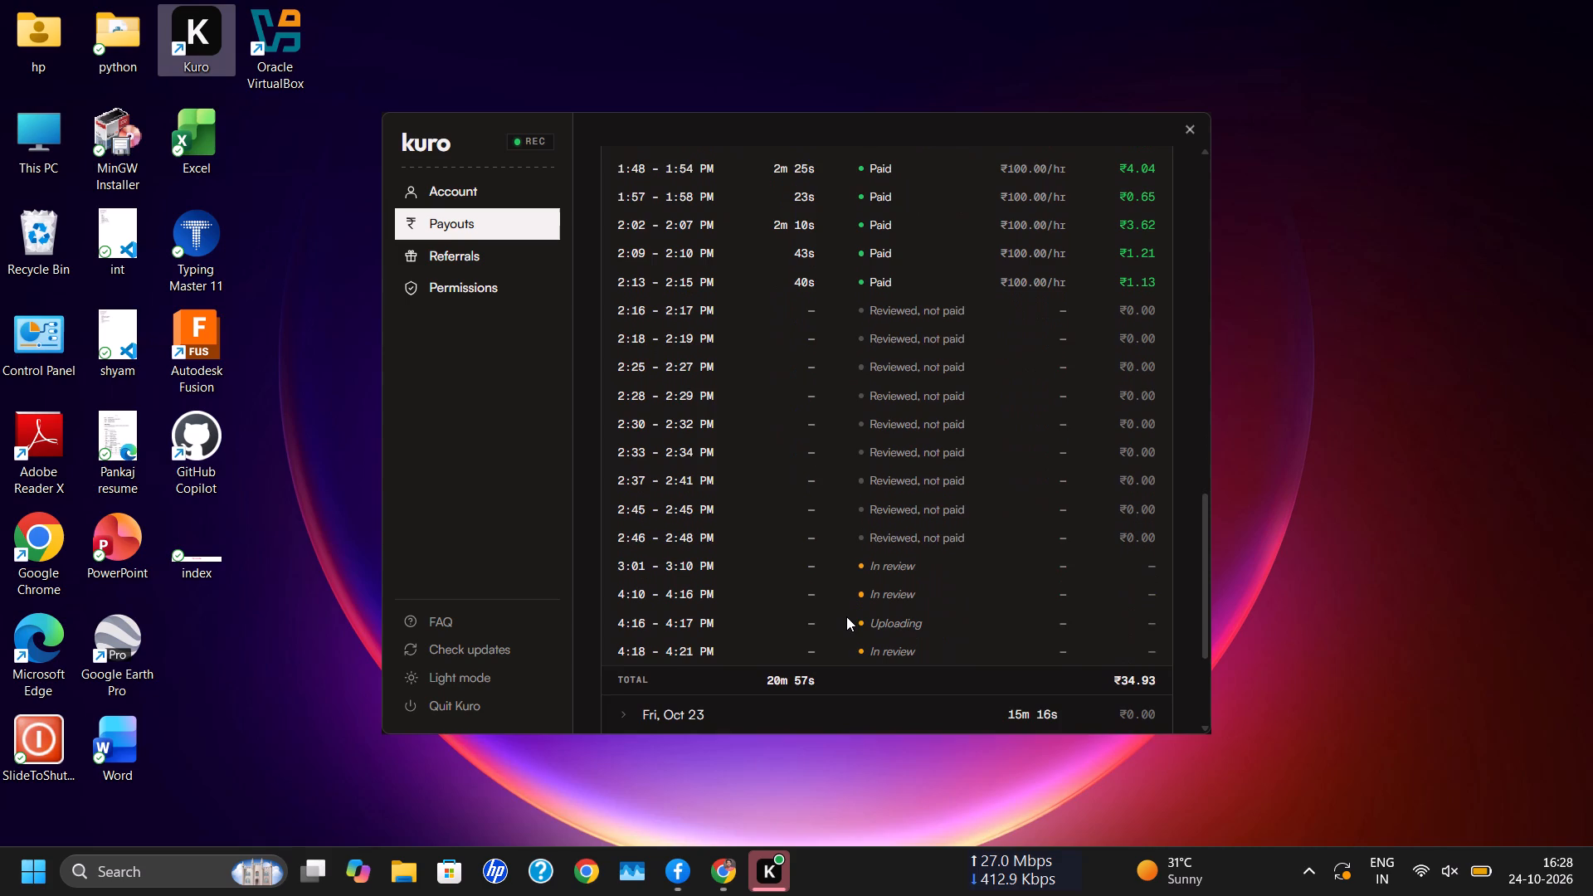
scroll(846, 616, "up", 2)
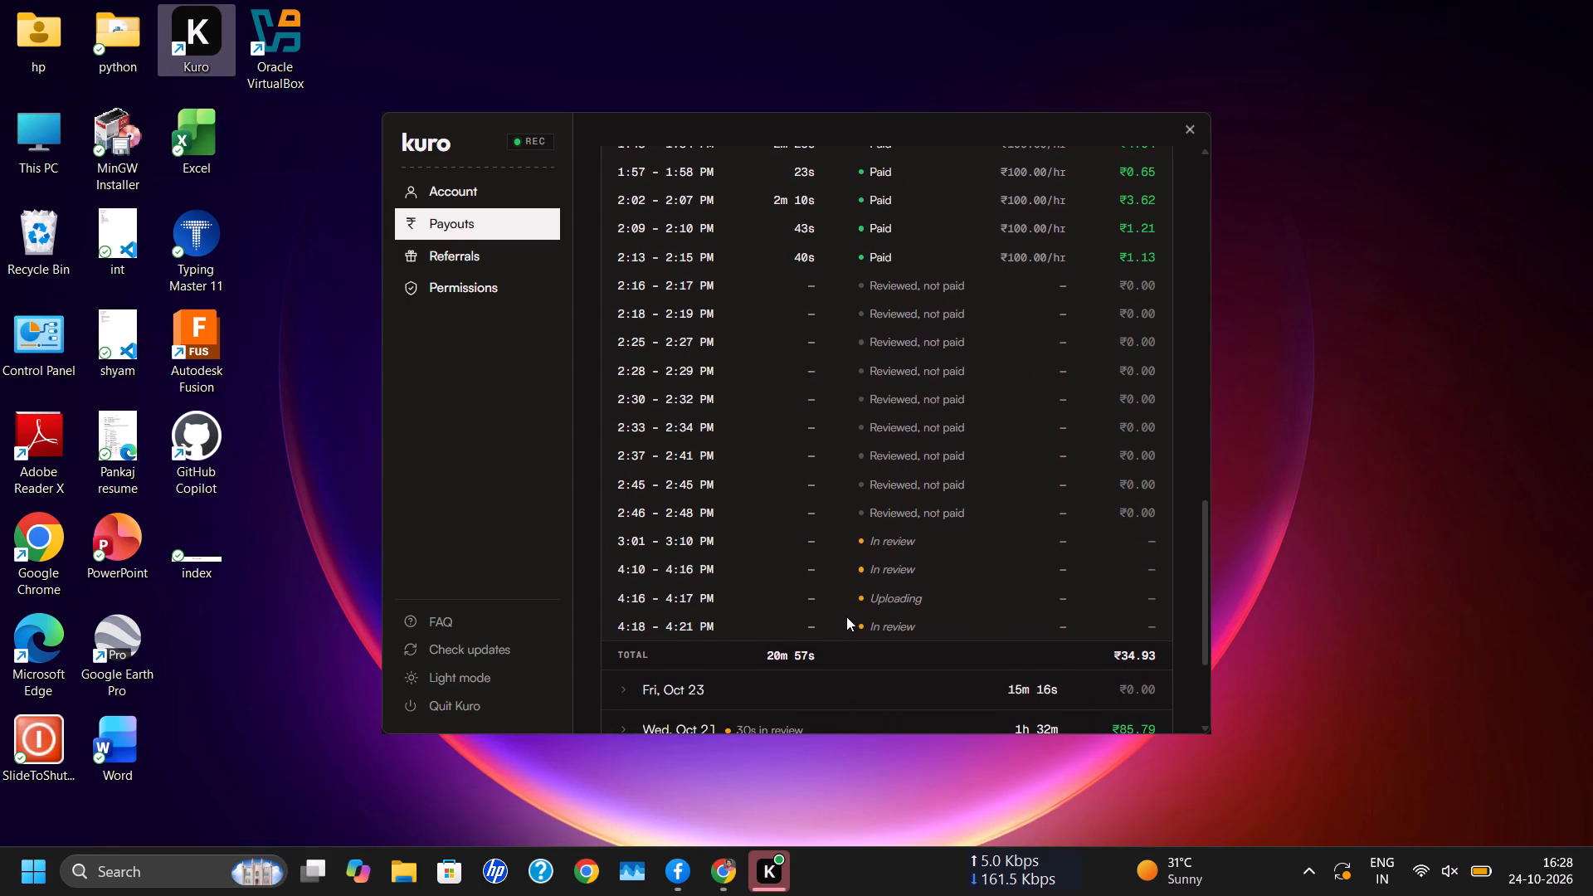
scroll(846, 616, "up", 2)
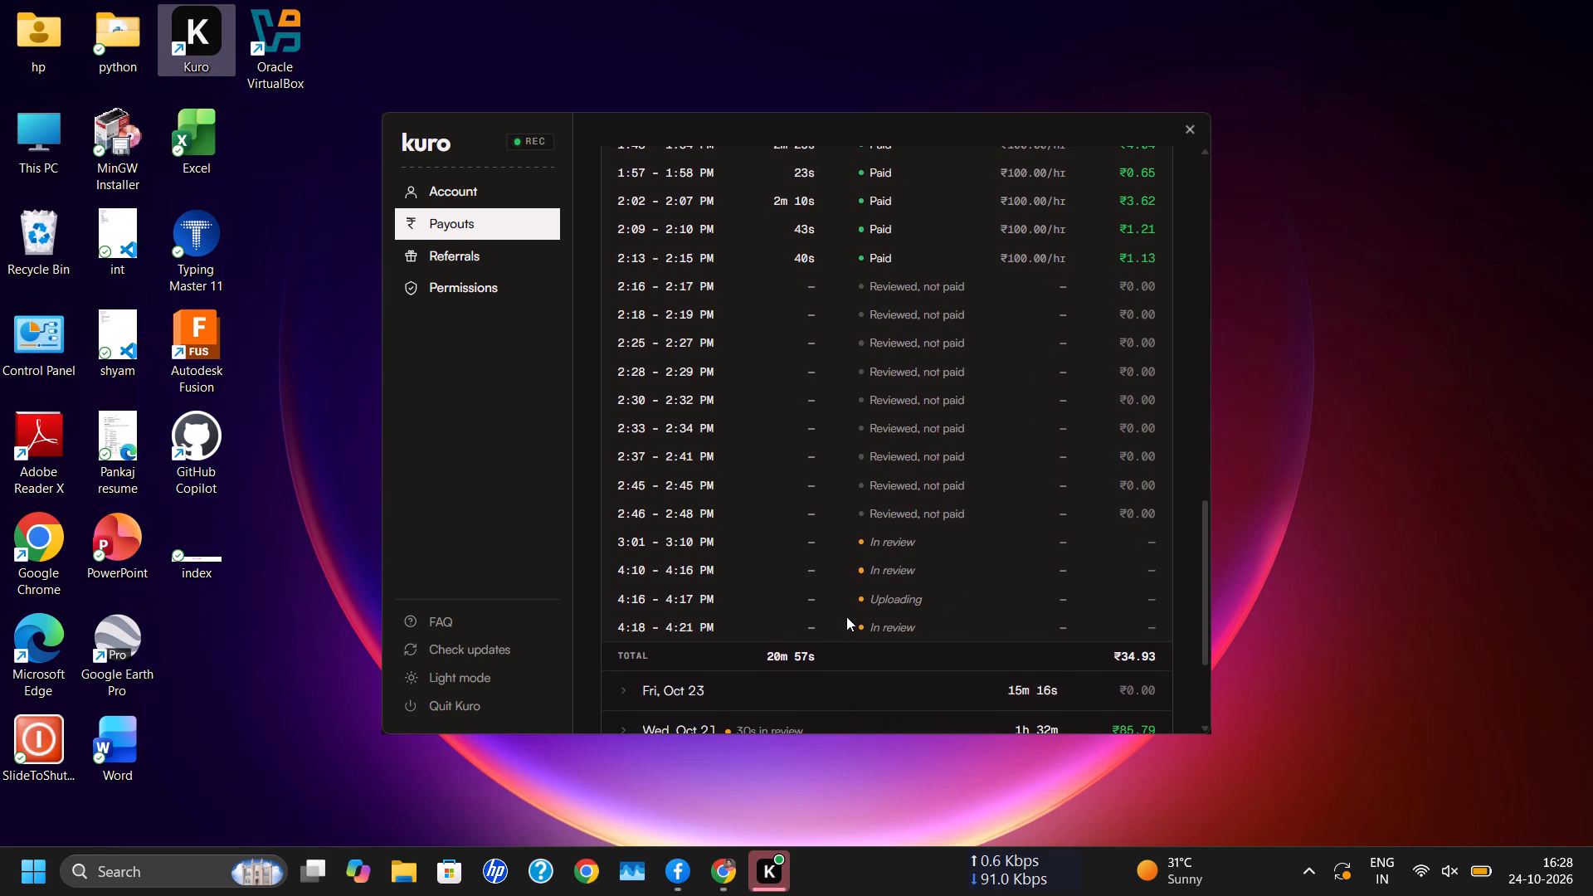
scroll(846, 616, "up", 1)
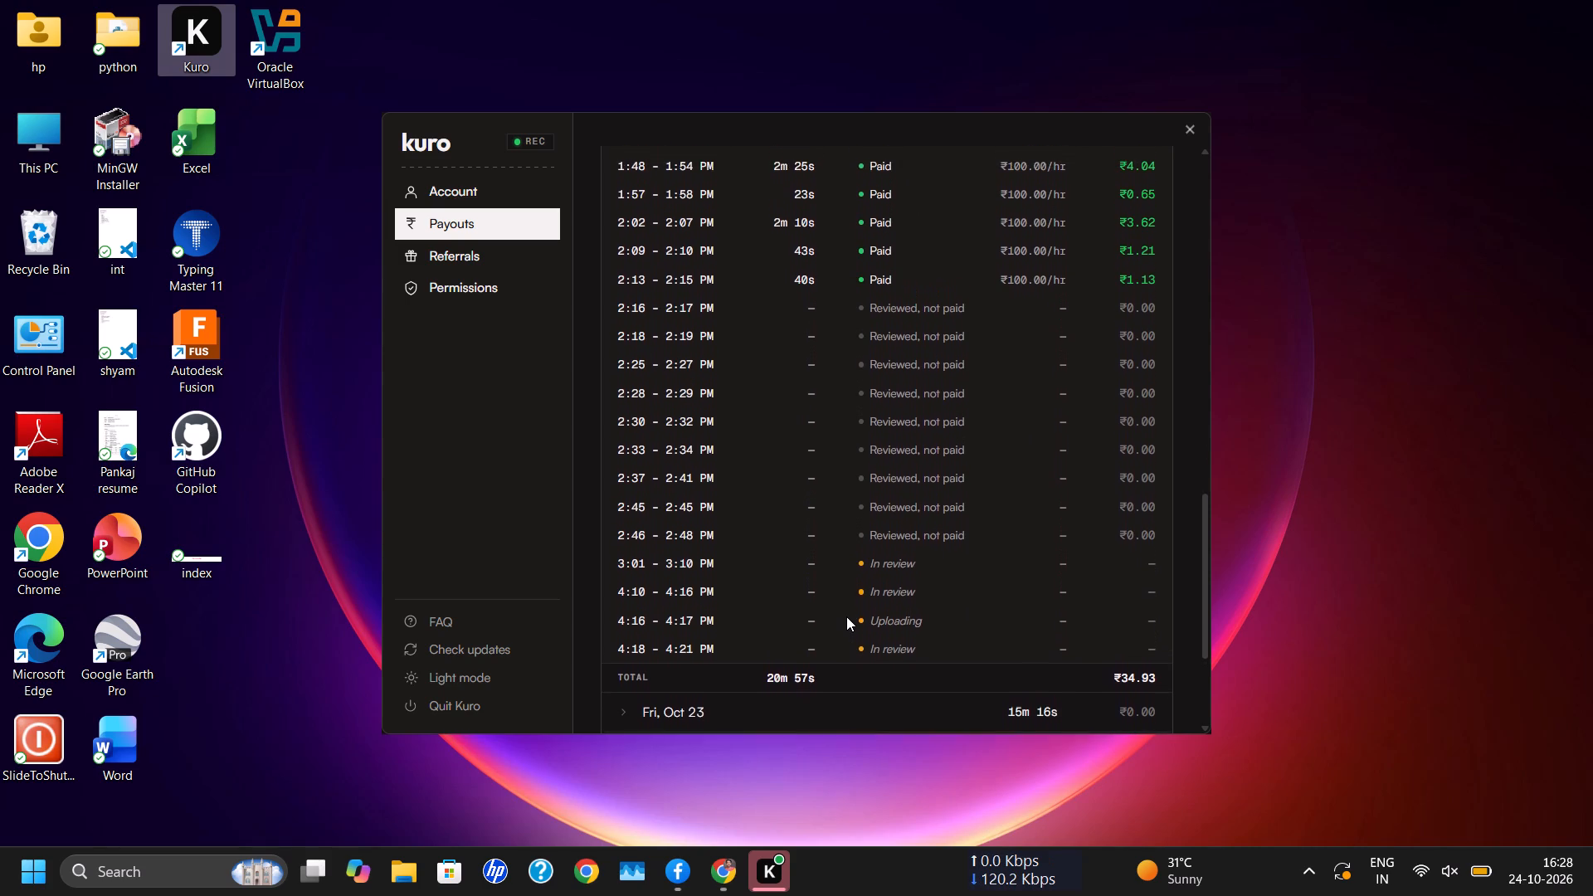
scroll(846, 616, "up", 1)
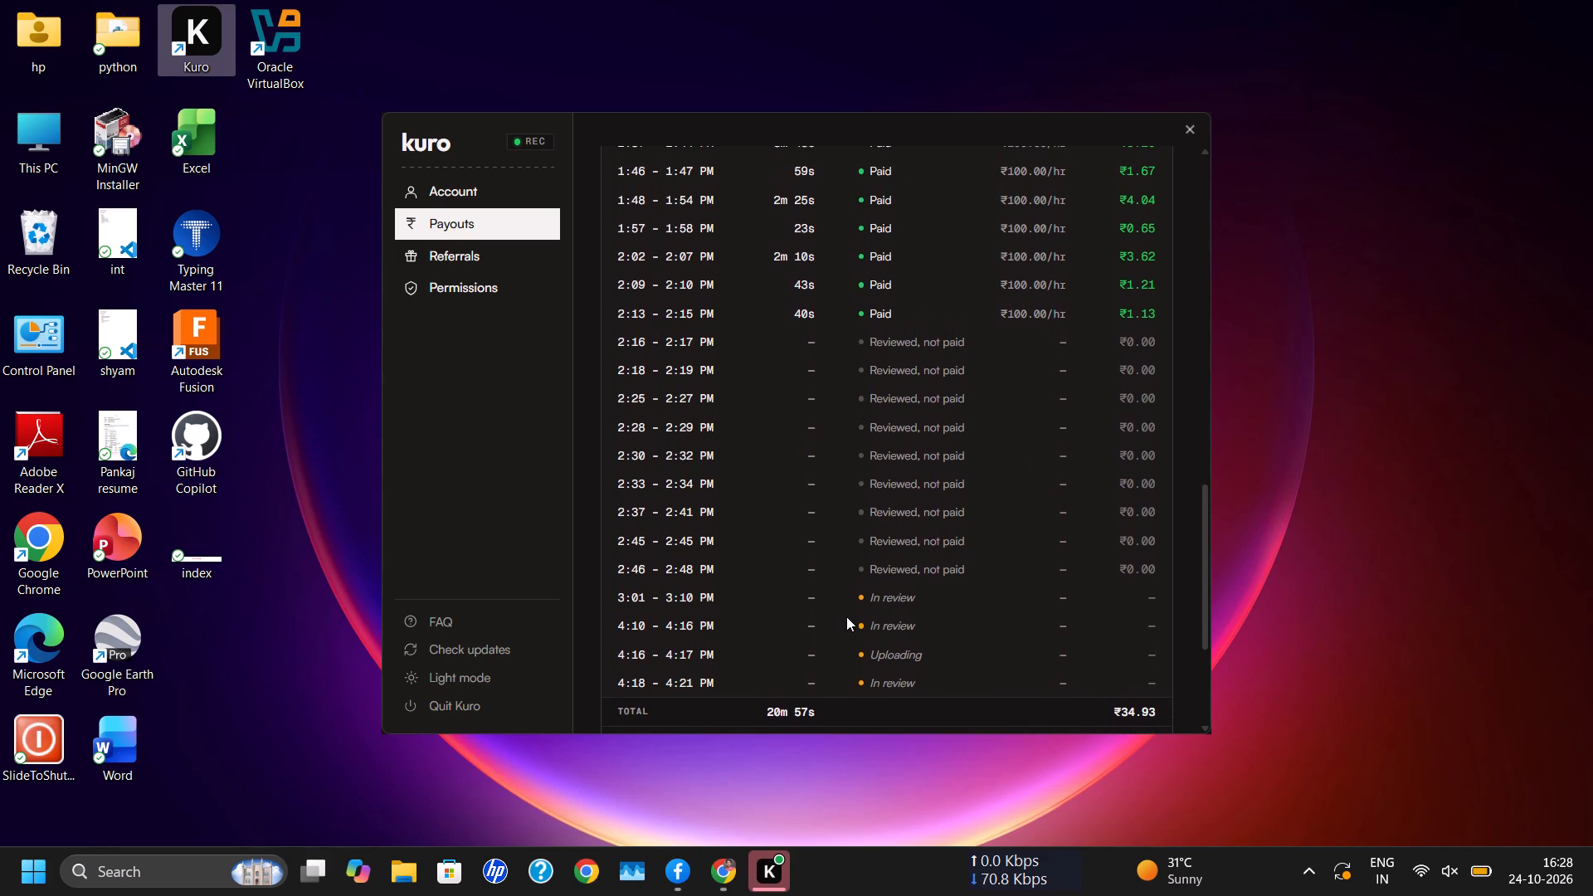
scroll(846, 616, "up", 1)
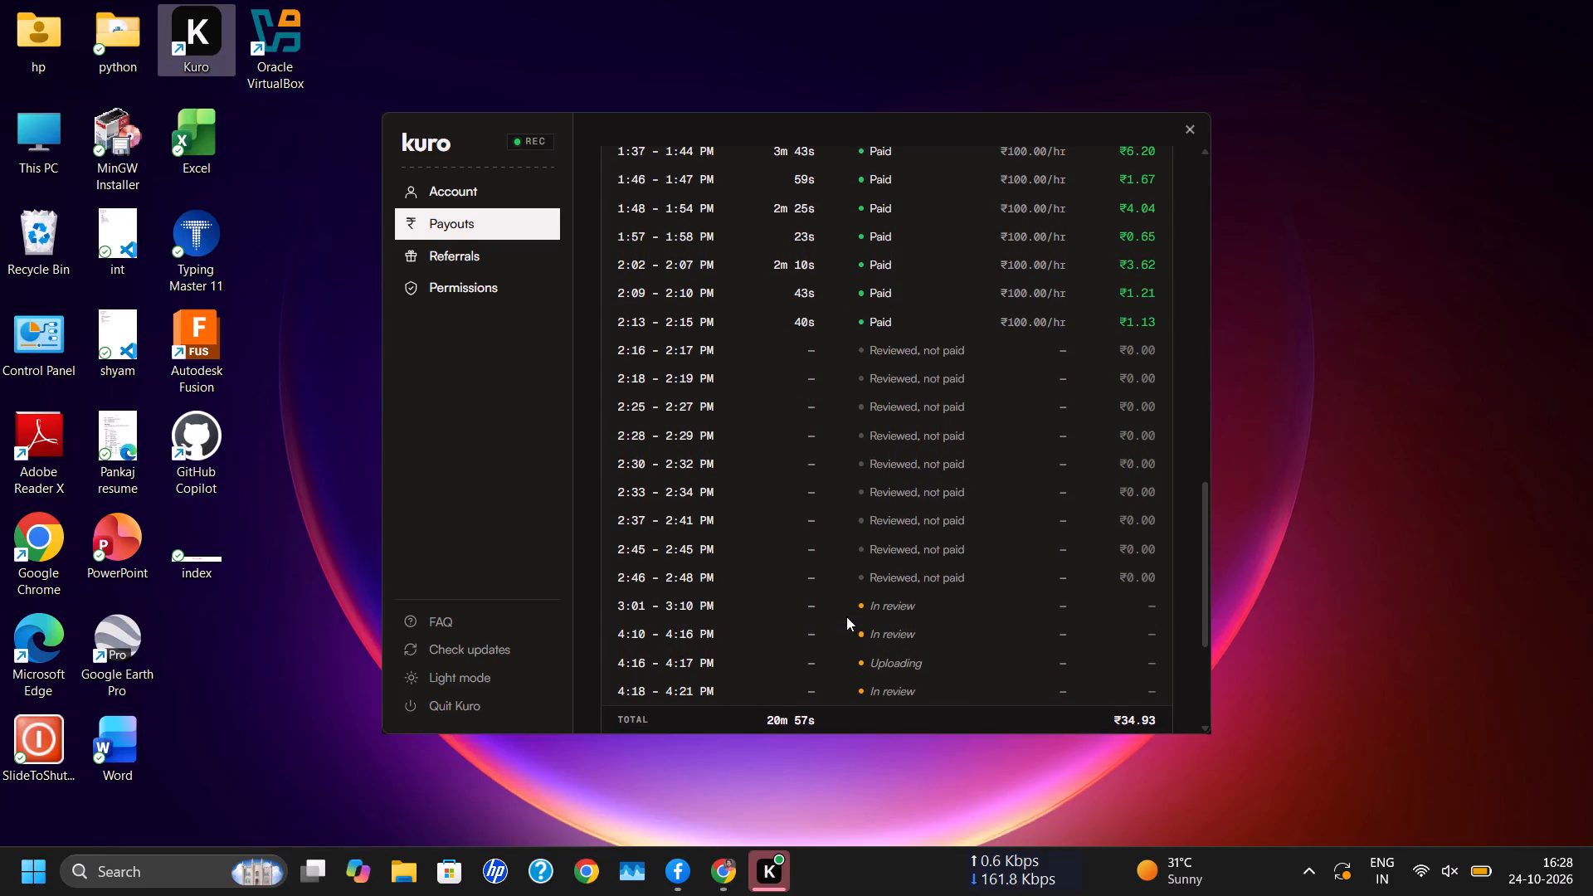
scroll(846, 616, "up", 1)
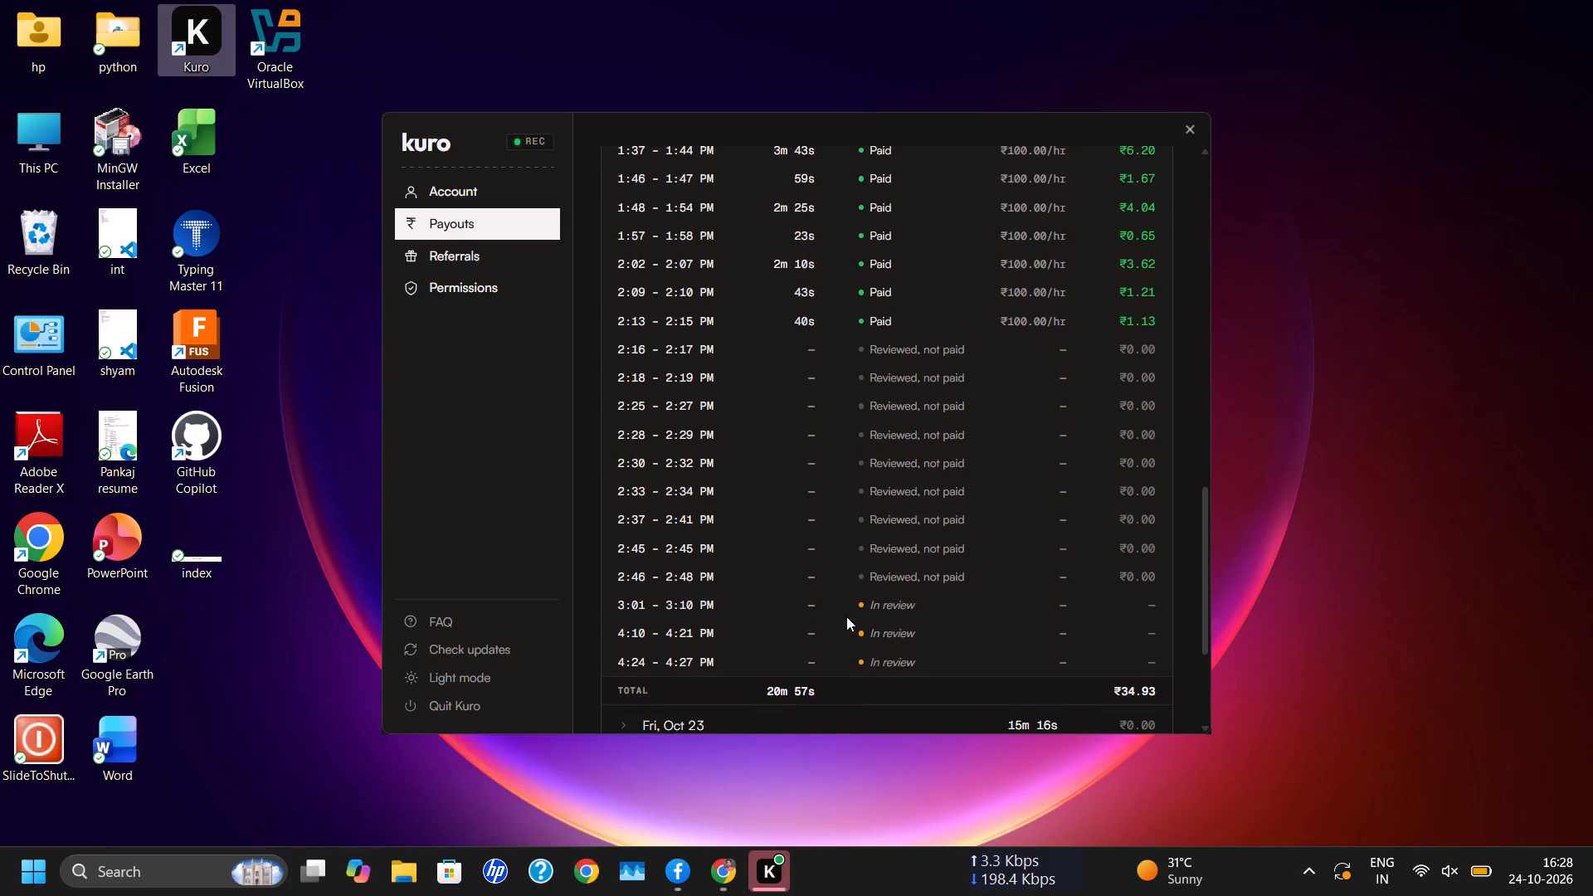
scroll(846, 616, "up", 4)
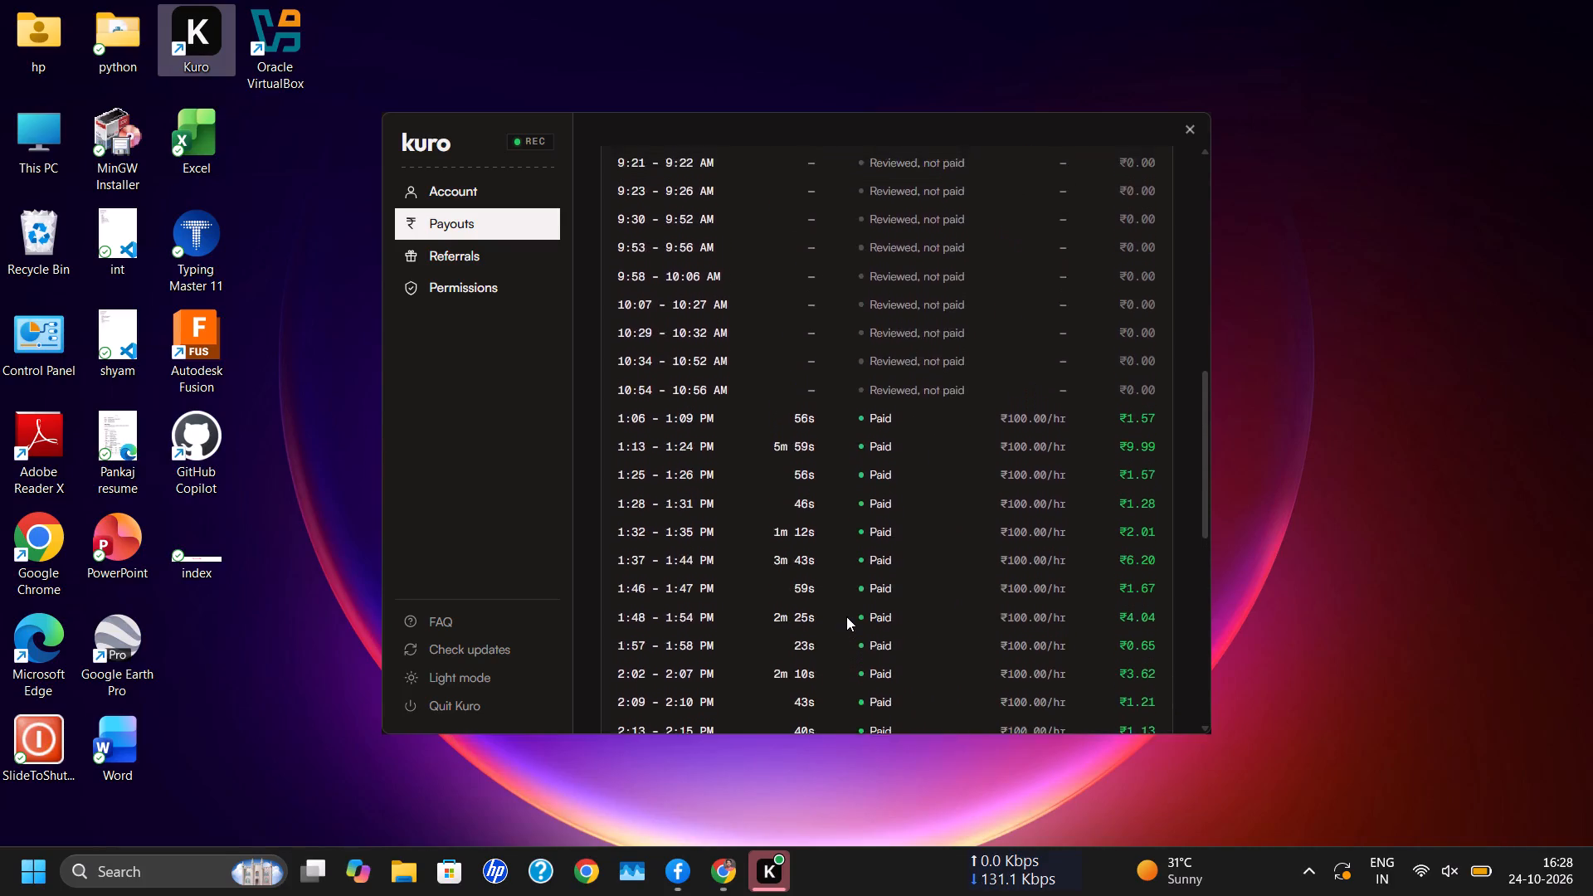
scroll(846, 616, "up", 6)
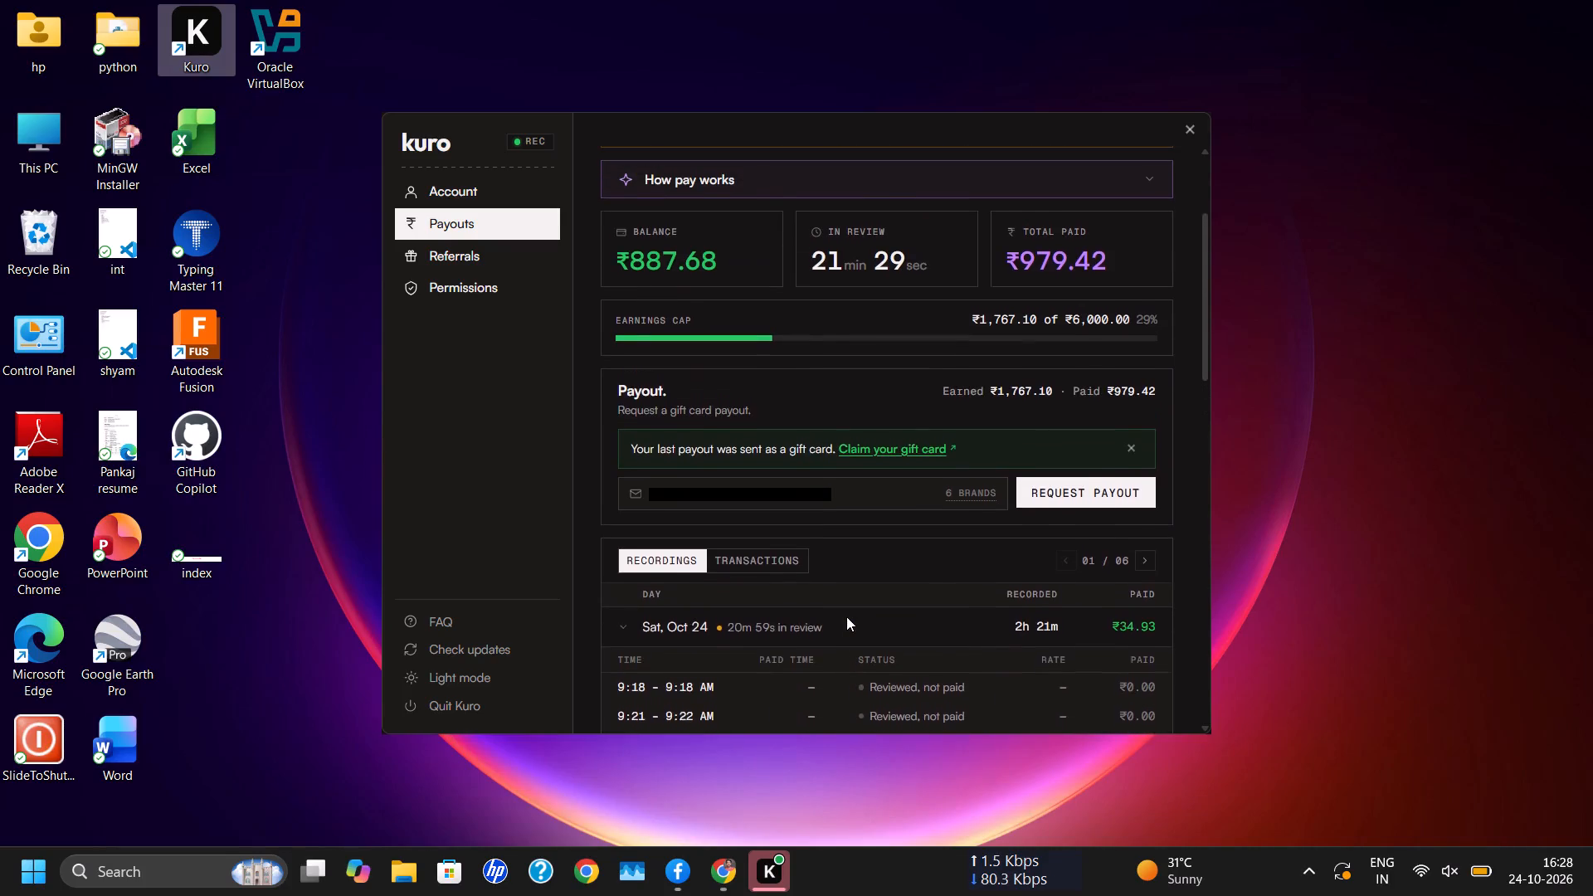
scroll(846, 616, "up", 2)
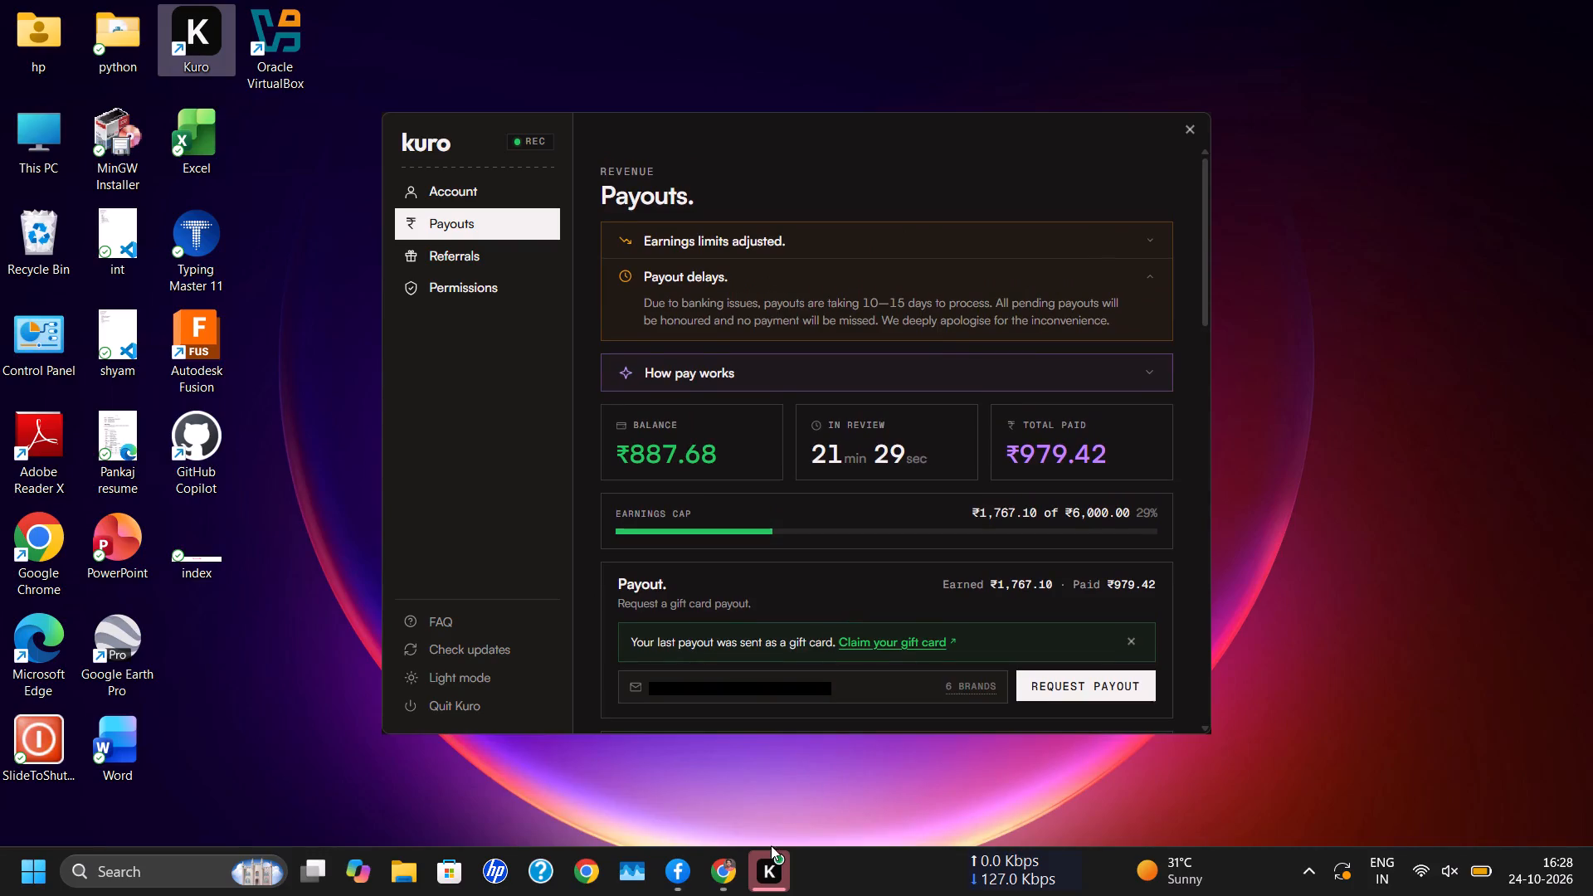
Switch back to Figma and set the trigger of the frame 2 donuts layer's Scroll to interaction to On drag.
left_click(733, 753)
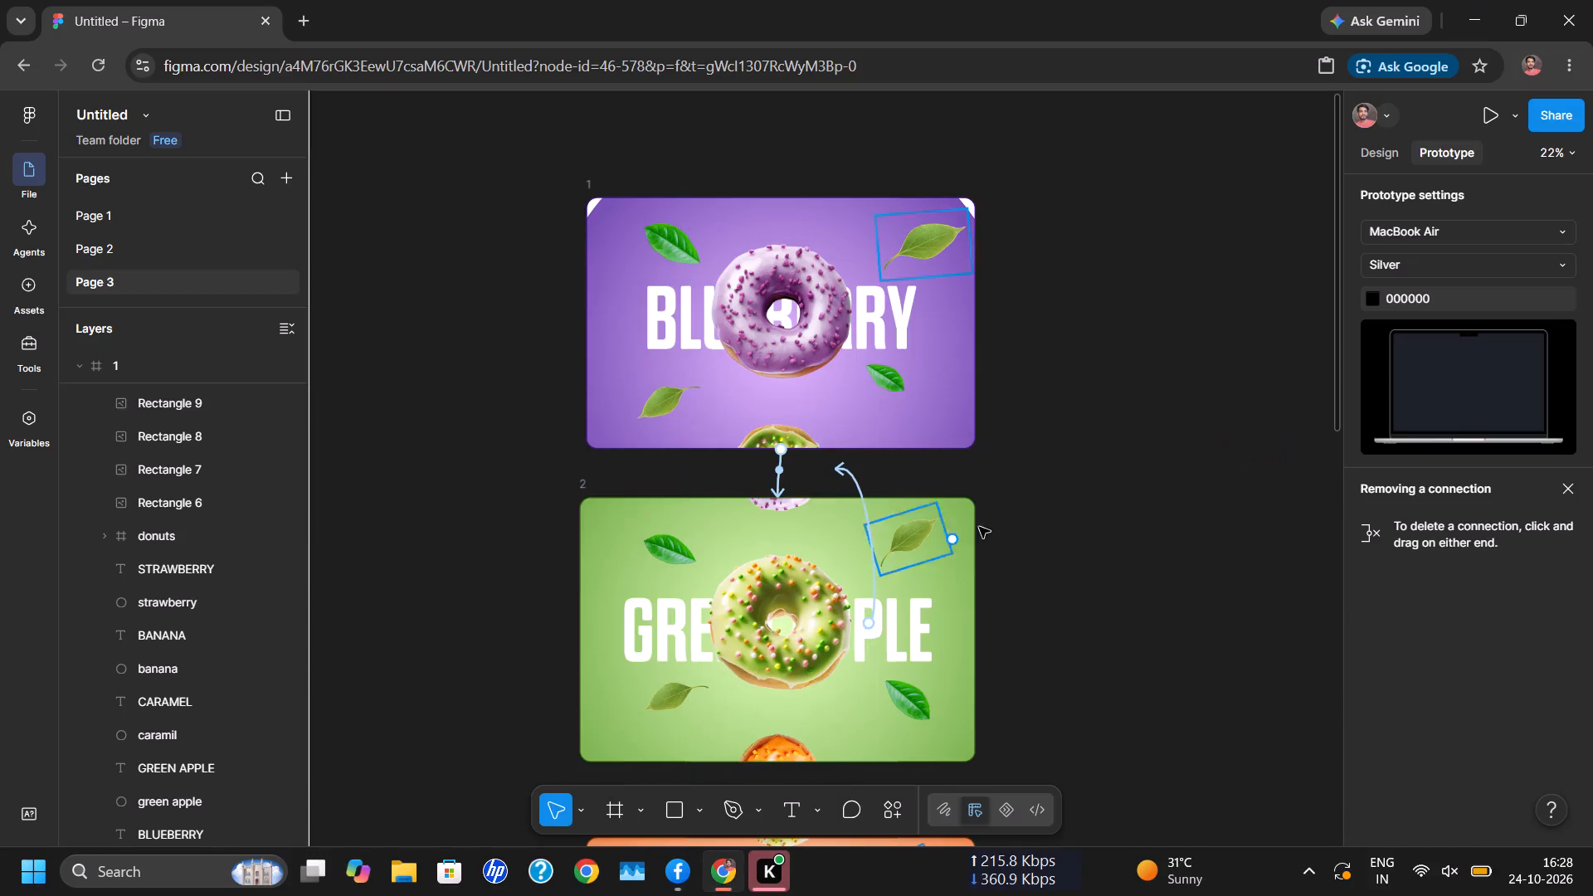
left_click(1034, 487)
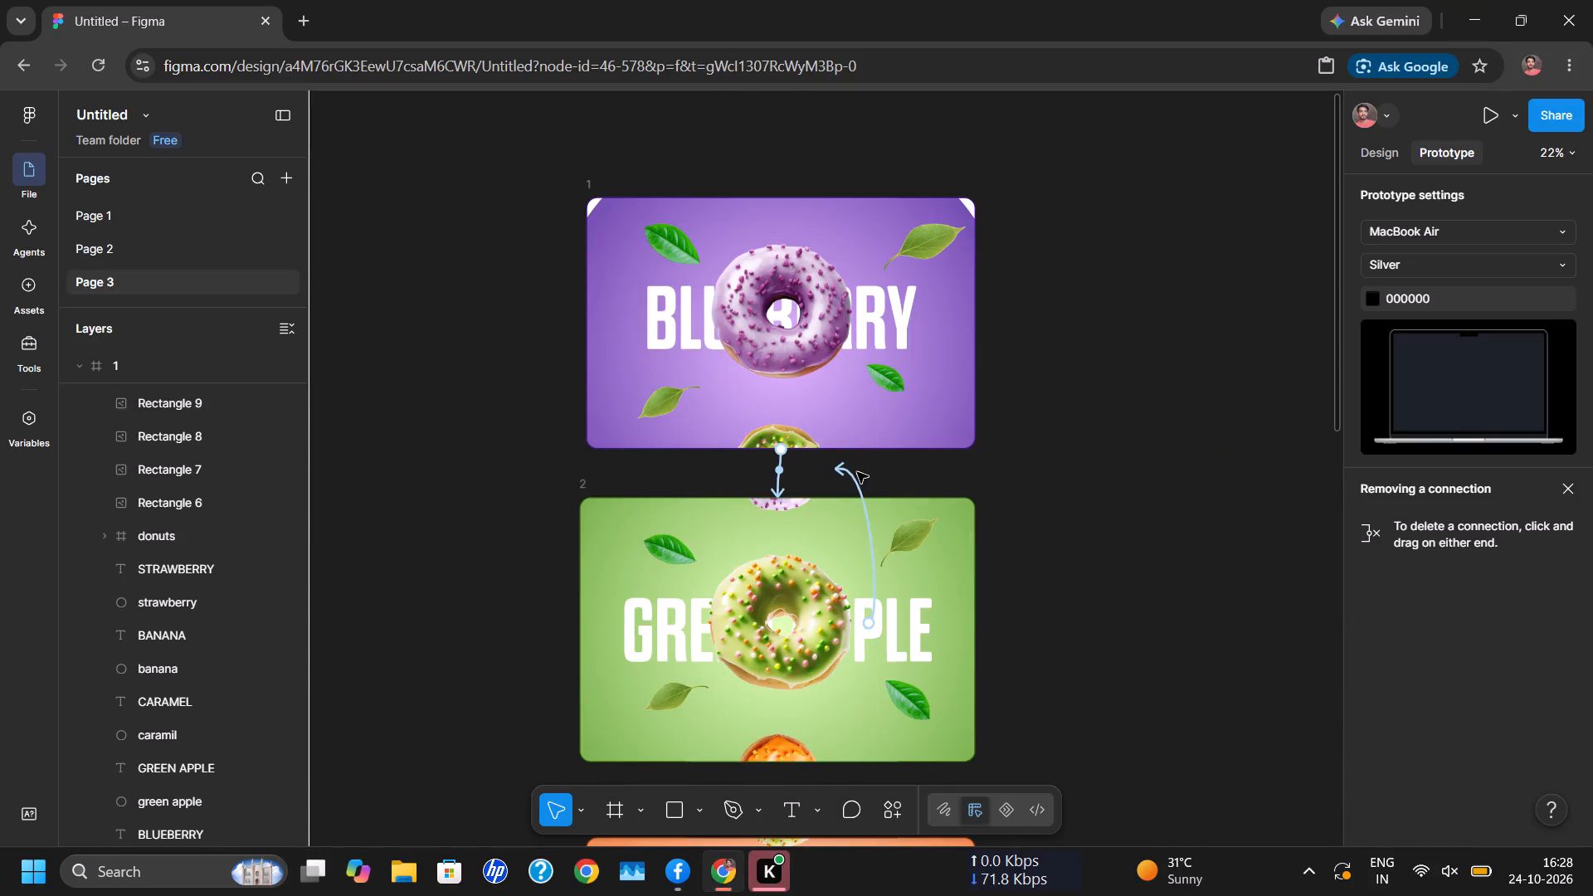
double_click(854, 477)
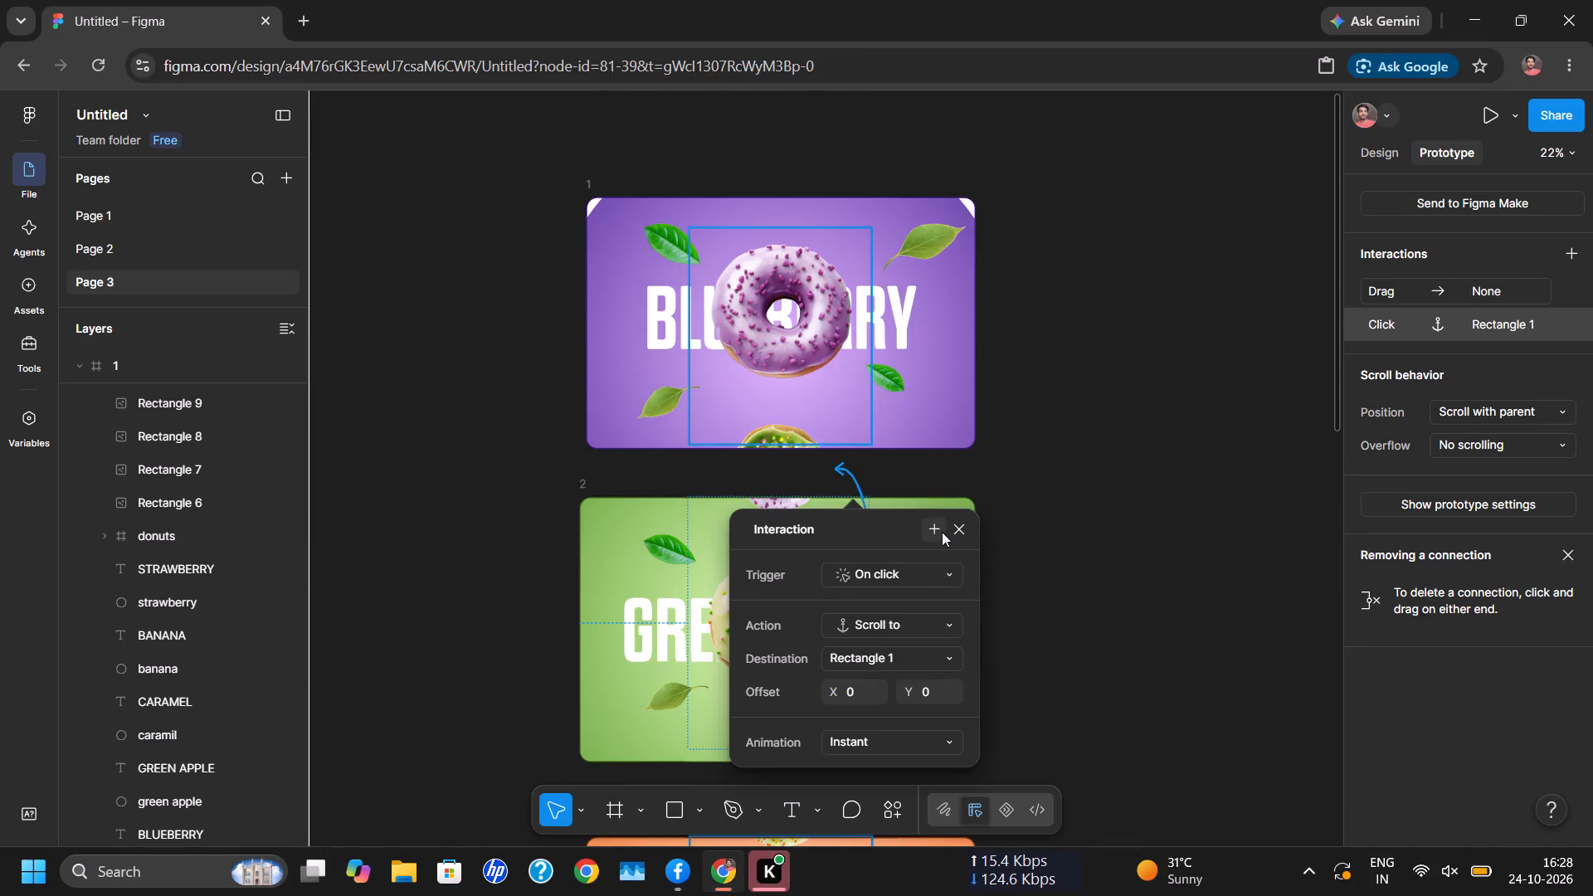
scroll(886, 700, "down", 1)
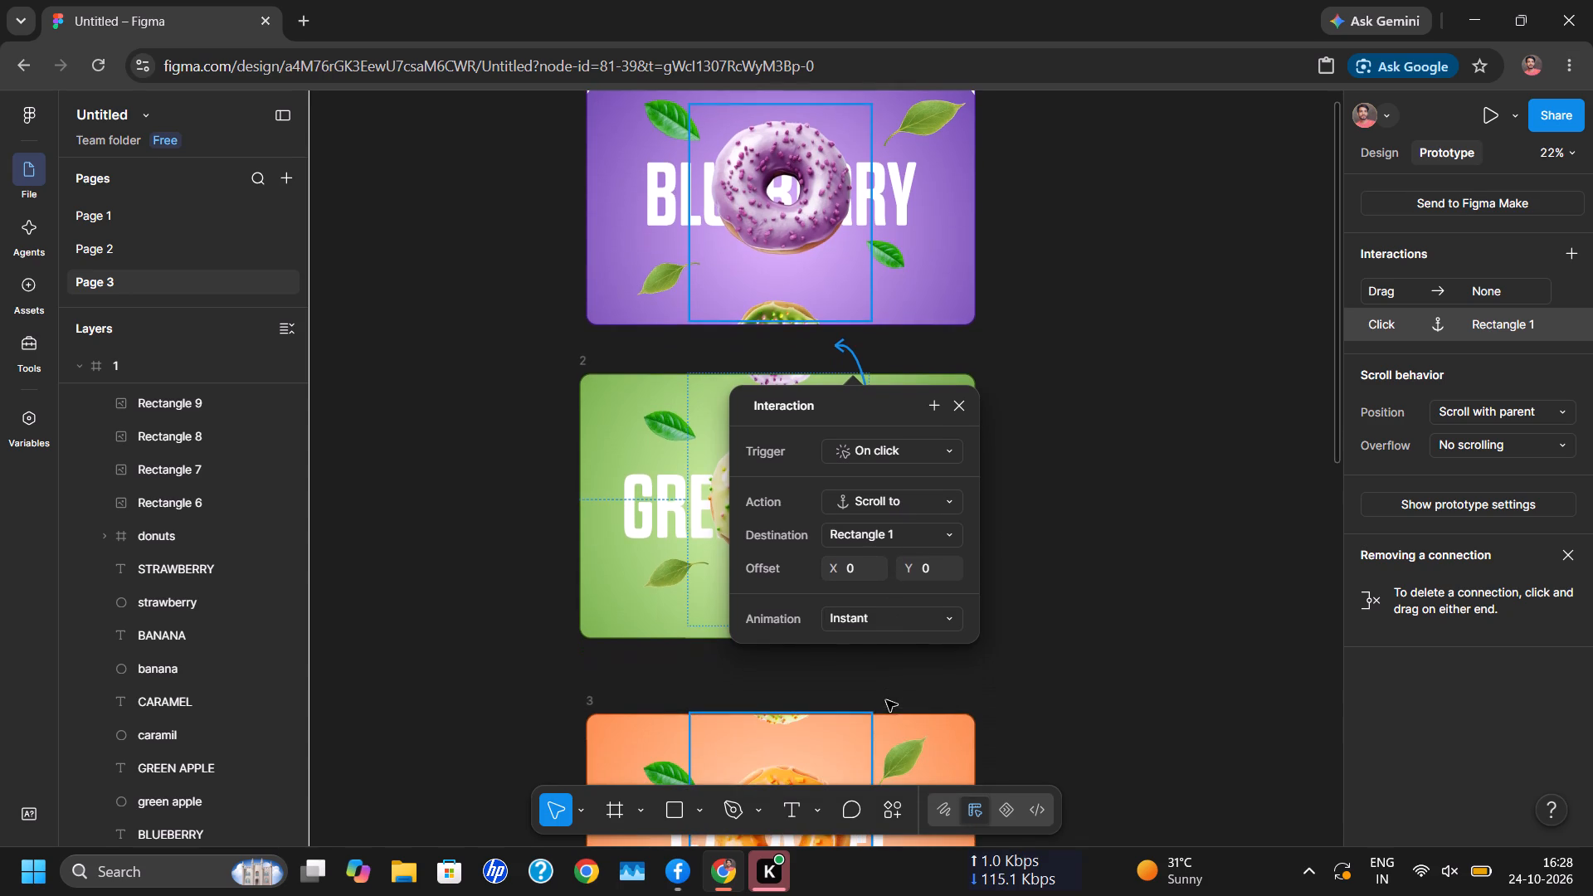
scroll(886, 700, "down", 1)
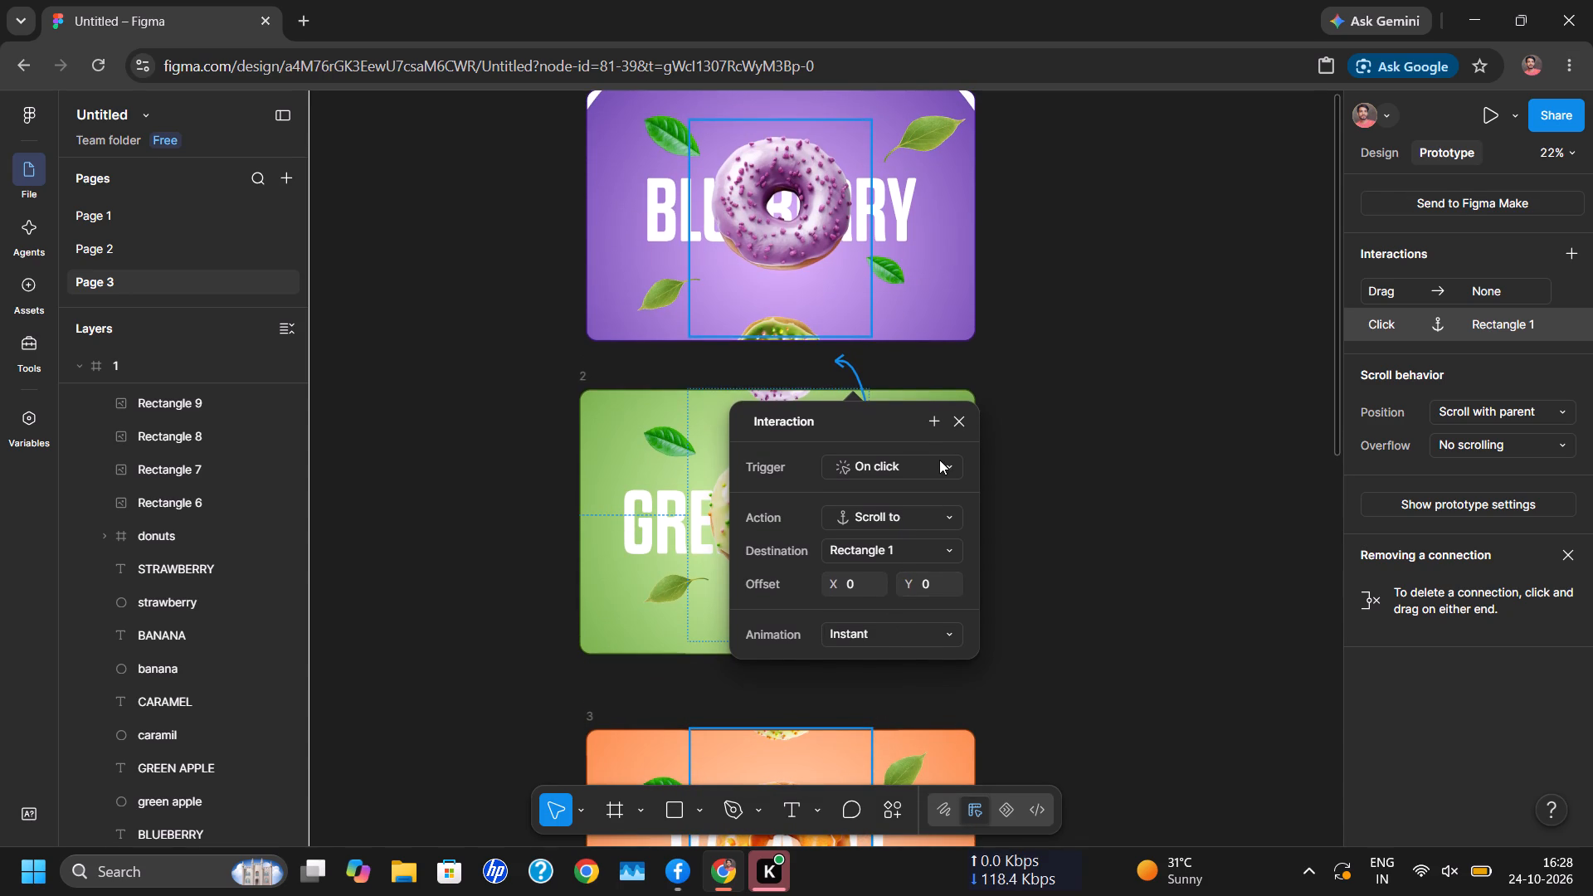
left_click(939, 460)
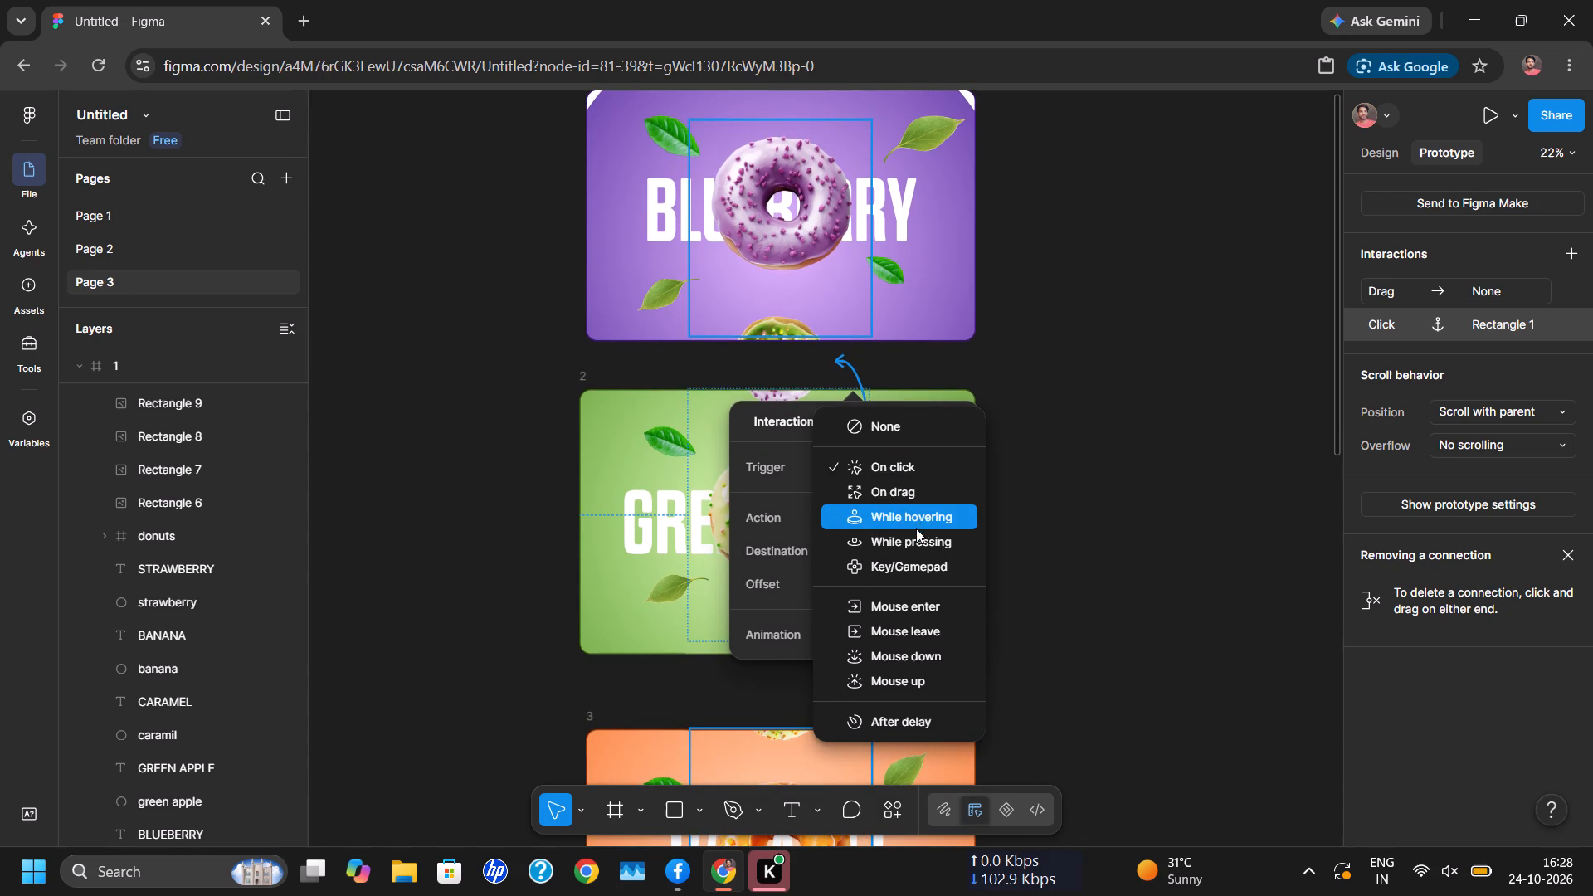
left_click(910, 495)
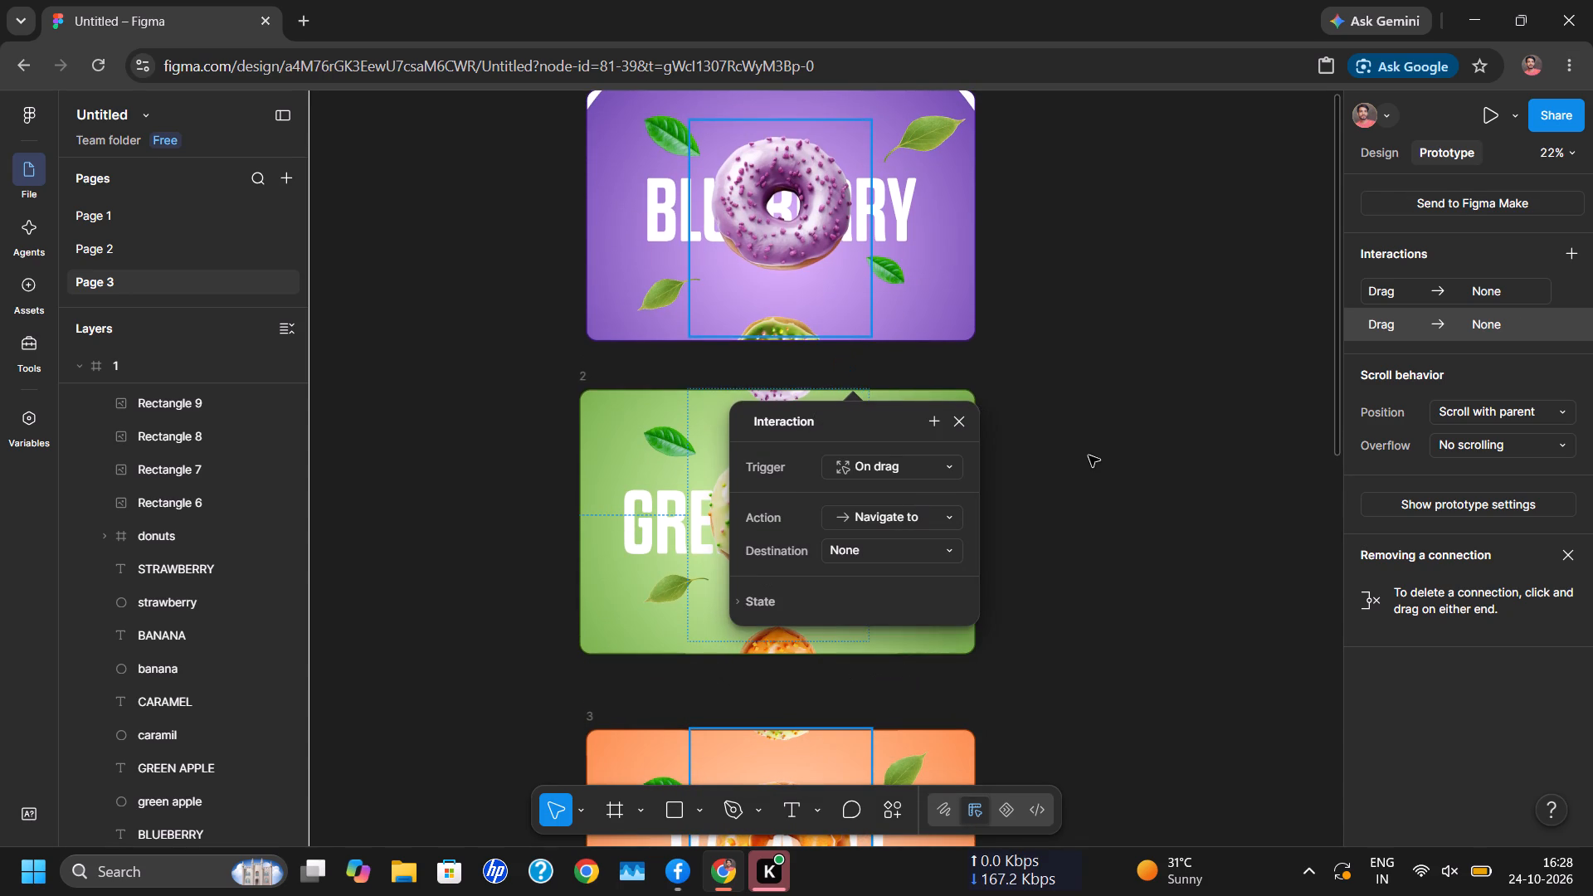
left_click(1089, 455)
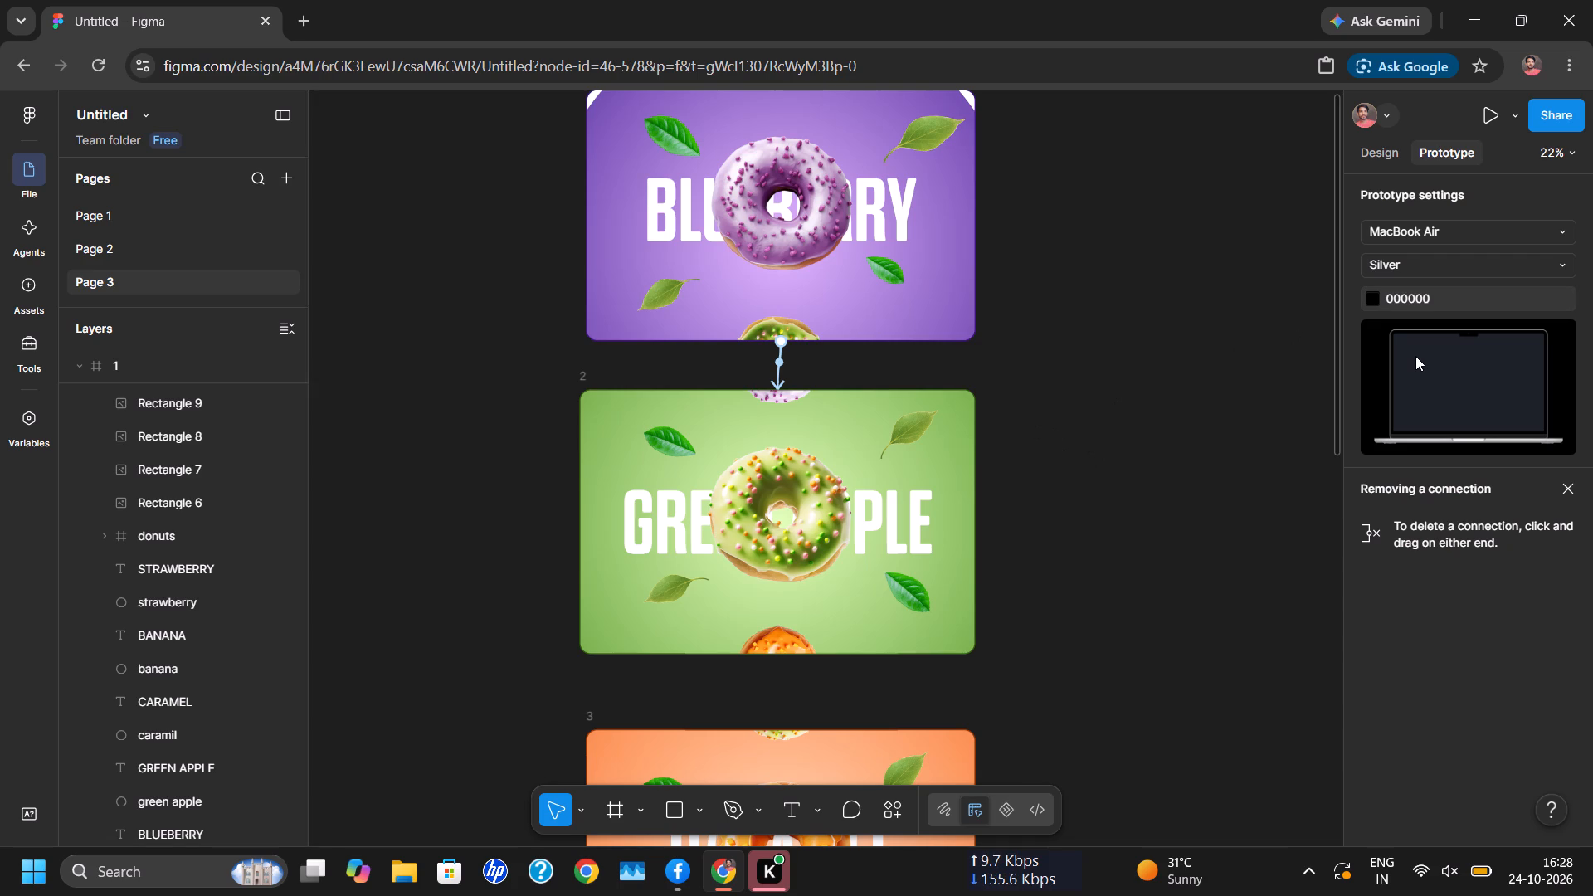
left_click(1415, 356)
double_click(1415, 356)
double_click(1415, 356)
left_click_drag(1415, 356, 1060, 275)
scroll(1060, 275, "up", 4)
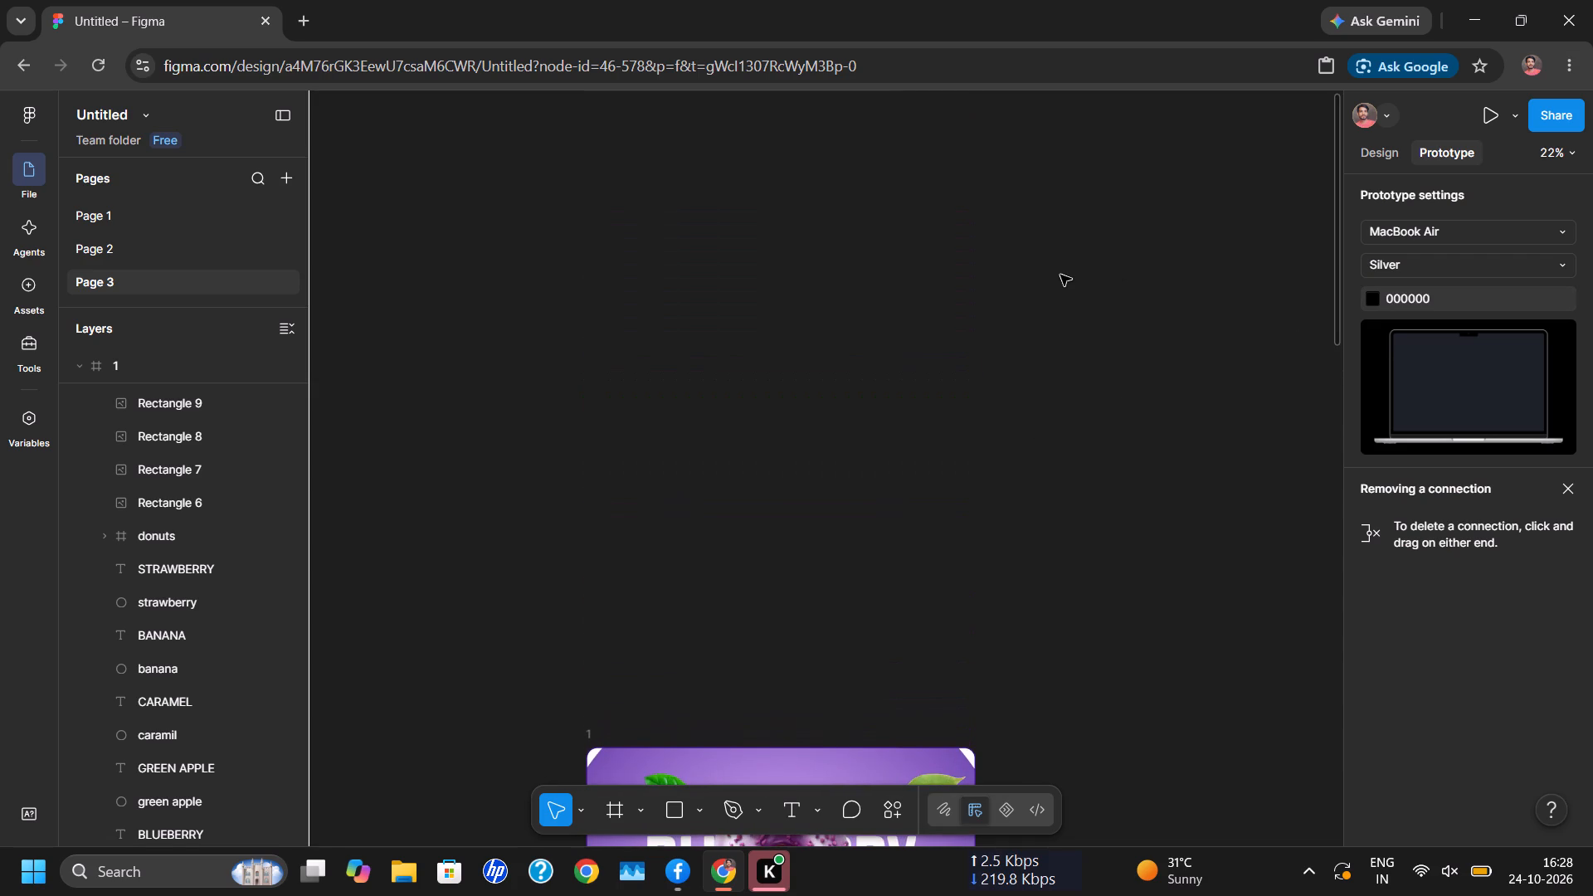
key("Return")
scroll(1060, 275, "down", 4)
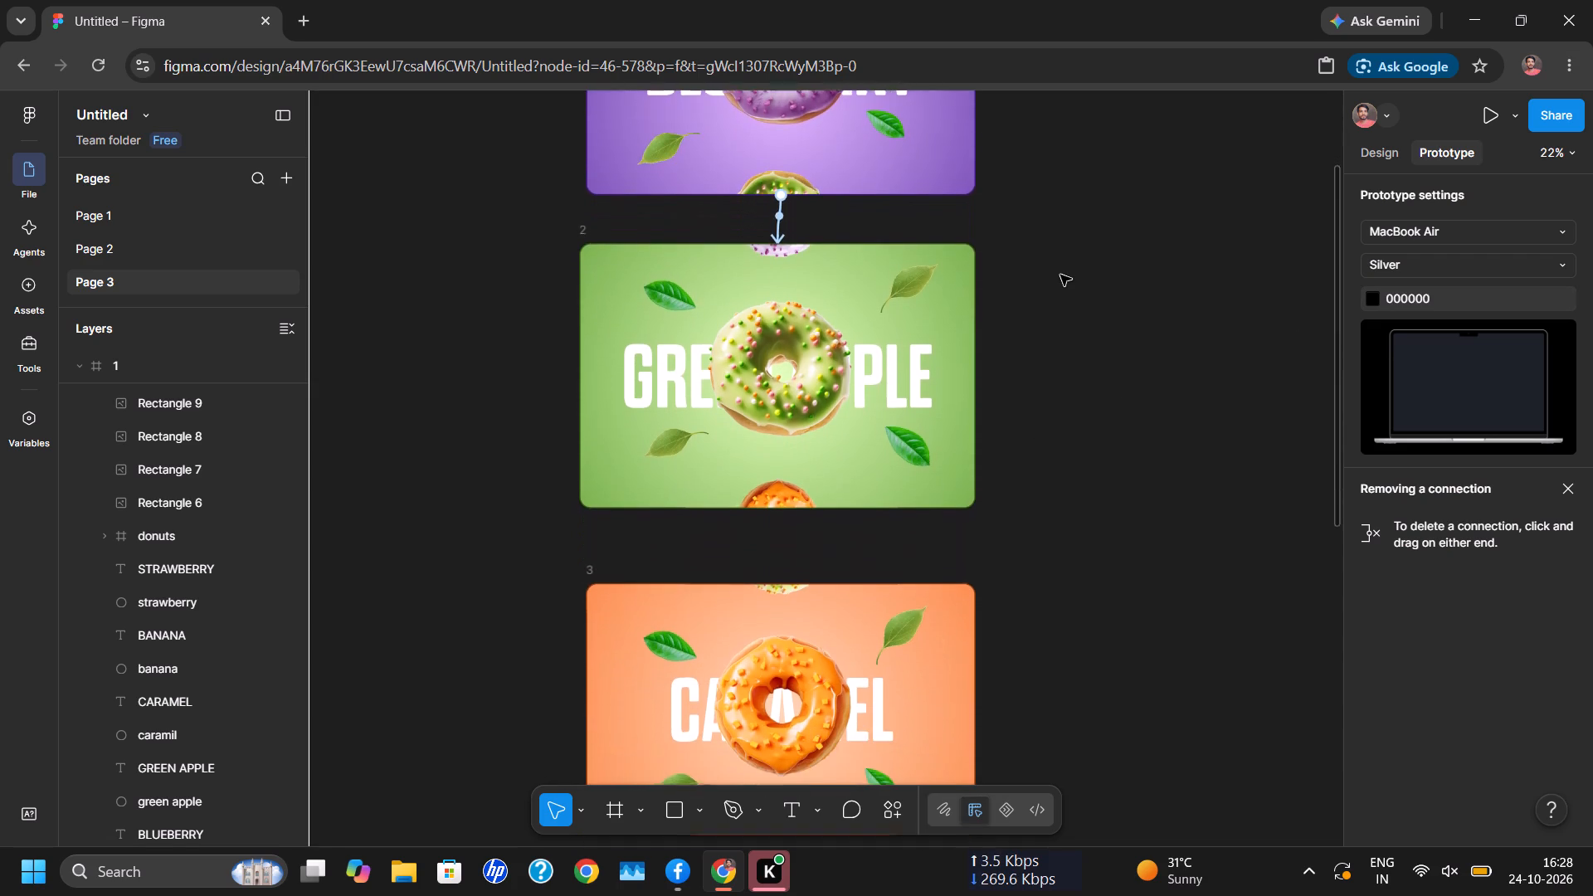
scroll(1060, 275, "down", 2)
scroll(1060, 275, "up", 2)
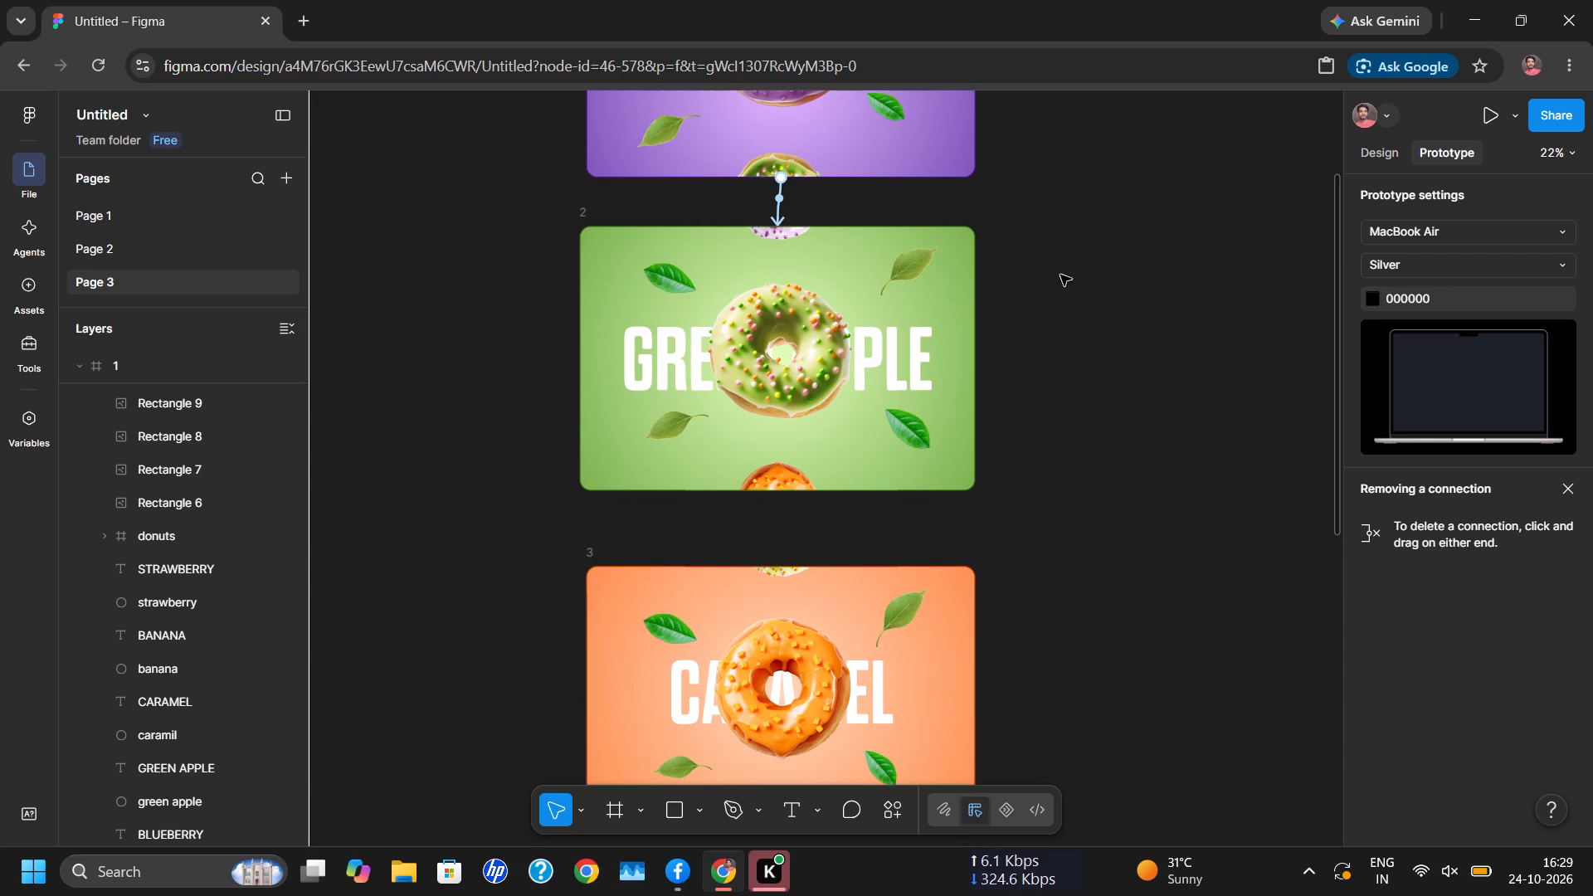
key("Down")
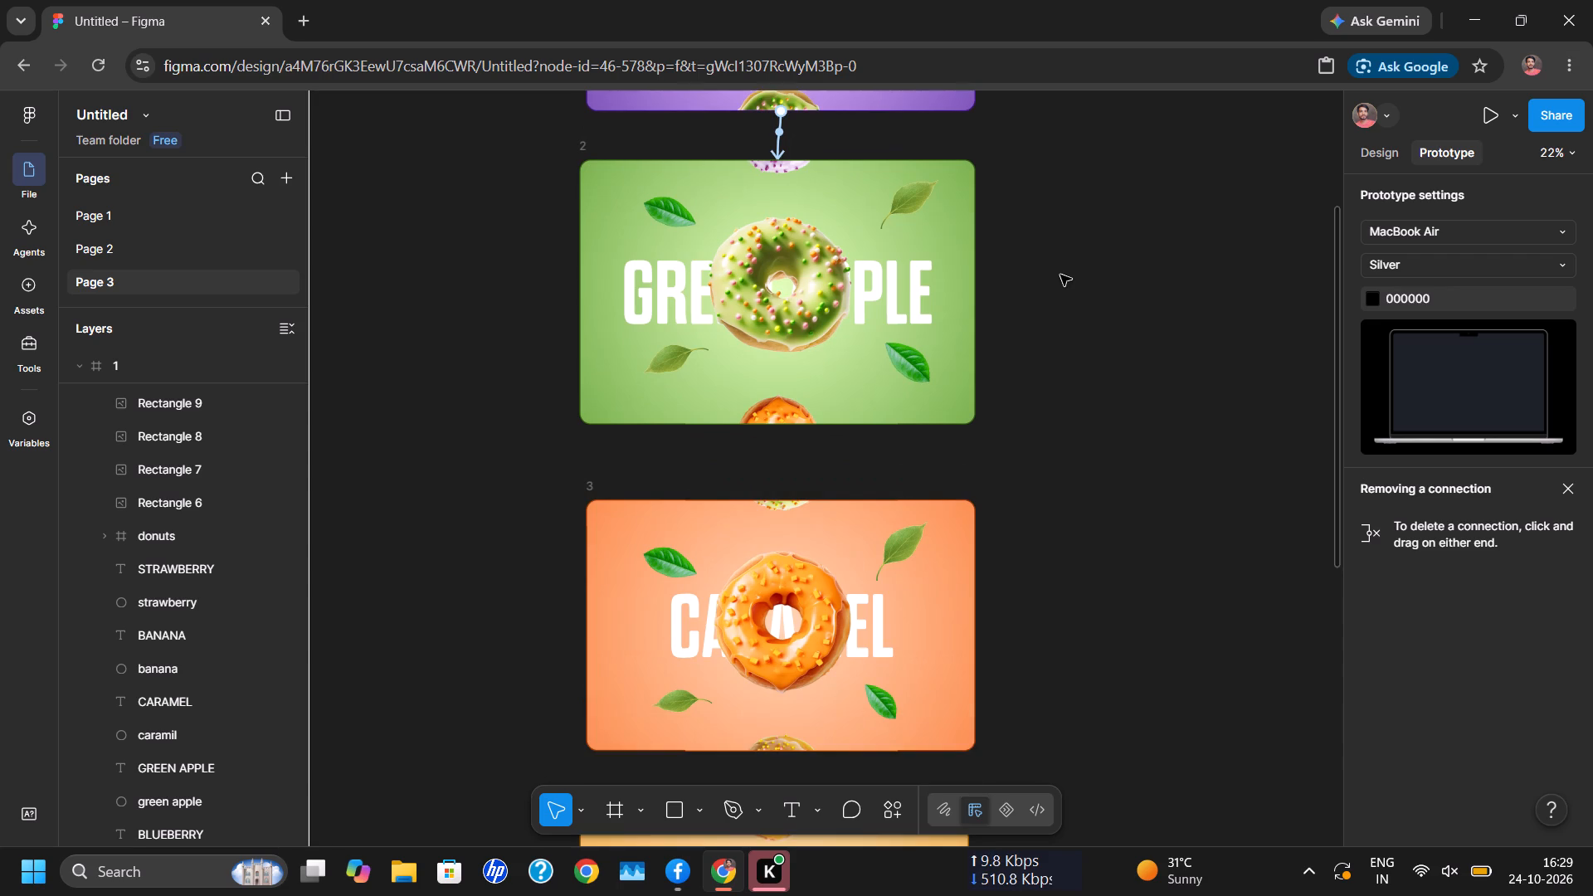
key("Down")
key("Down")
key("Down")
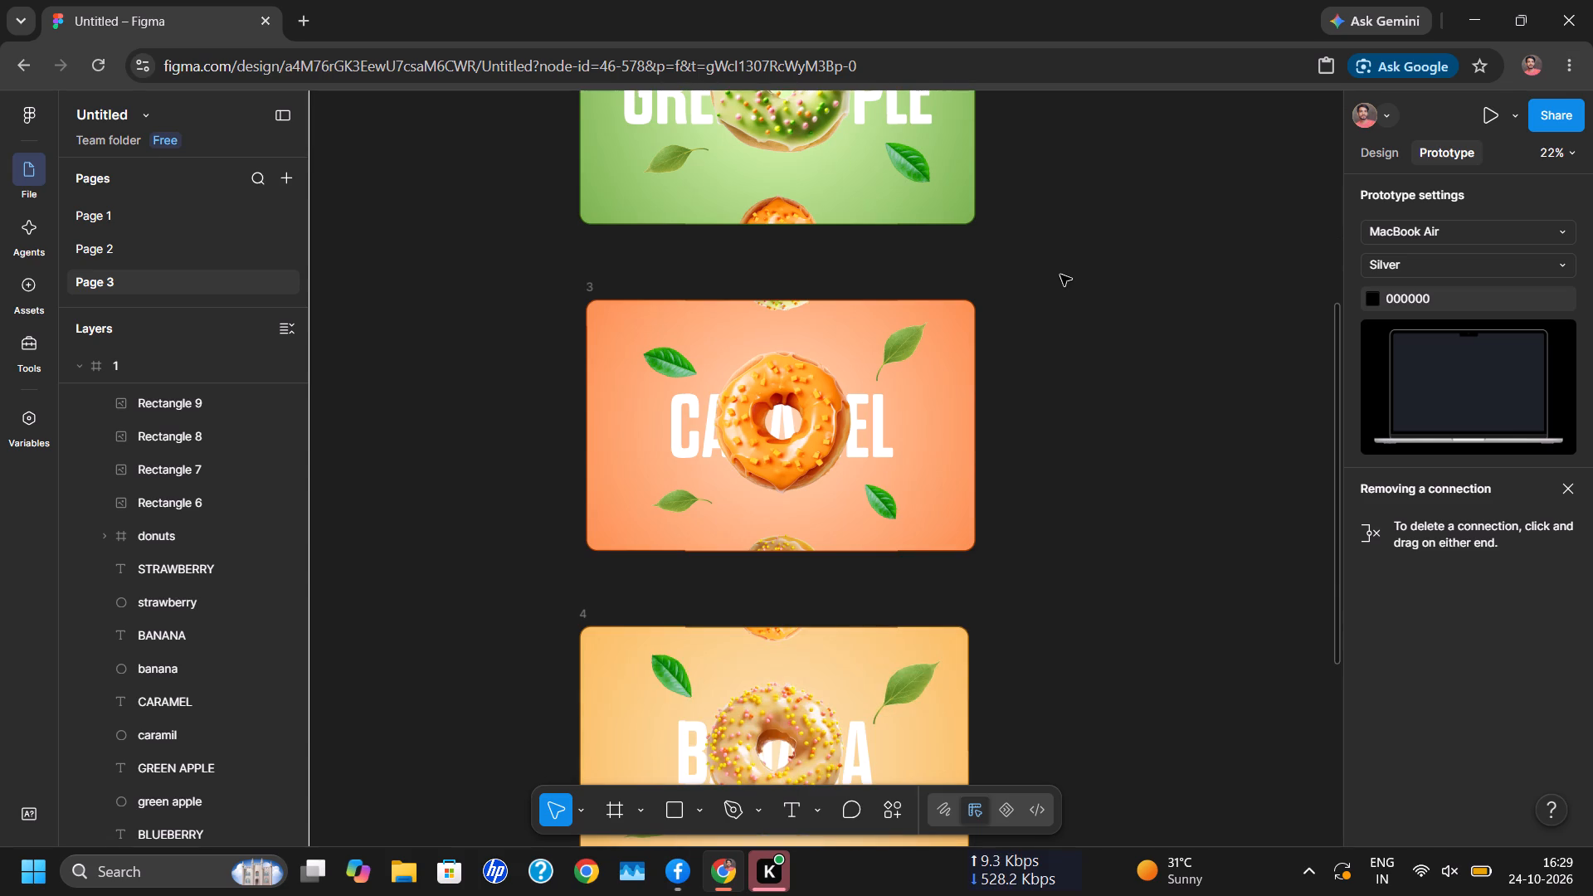
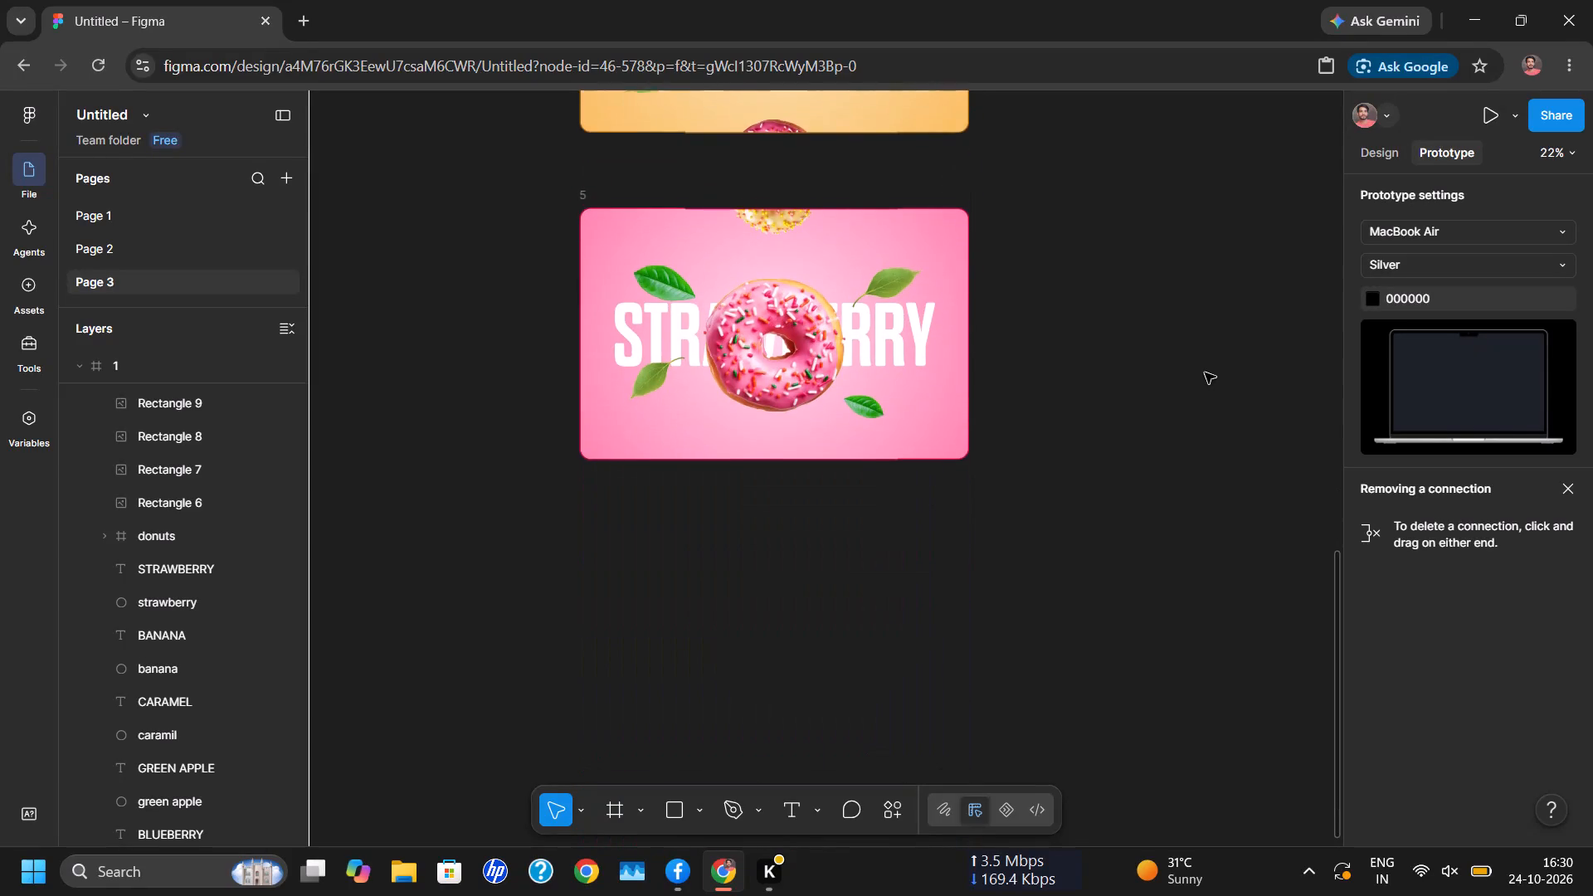
Set the trigger of the interaction from frame 1 to frame 2 to On drag.
scroll(1205, 373, "up", 2)
scroll(1205, 373, "down", 1)
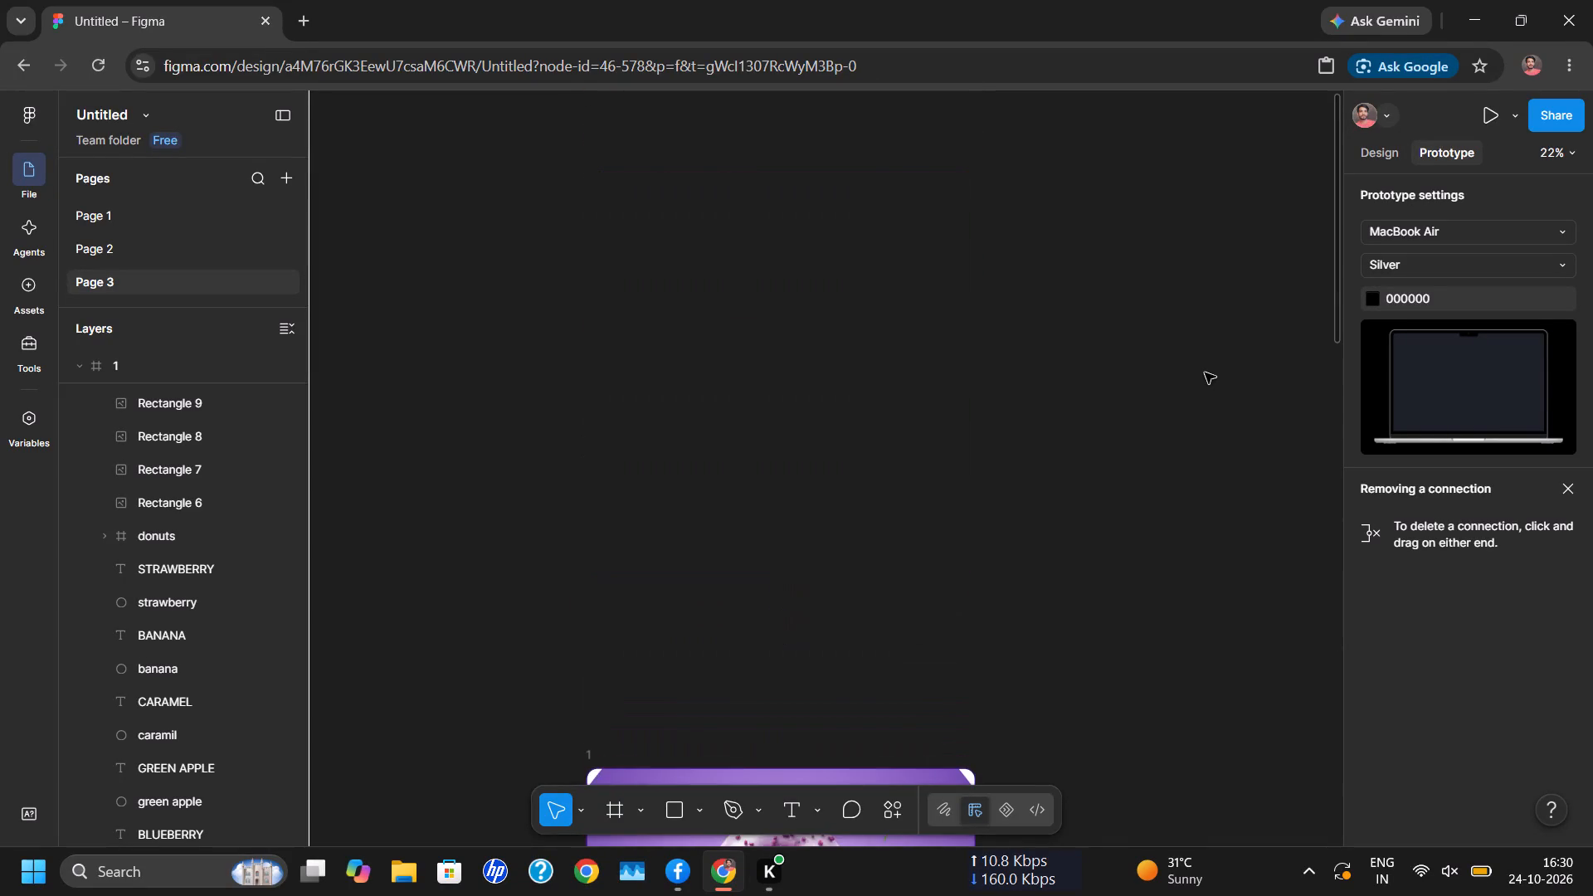
scroll(1205, 373, "down", 1)
scroll(1205, 373, "up", 2)
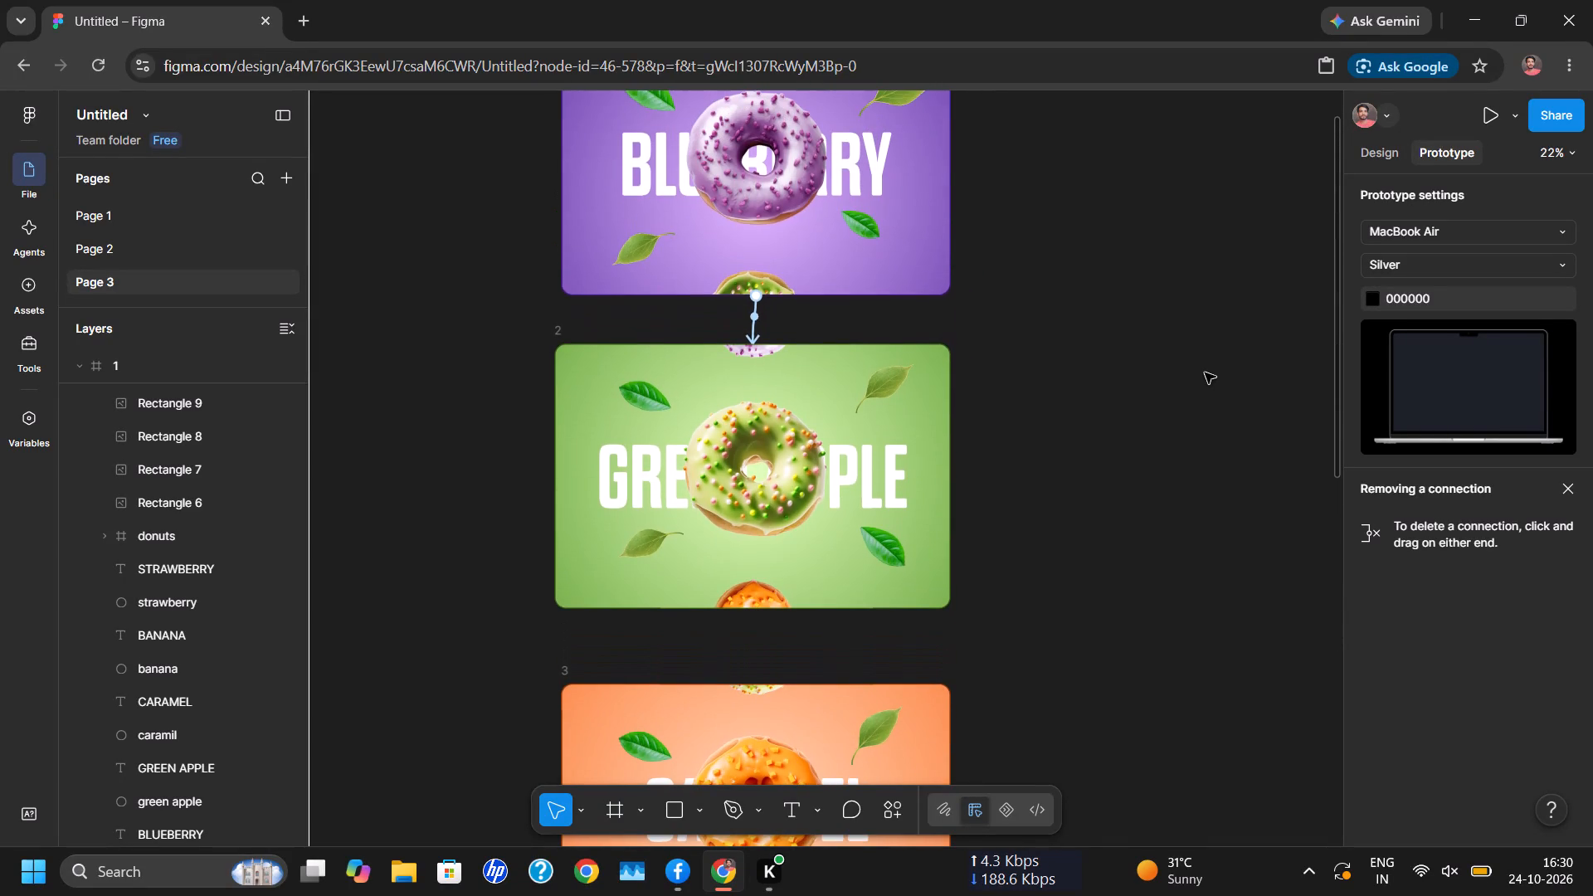
left_click(753, 324)
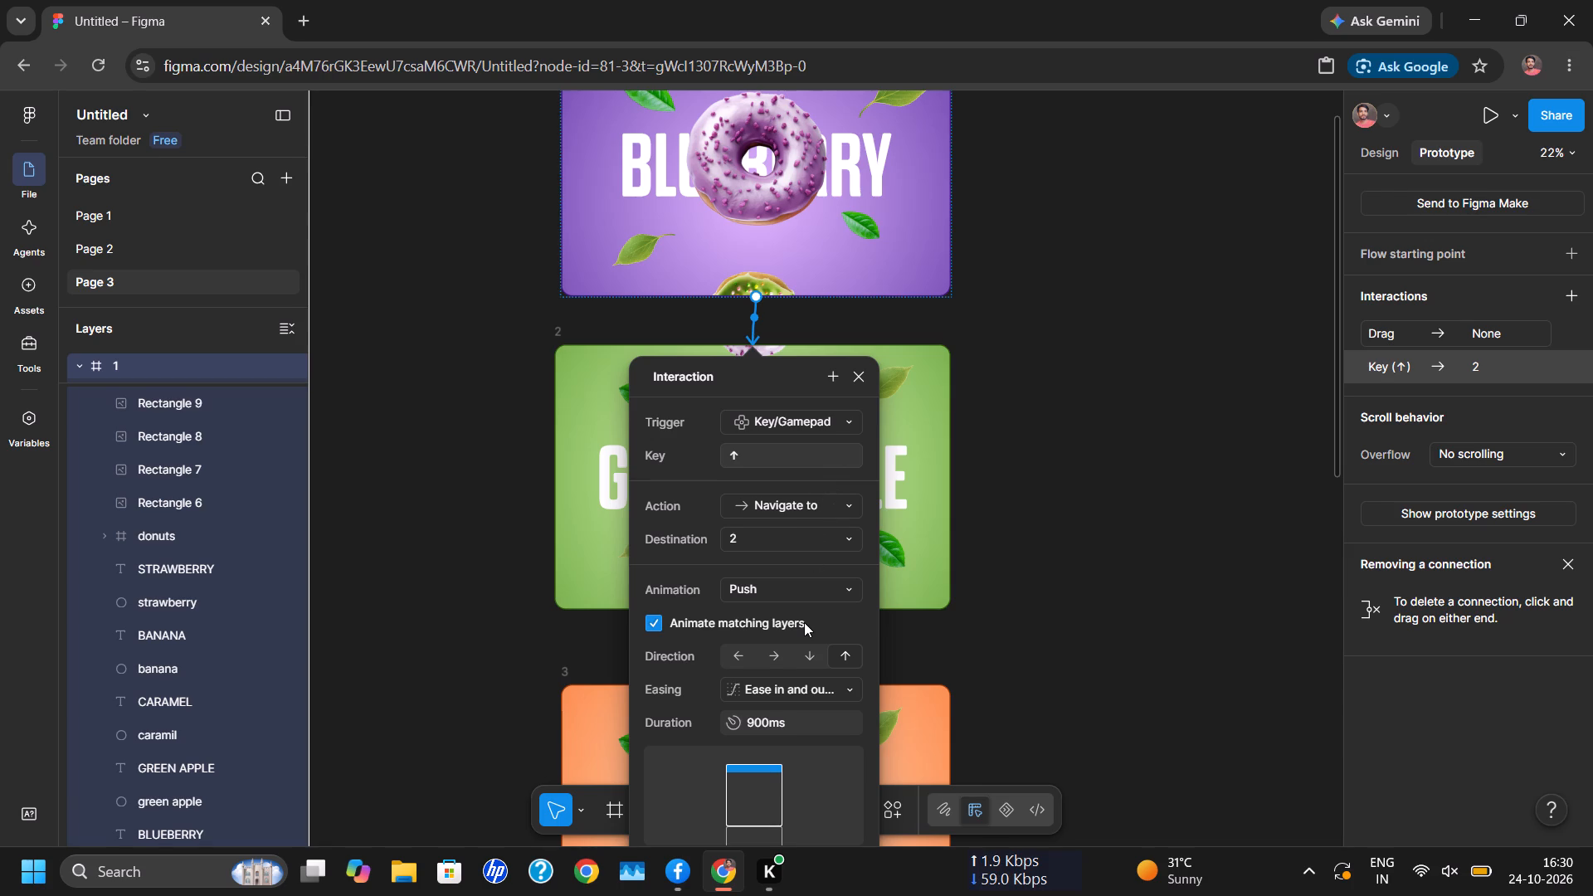
scroll(804, 622, "up", 2)
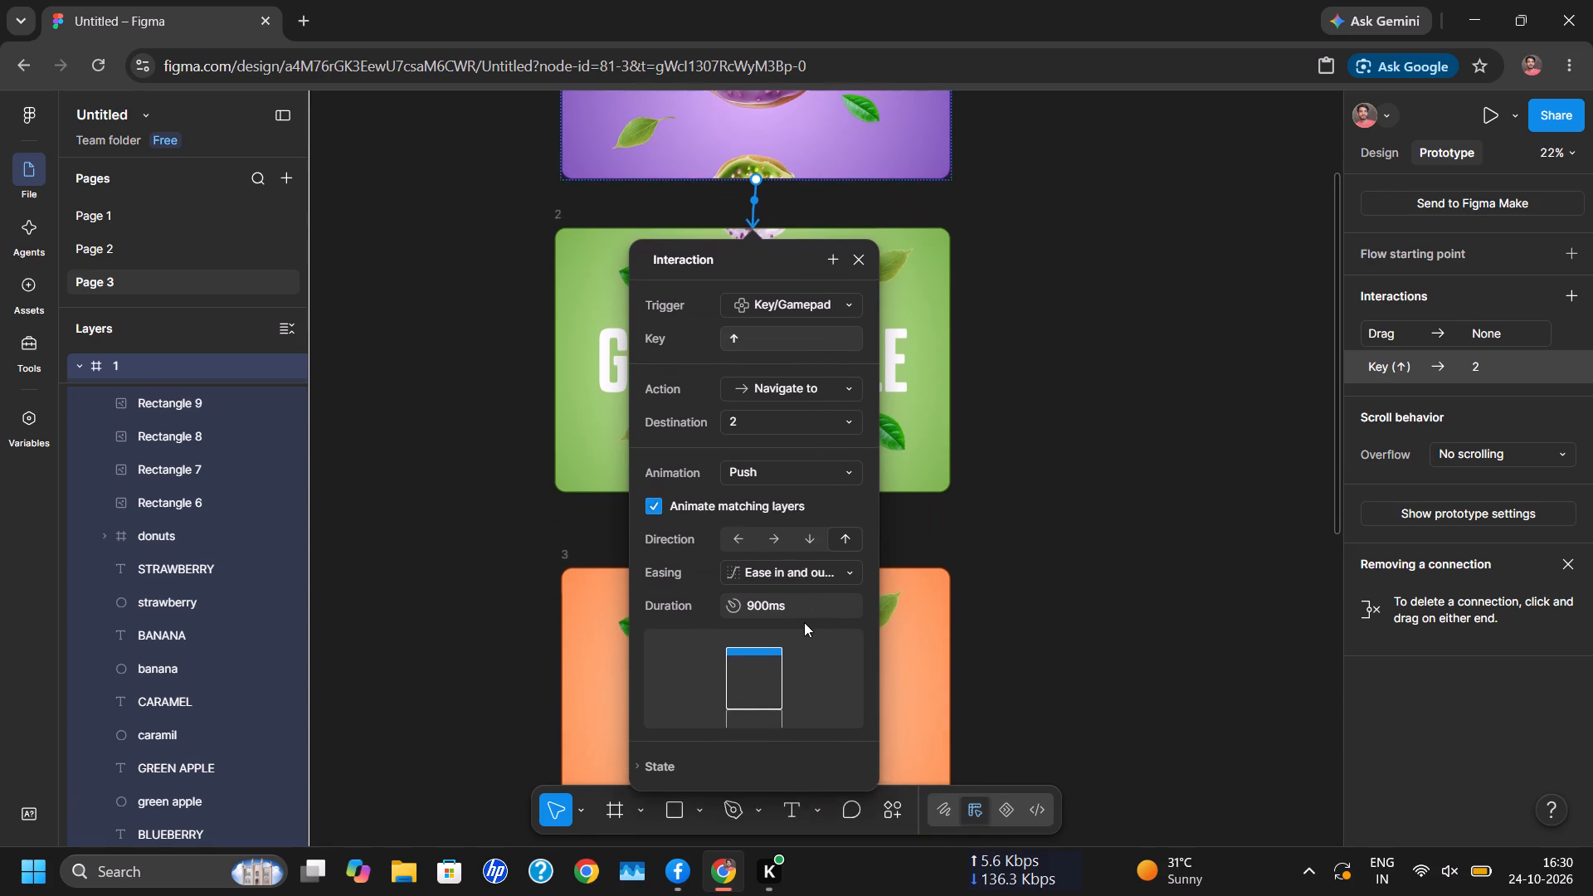
scroll(804, 622, "up", 1)
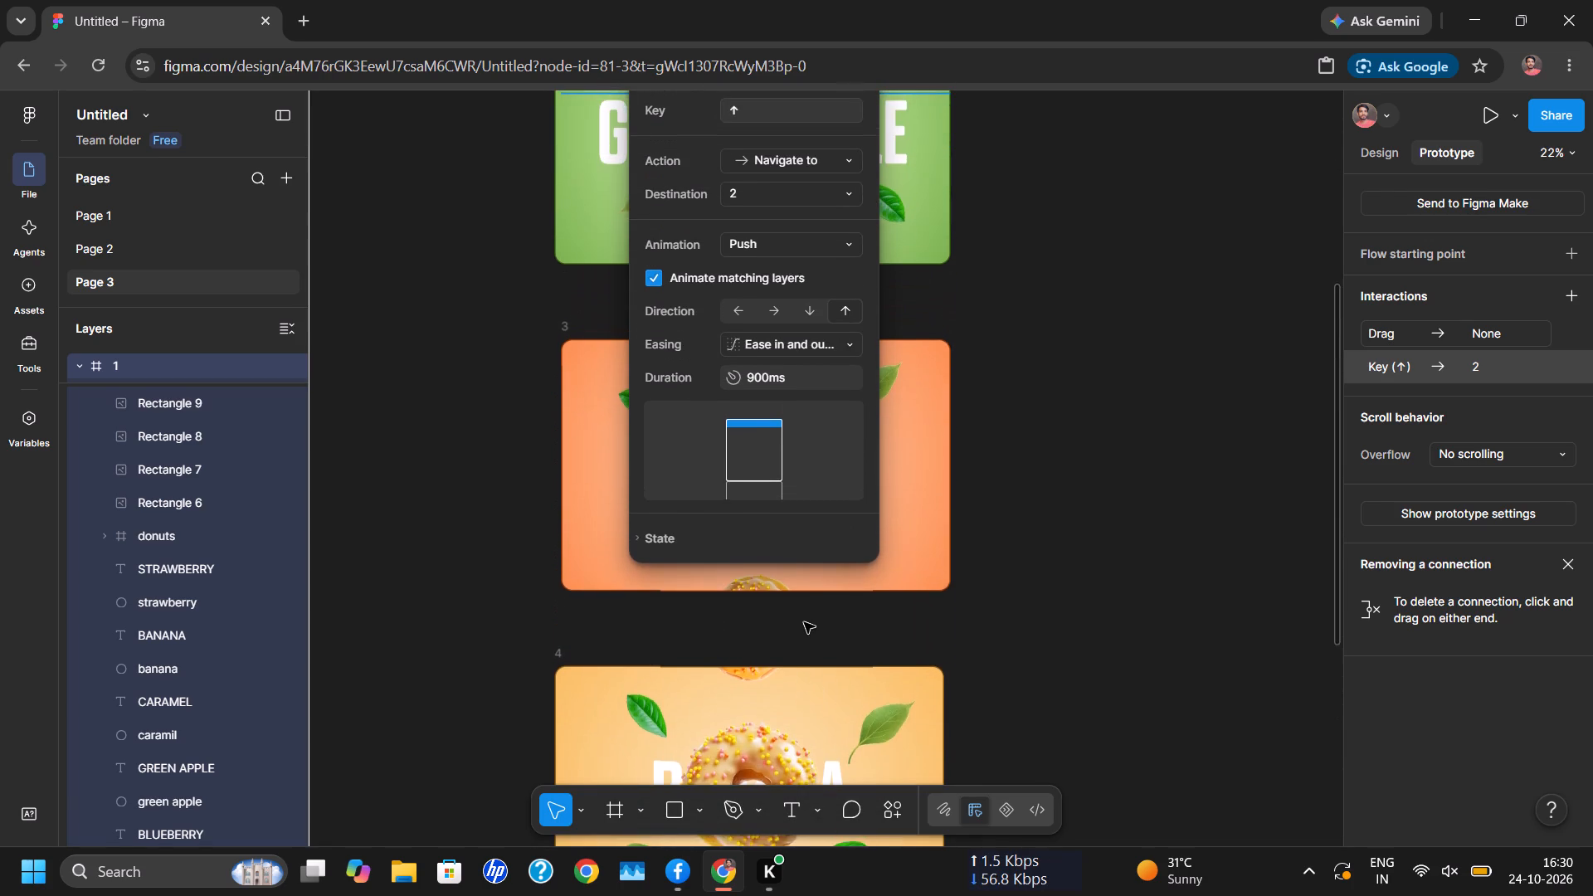
scroll(804, 622, "up", 1)
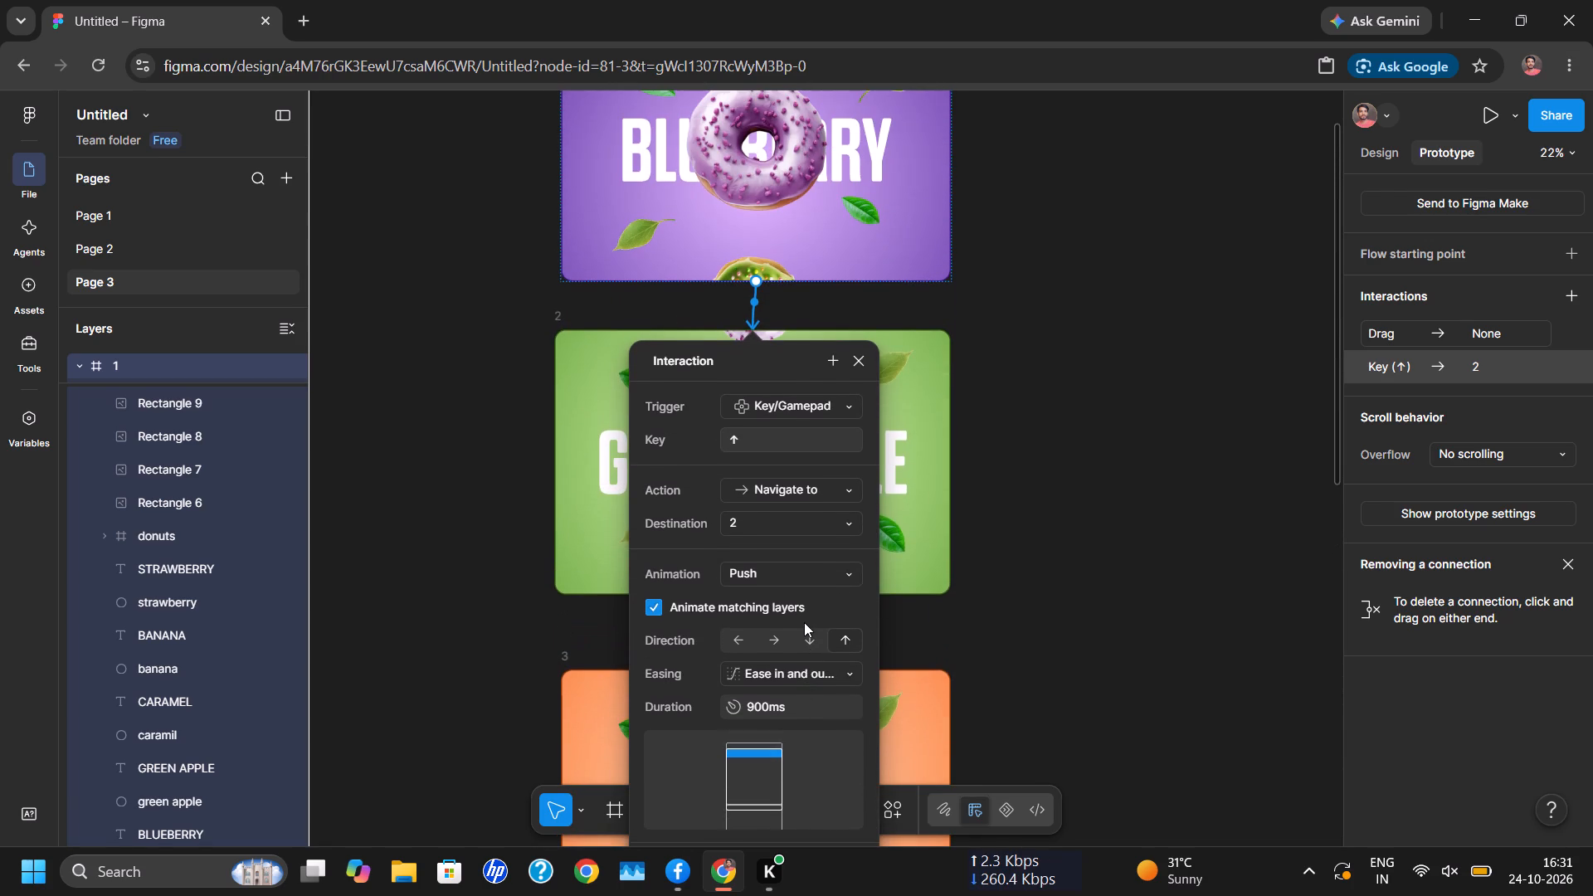
scroll(804, 622, "up", 1)
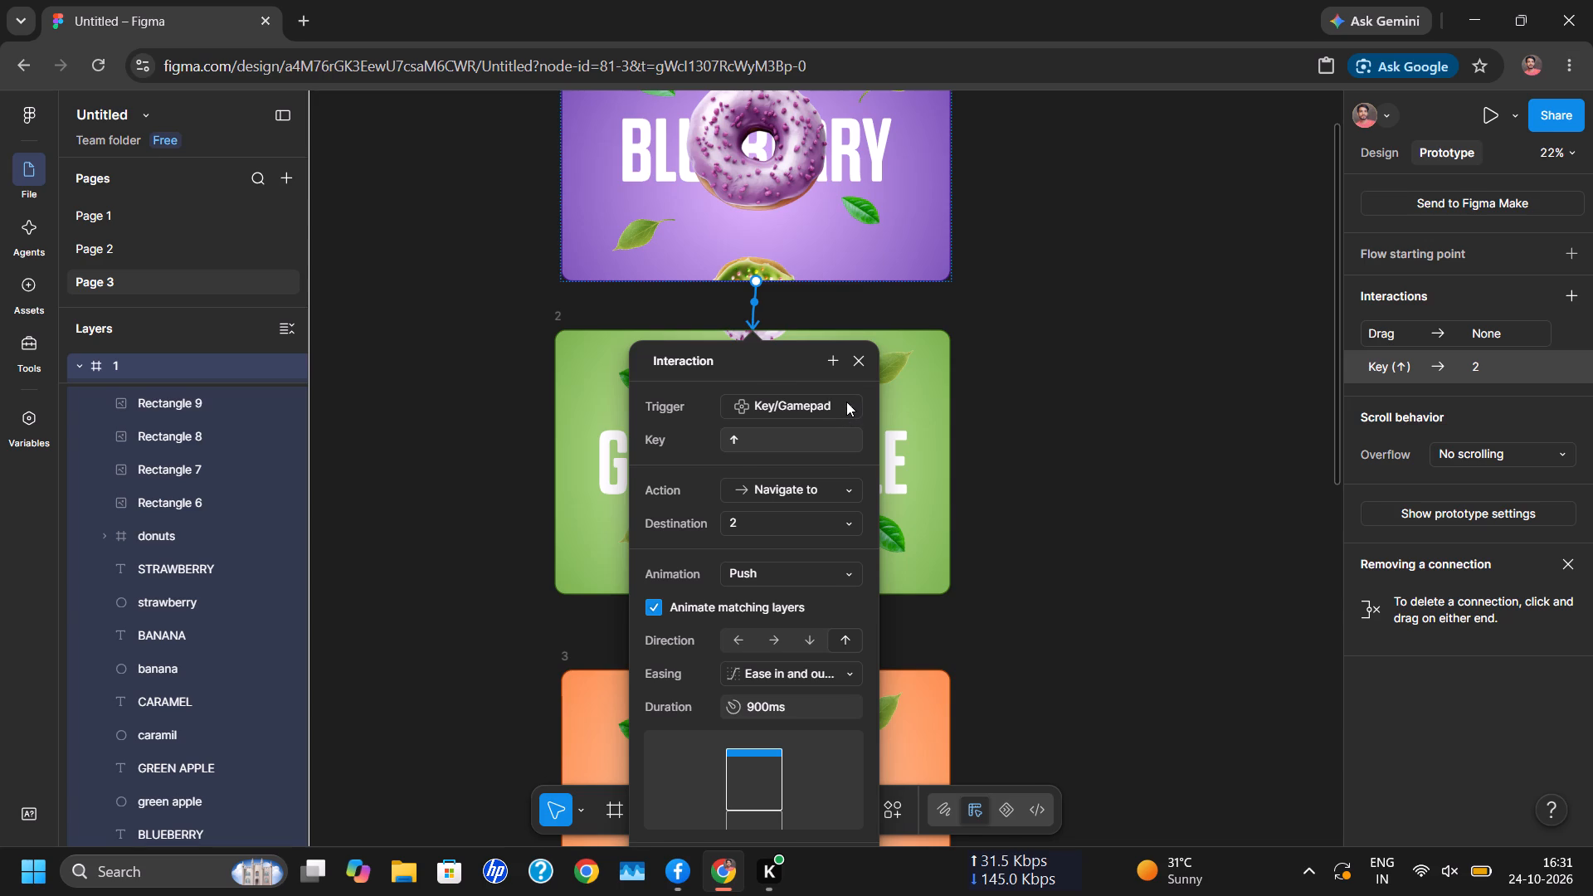
left_click(846, 402)
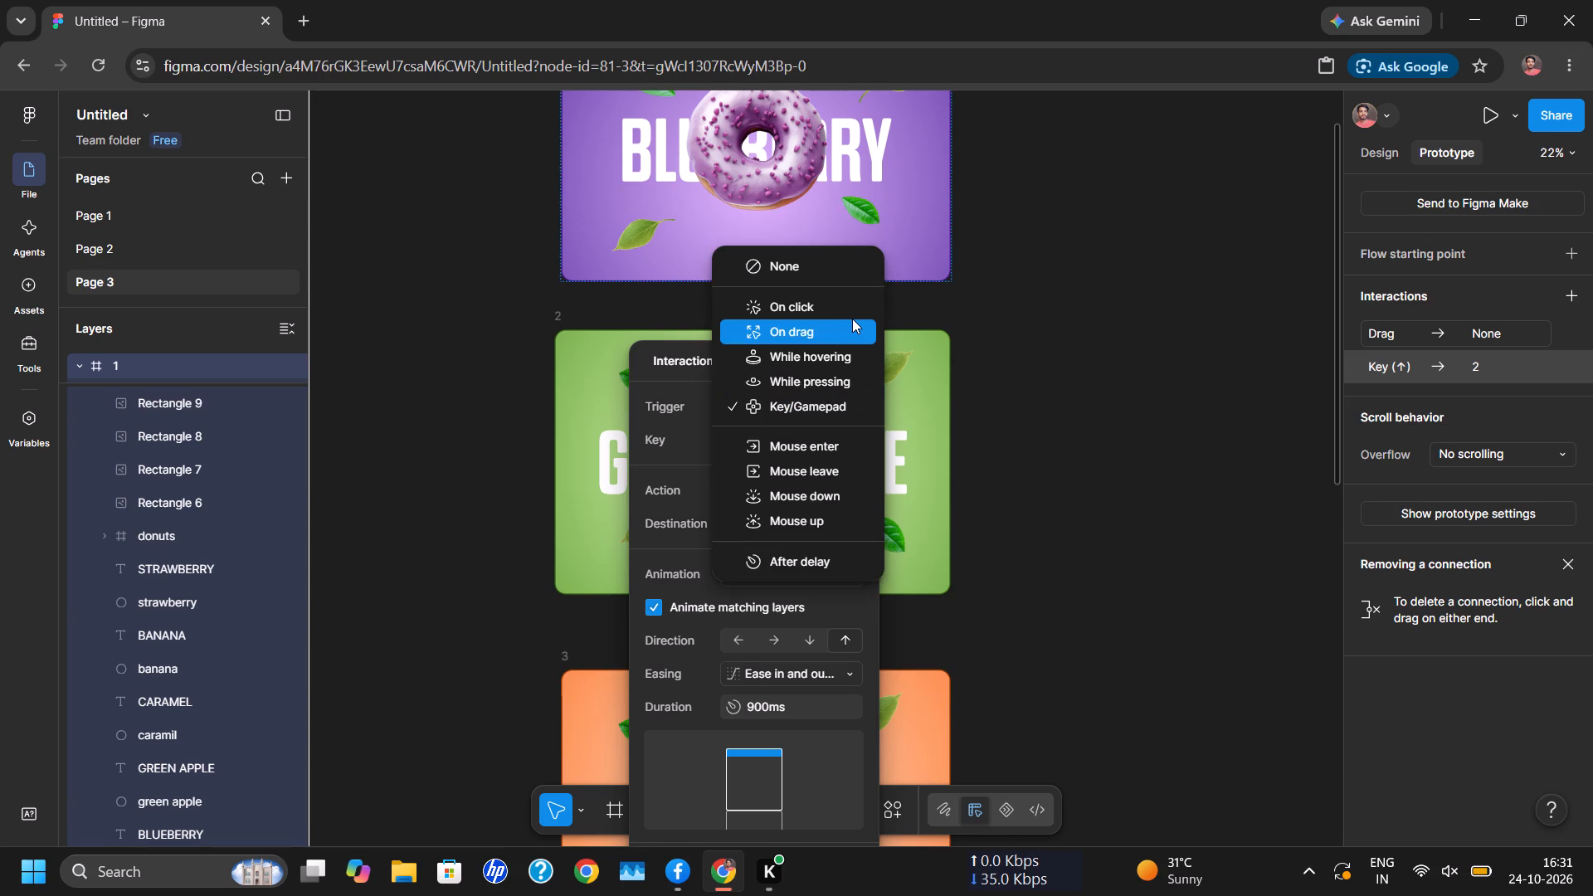
left_click(846, 319)
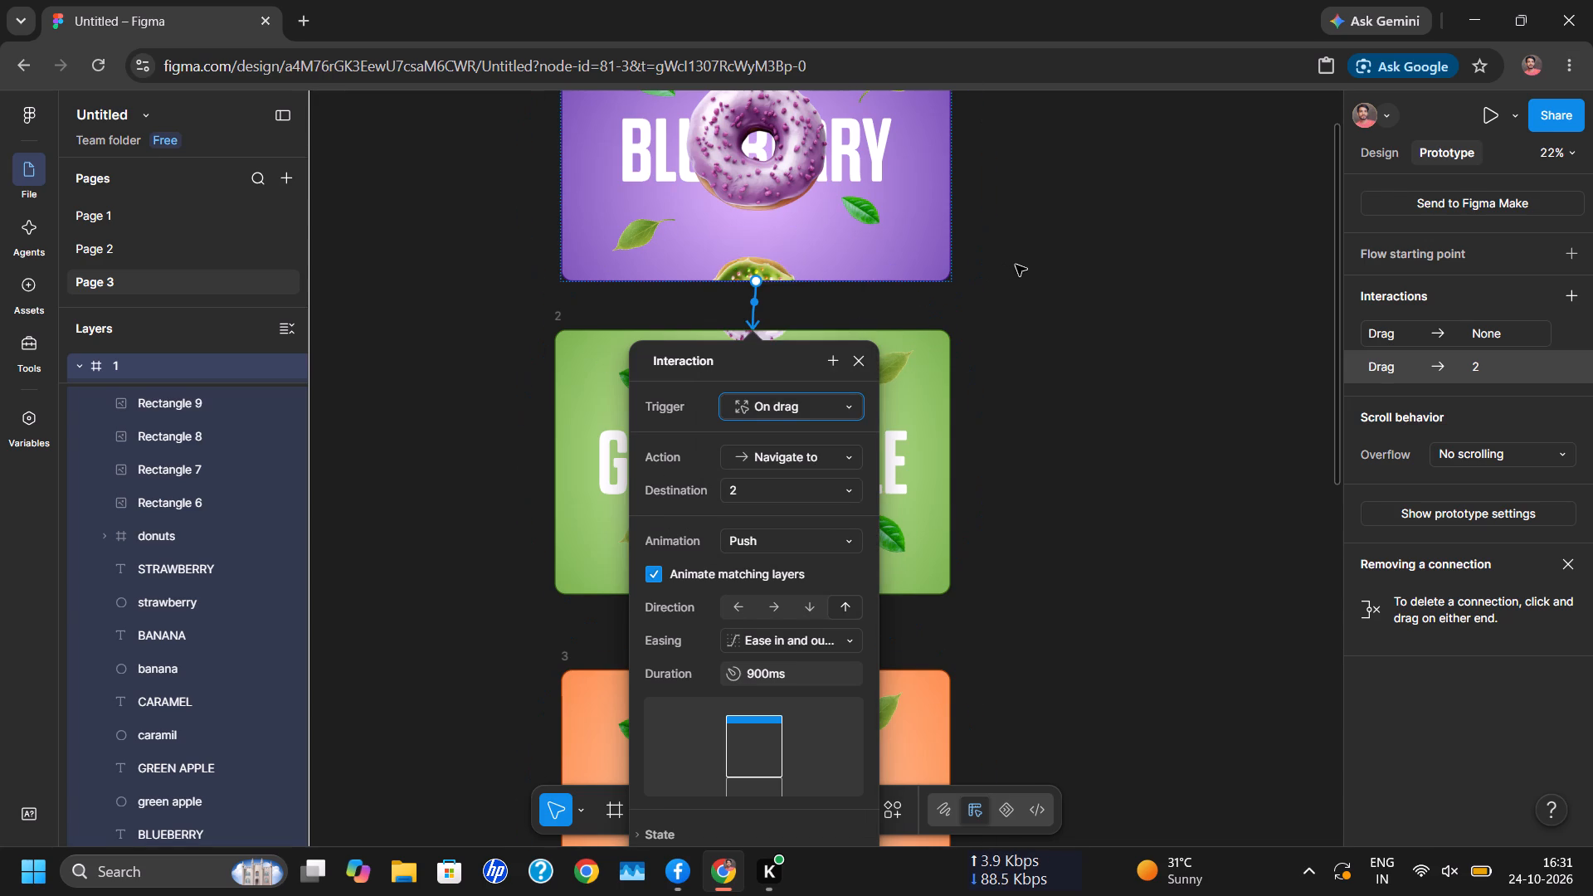
left_click(1016, 265)
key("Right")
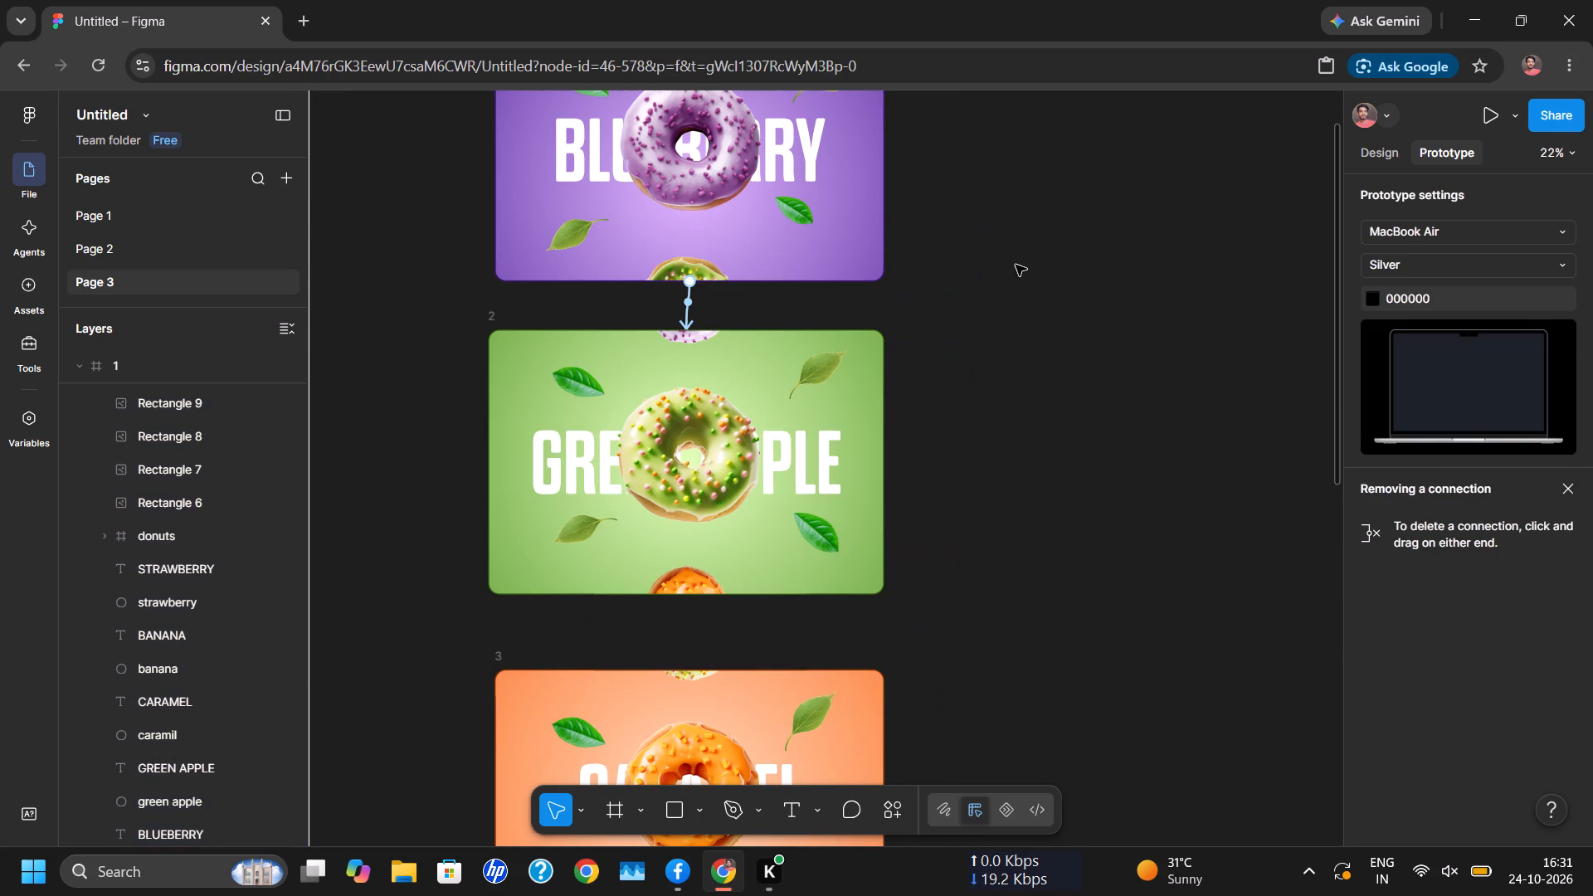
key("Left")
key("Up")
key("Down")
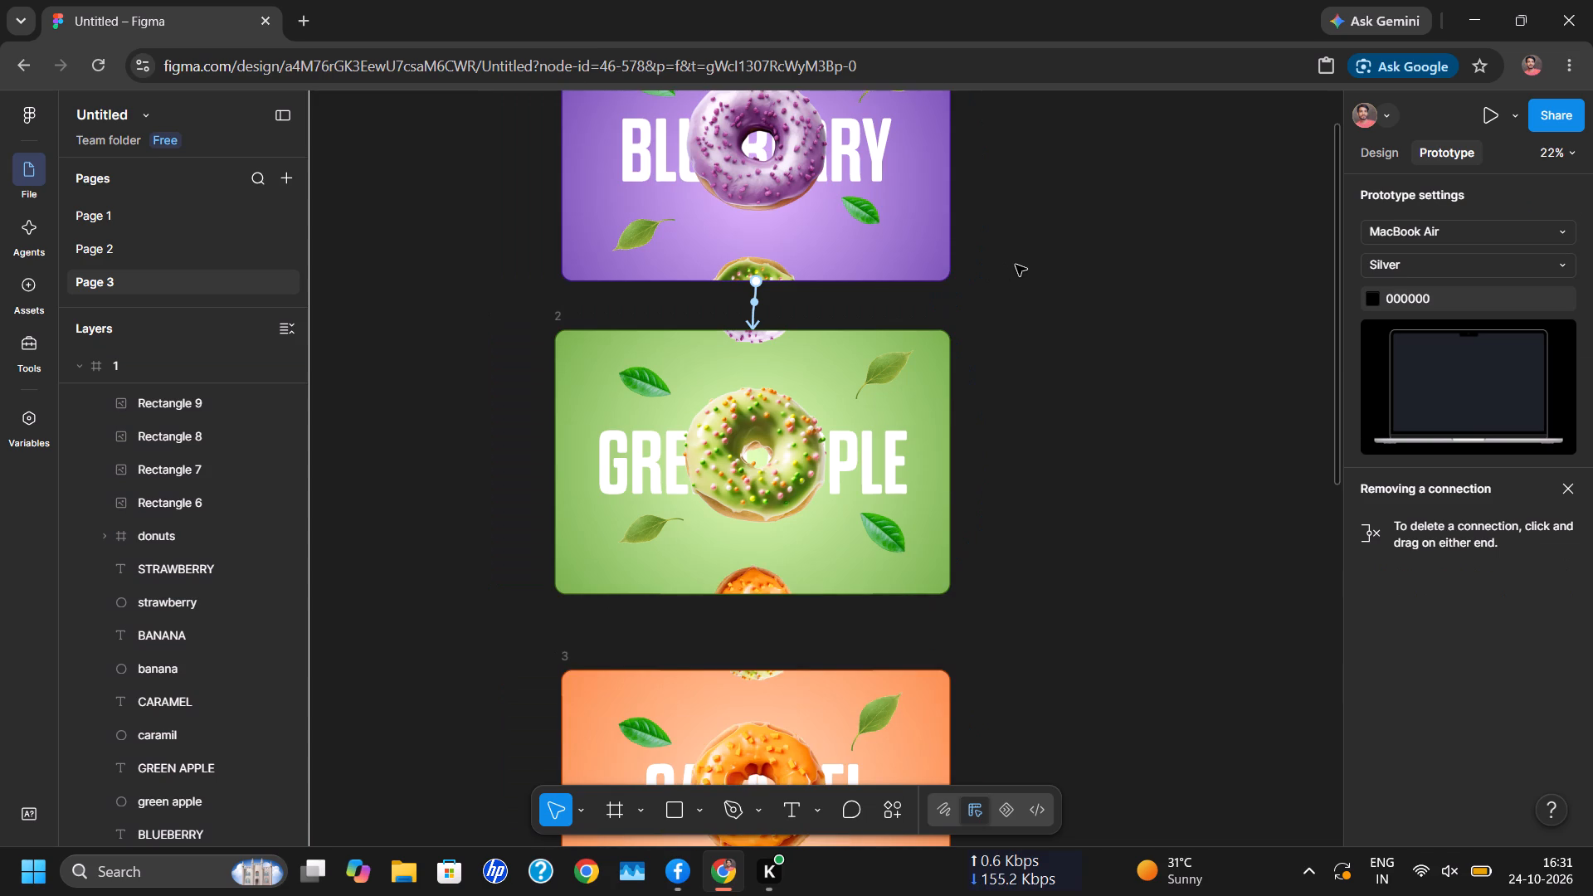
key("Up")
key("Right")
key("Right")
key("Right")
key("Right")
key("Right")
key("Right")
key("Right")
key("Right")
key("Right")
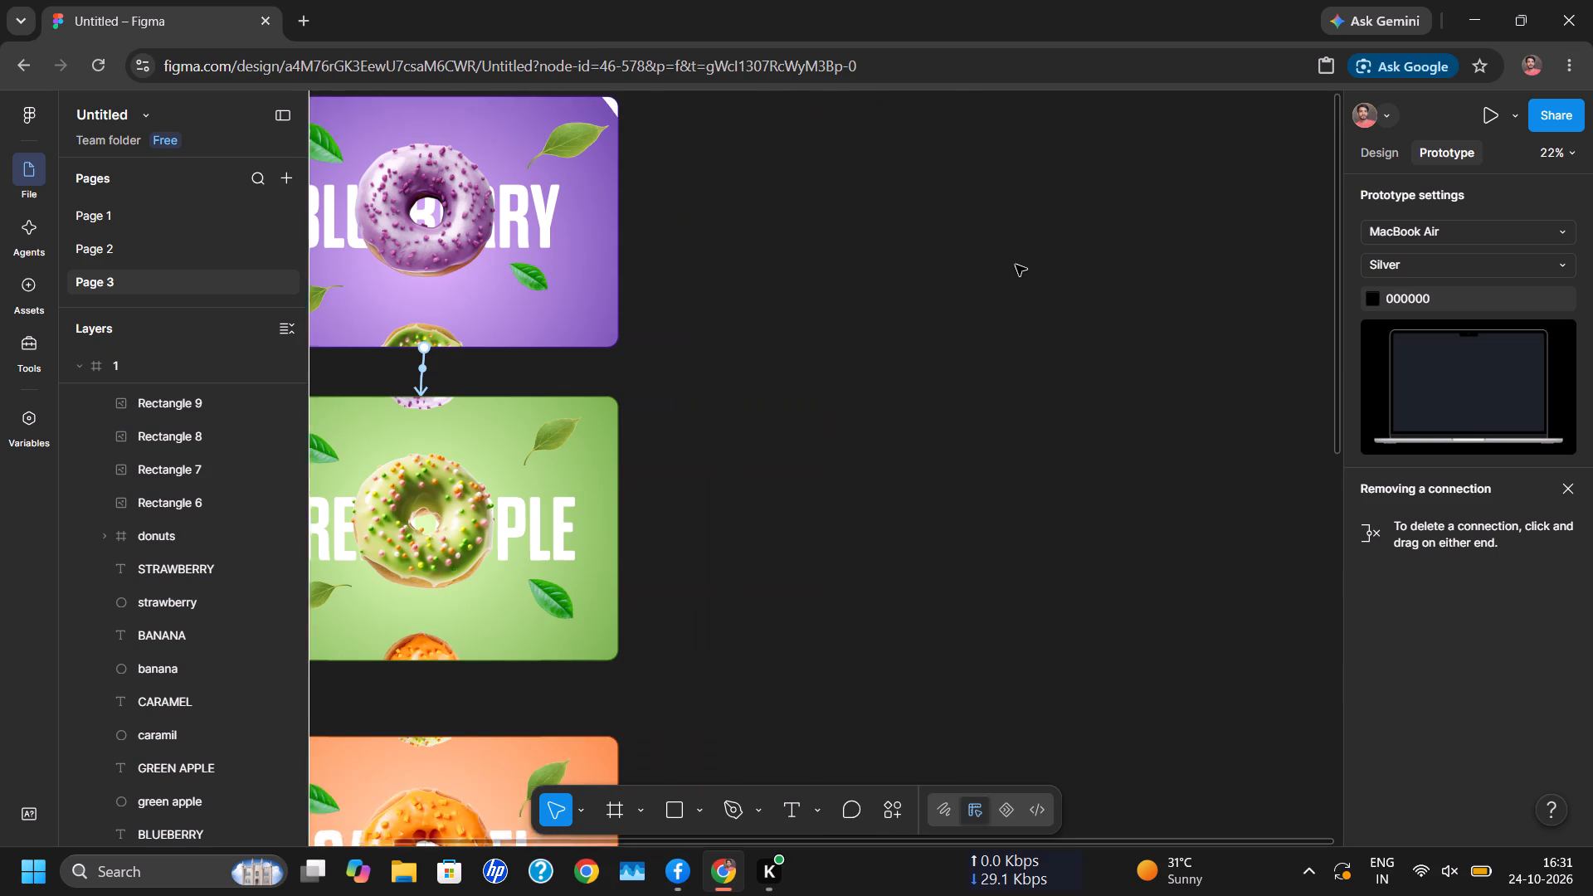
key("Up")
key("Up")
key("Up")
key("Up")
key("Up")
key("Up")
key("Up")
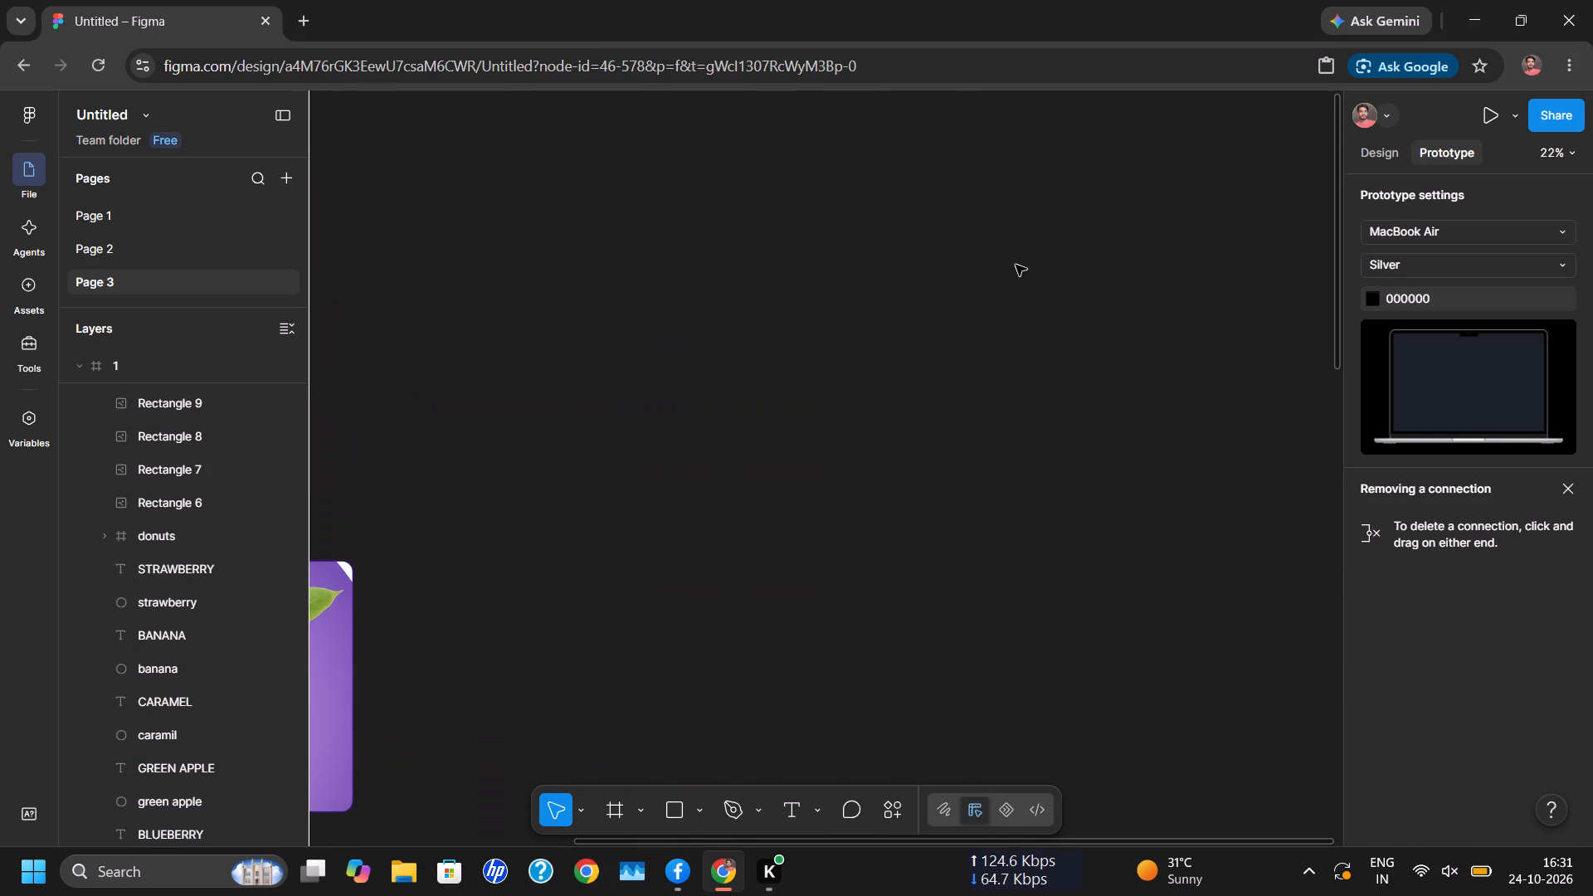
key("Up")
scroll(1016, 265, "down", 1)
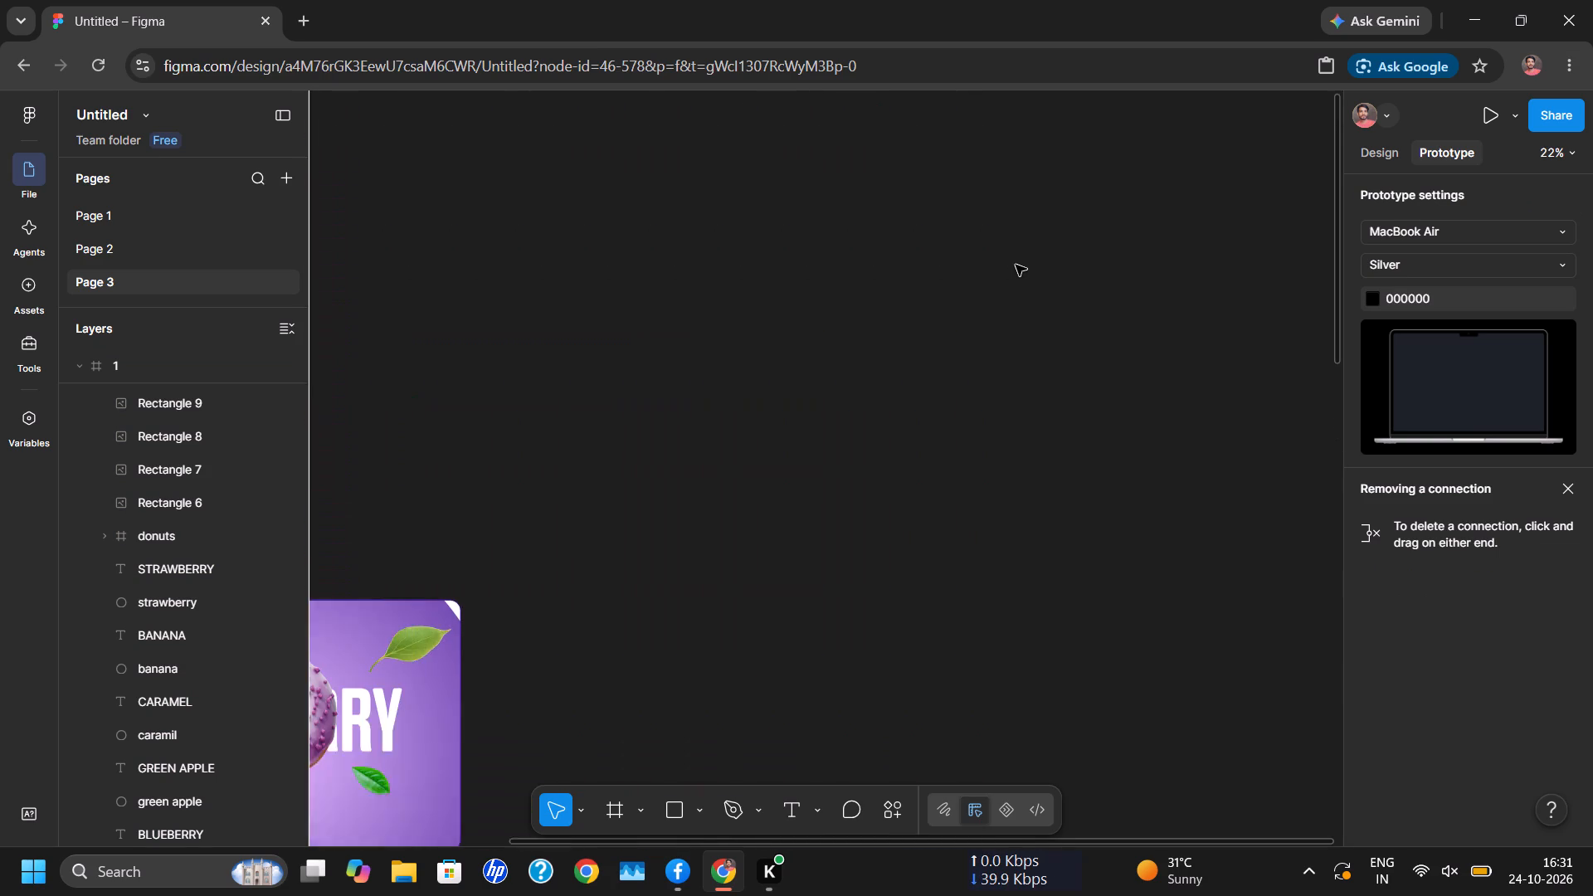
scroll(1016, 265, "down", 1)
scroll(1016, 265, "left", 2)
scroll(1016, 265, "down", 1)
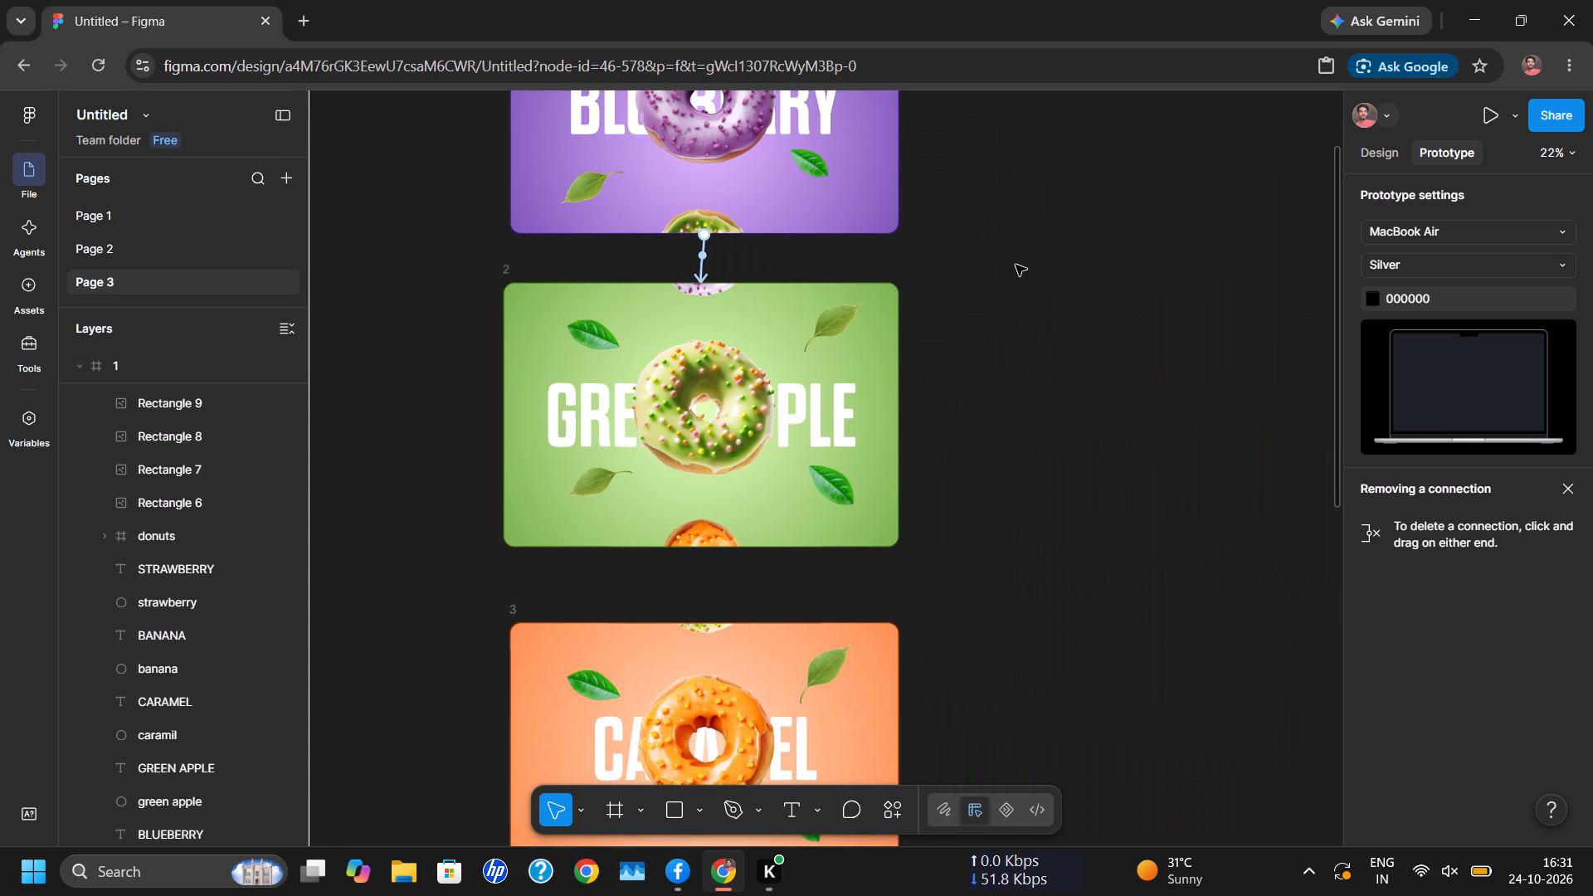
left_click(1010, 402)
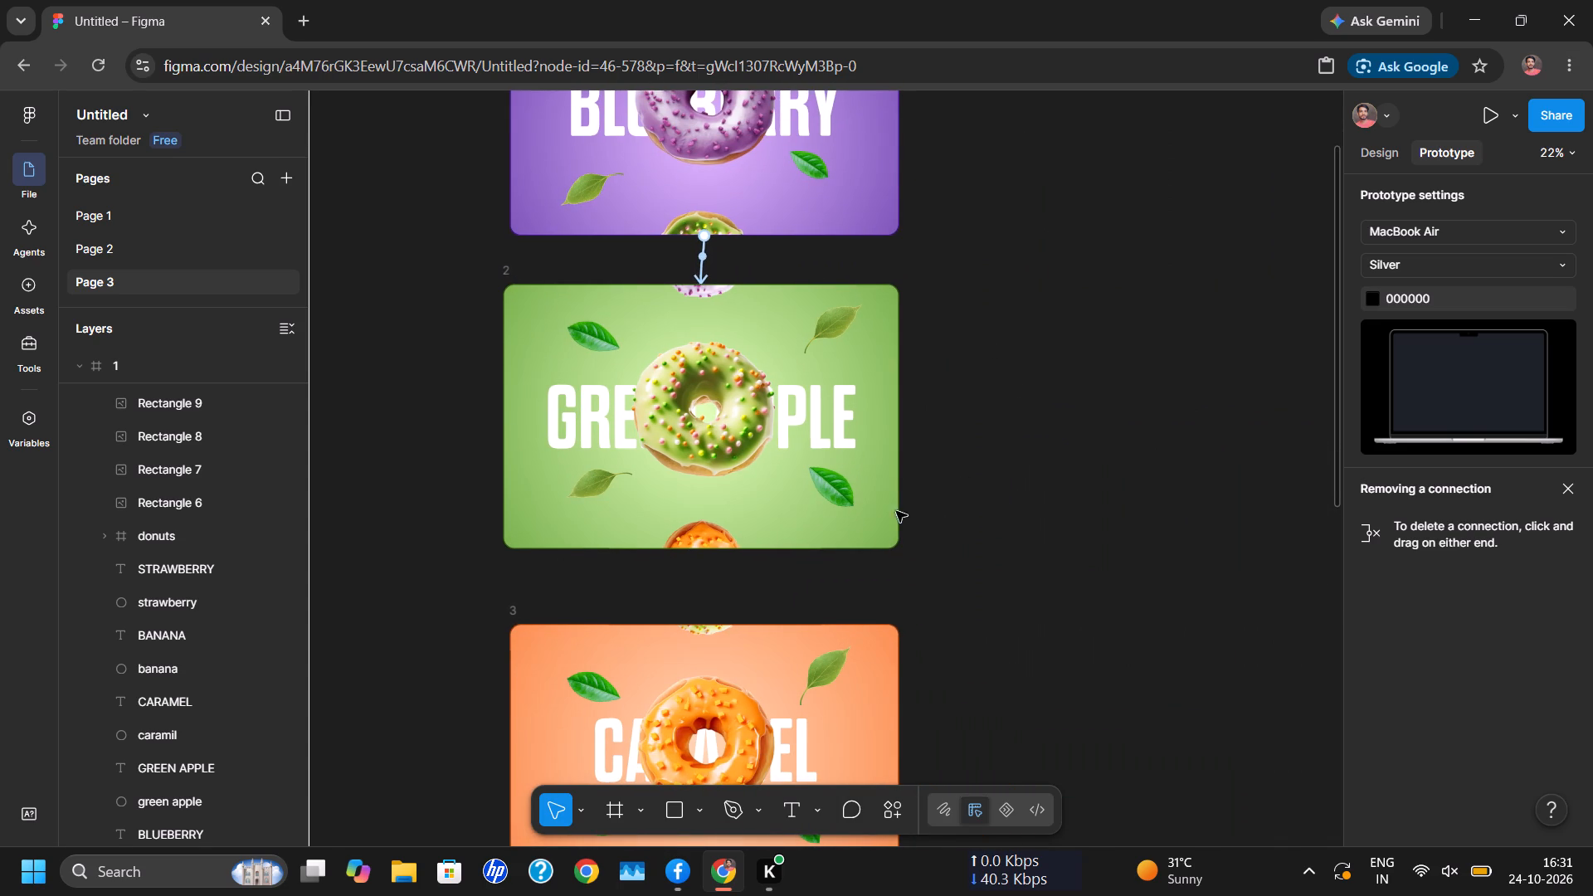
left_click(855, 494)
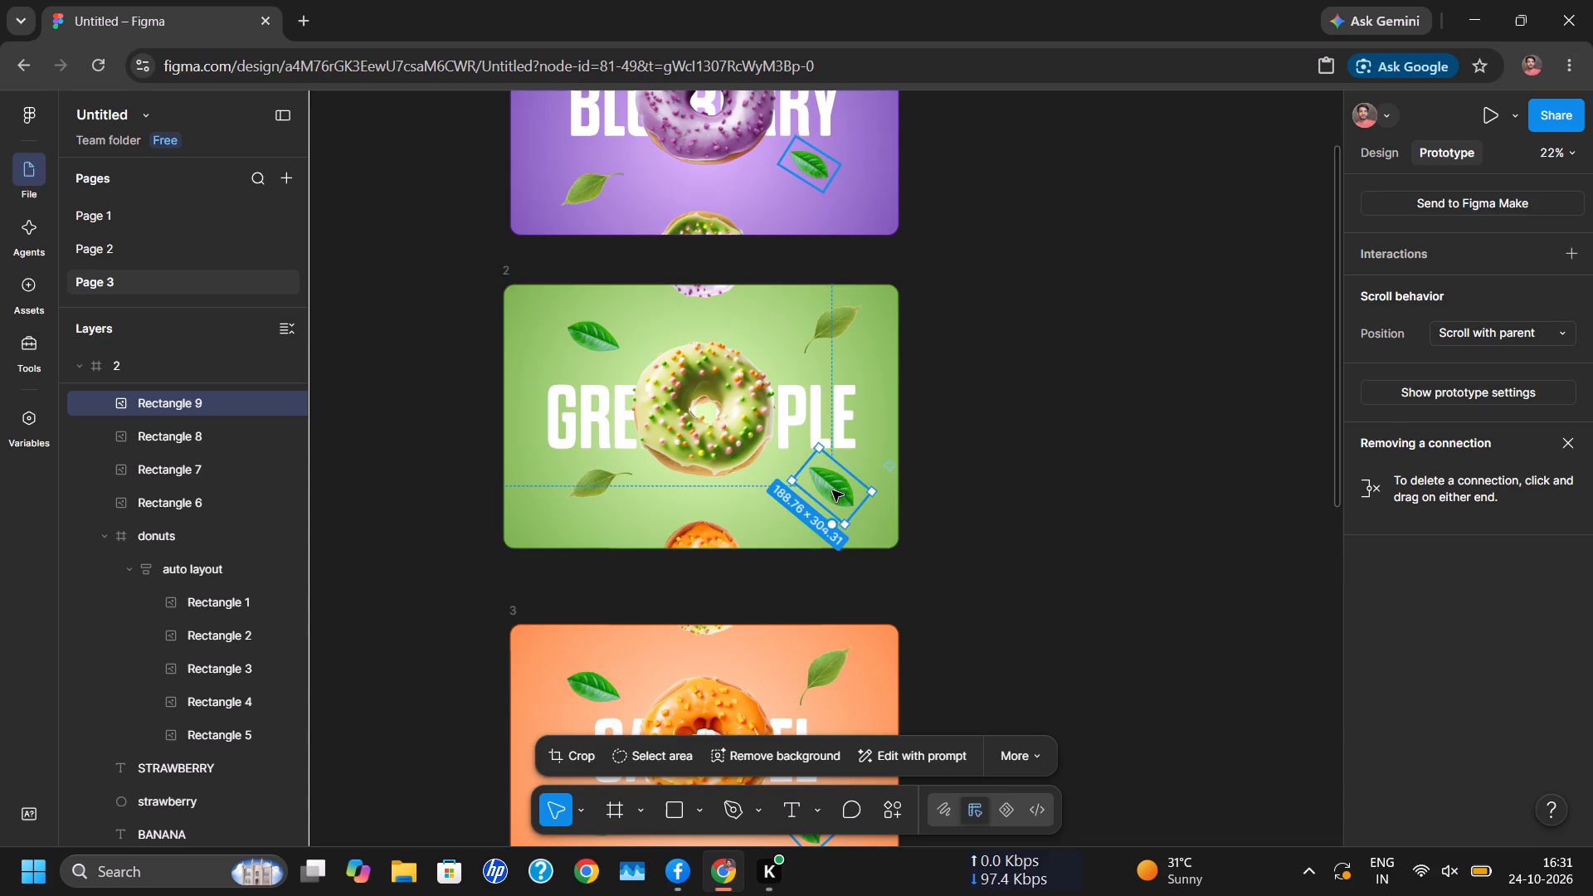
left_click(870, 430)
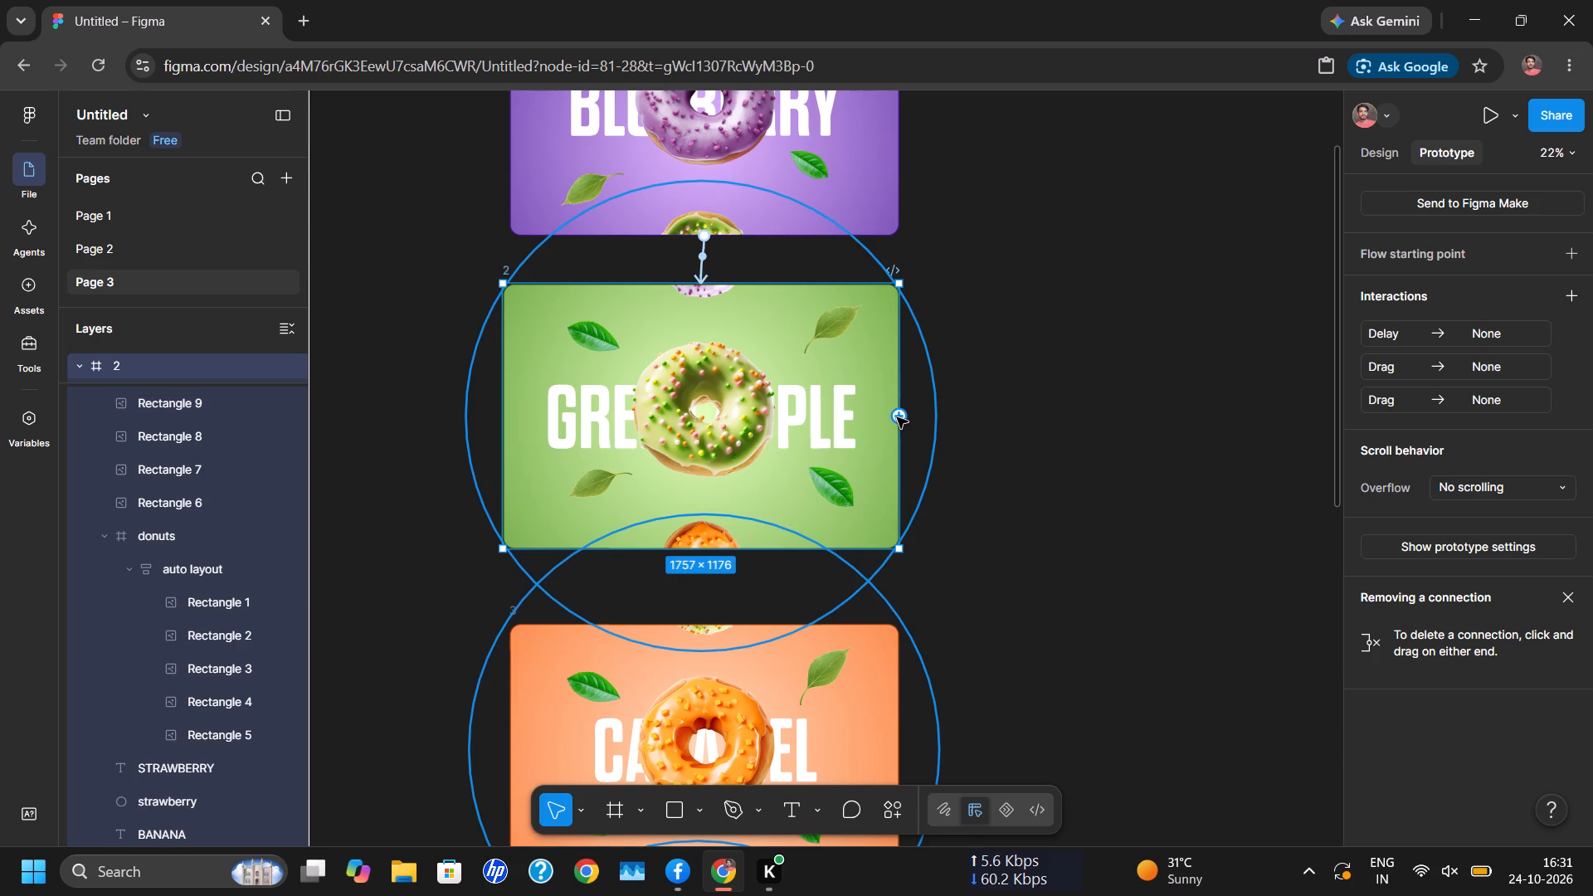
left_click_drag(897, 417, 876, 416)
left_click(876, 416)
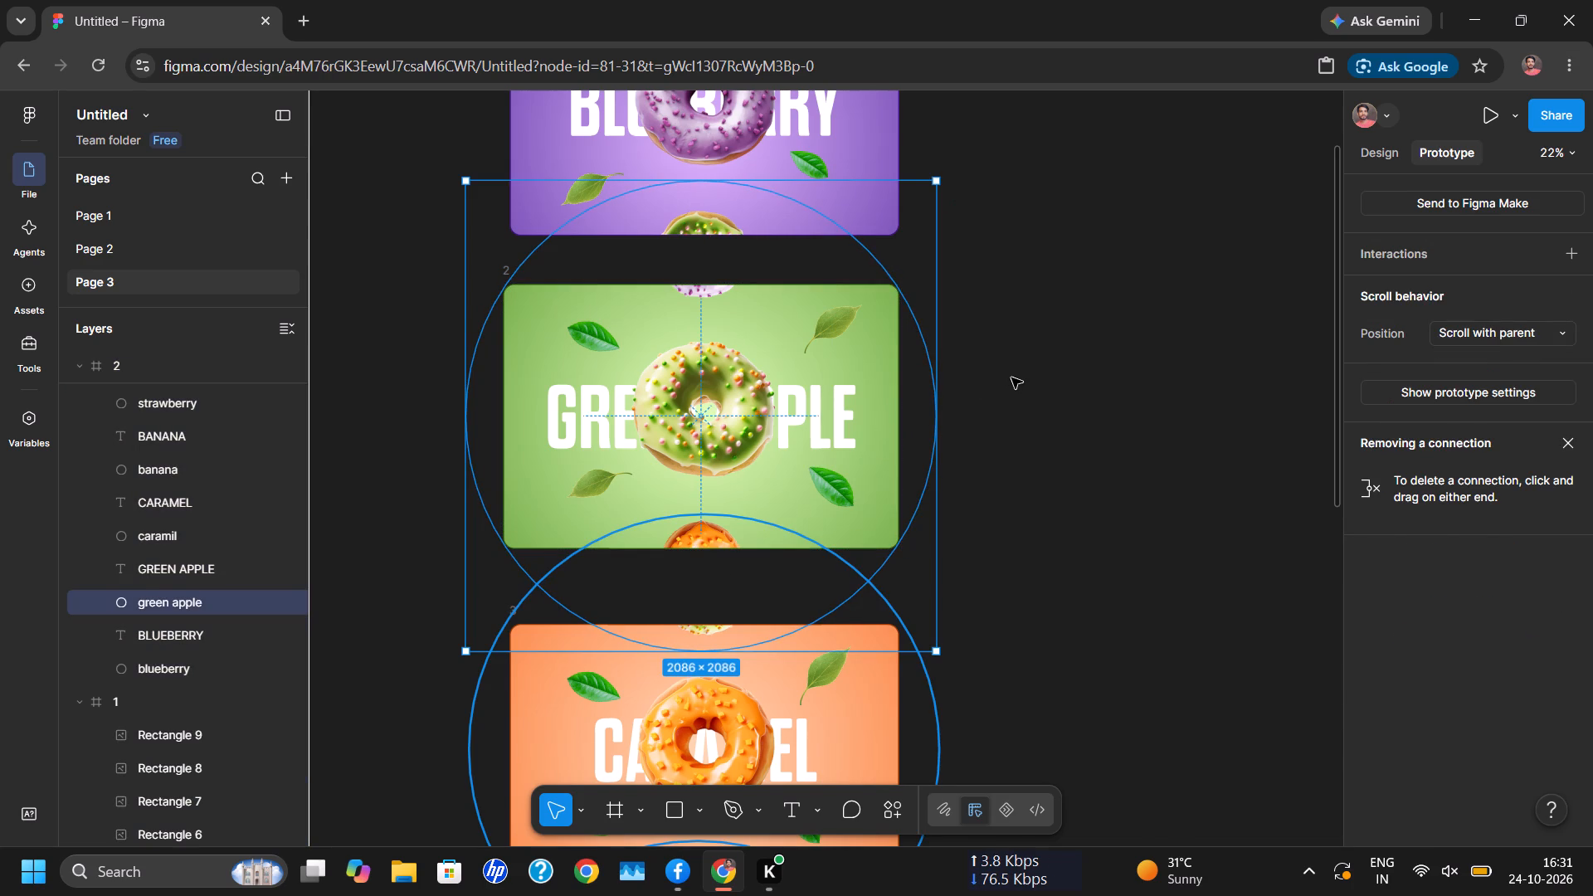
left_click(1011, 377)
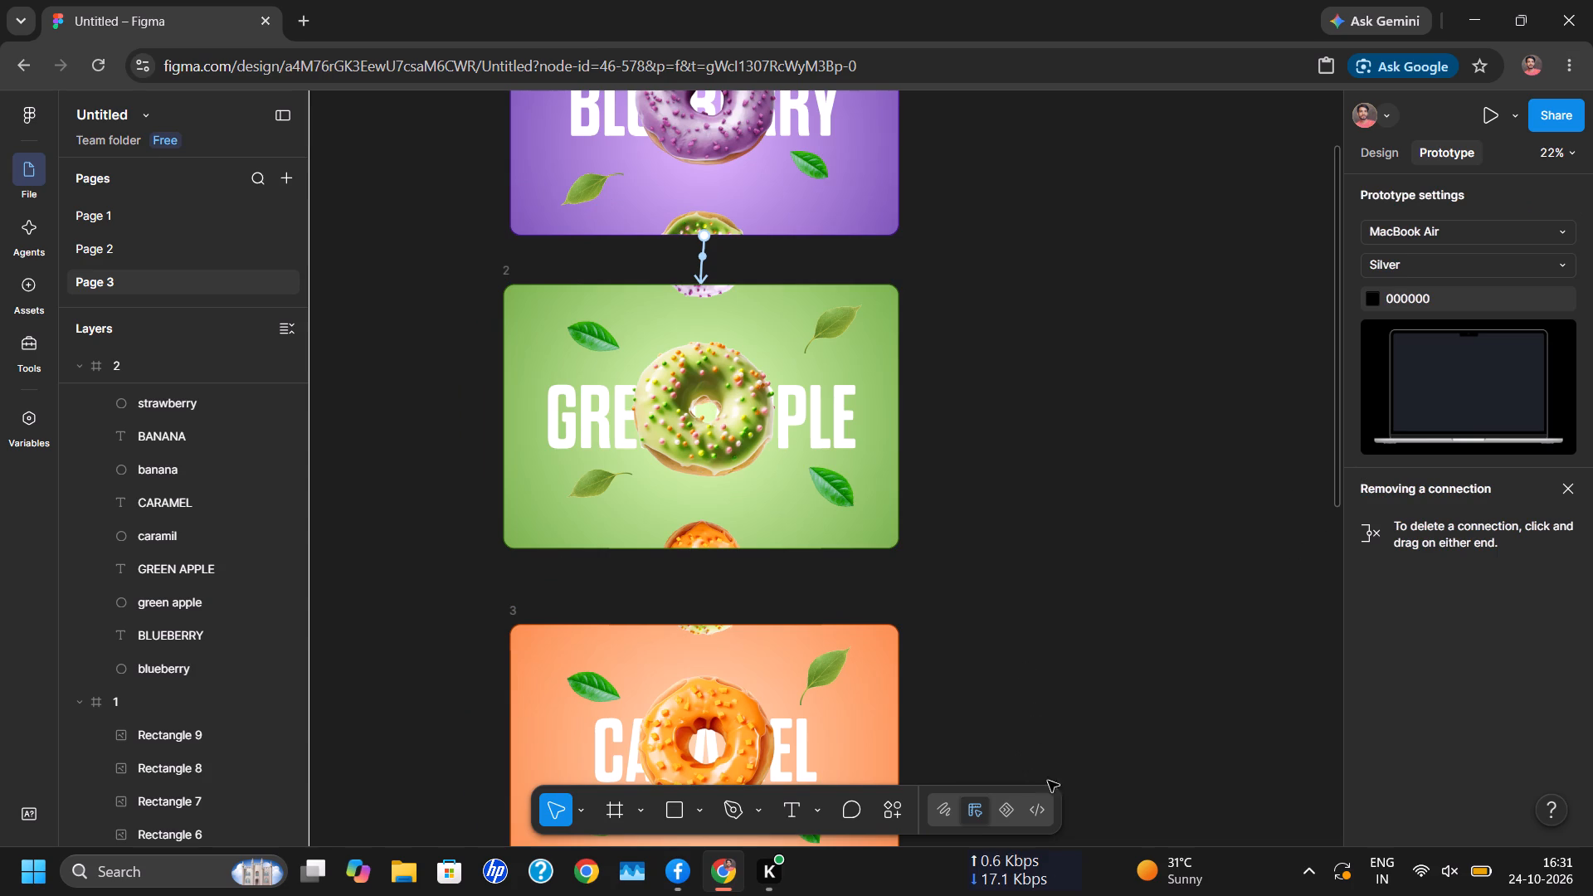
Examine the strawberry frame 5's prototype setup, including its overflow options and the settings of its Delay interaction.
scroll(1058, 515, "down", 2)
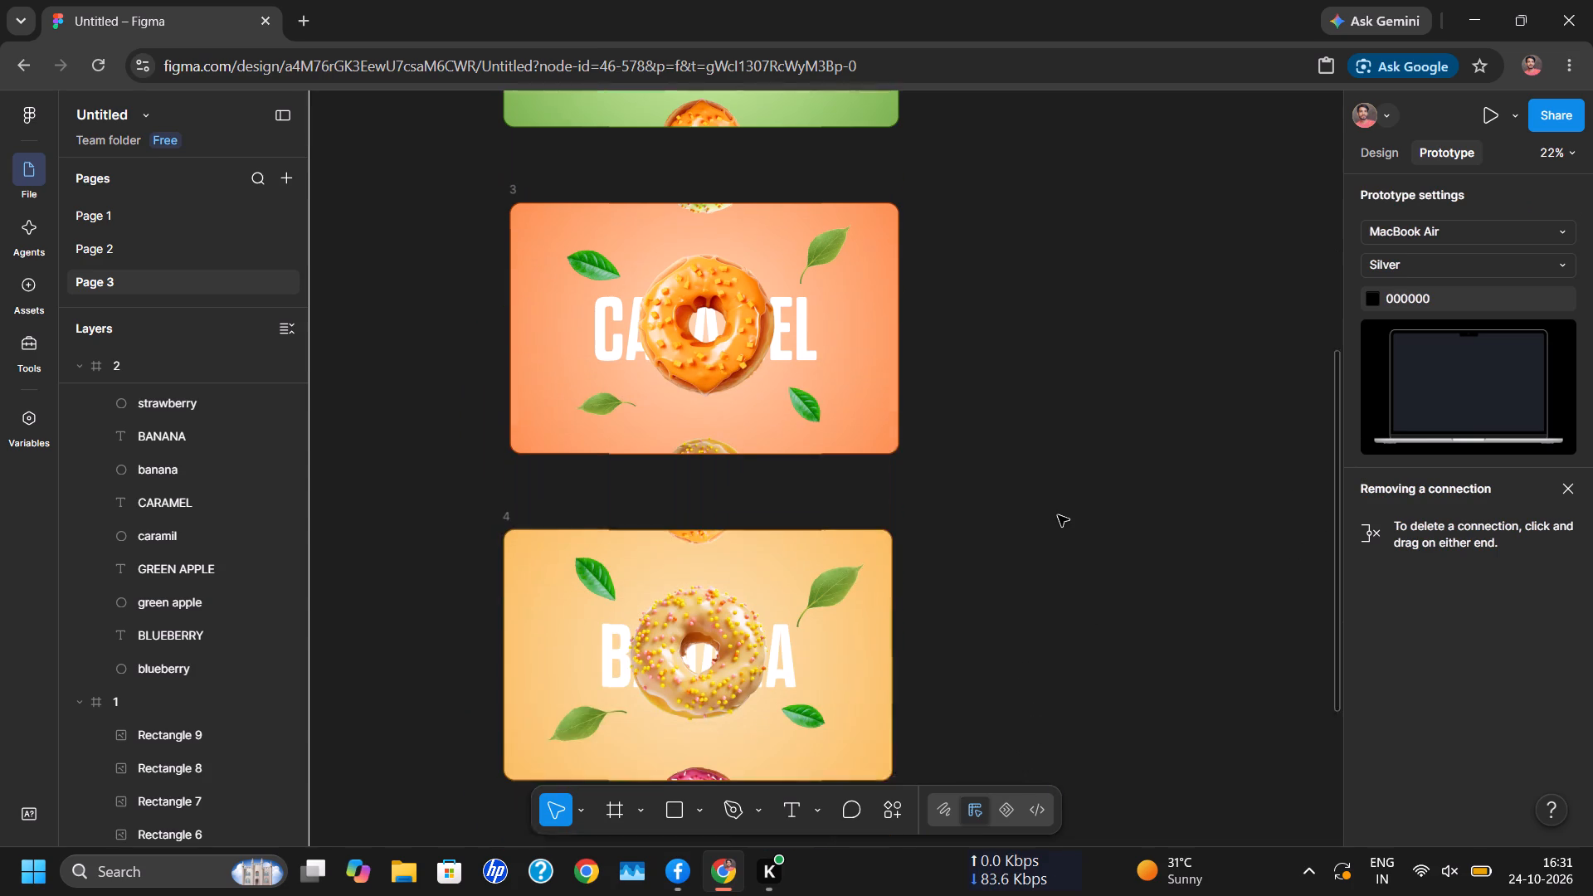
scroll(1058, 515, "down", 3)
scroll(1058, 515, "up", 3)
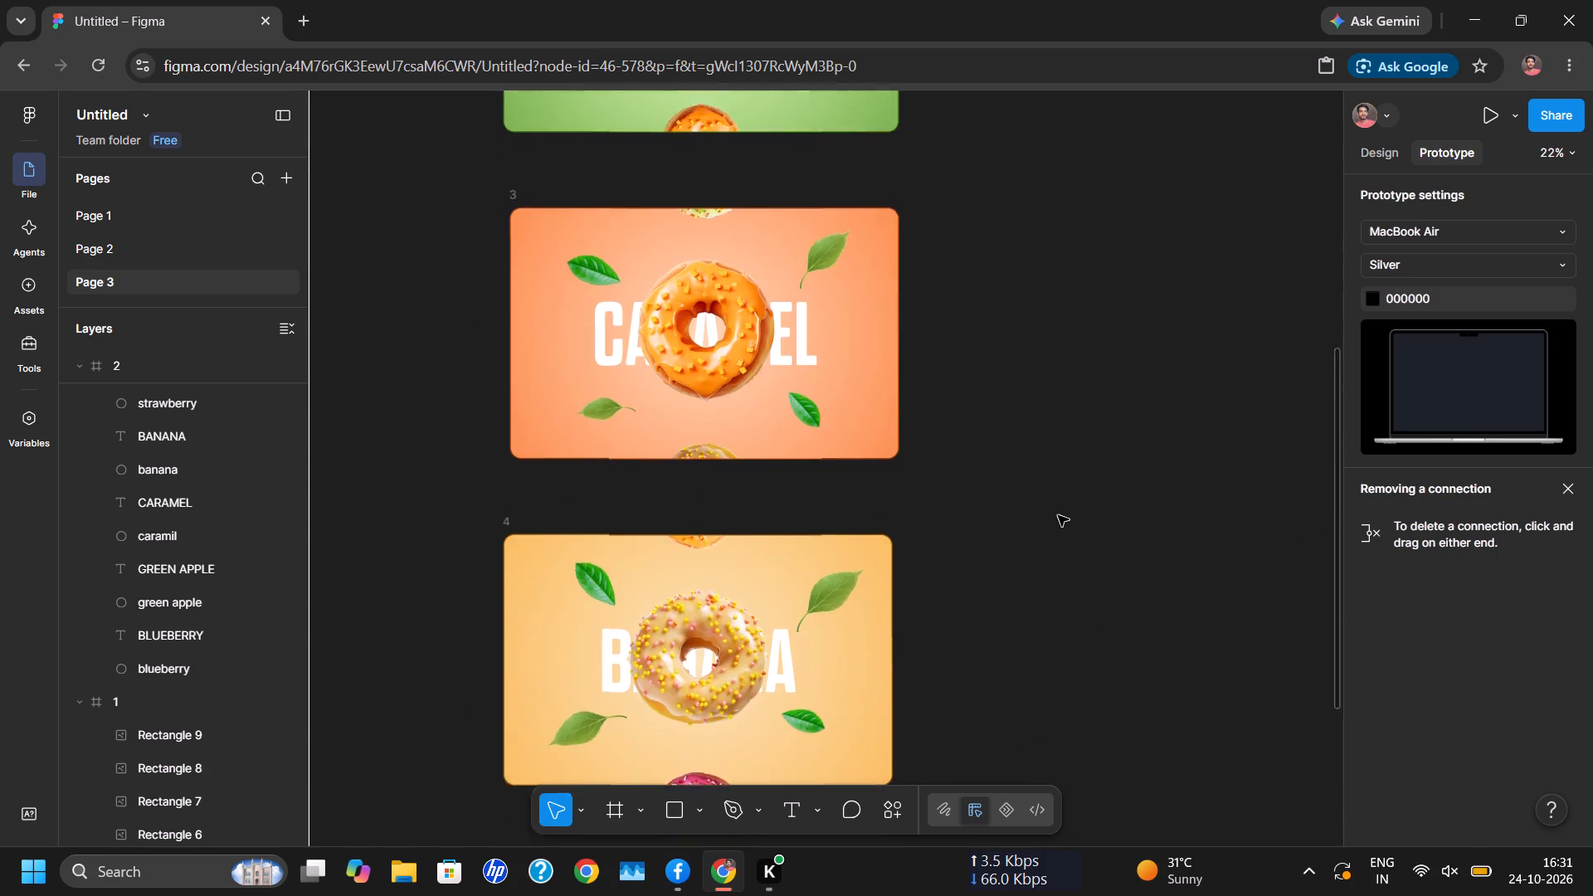
scroll(1058, 515, "up", 3)
scroll(1058, 515, "down", 2)
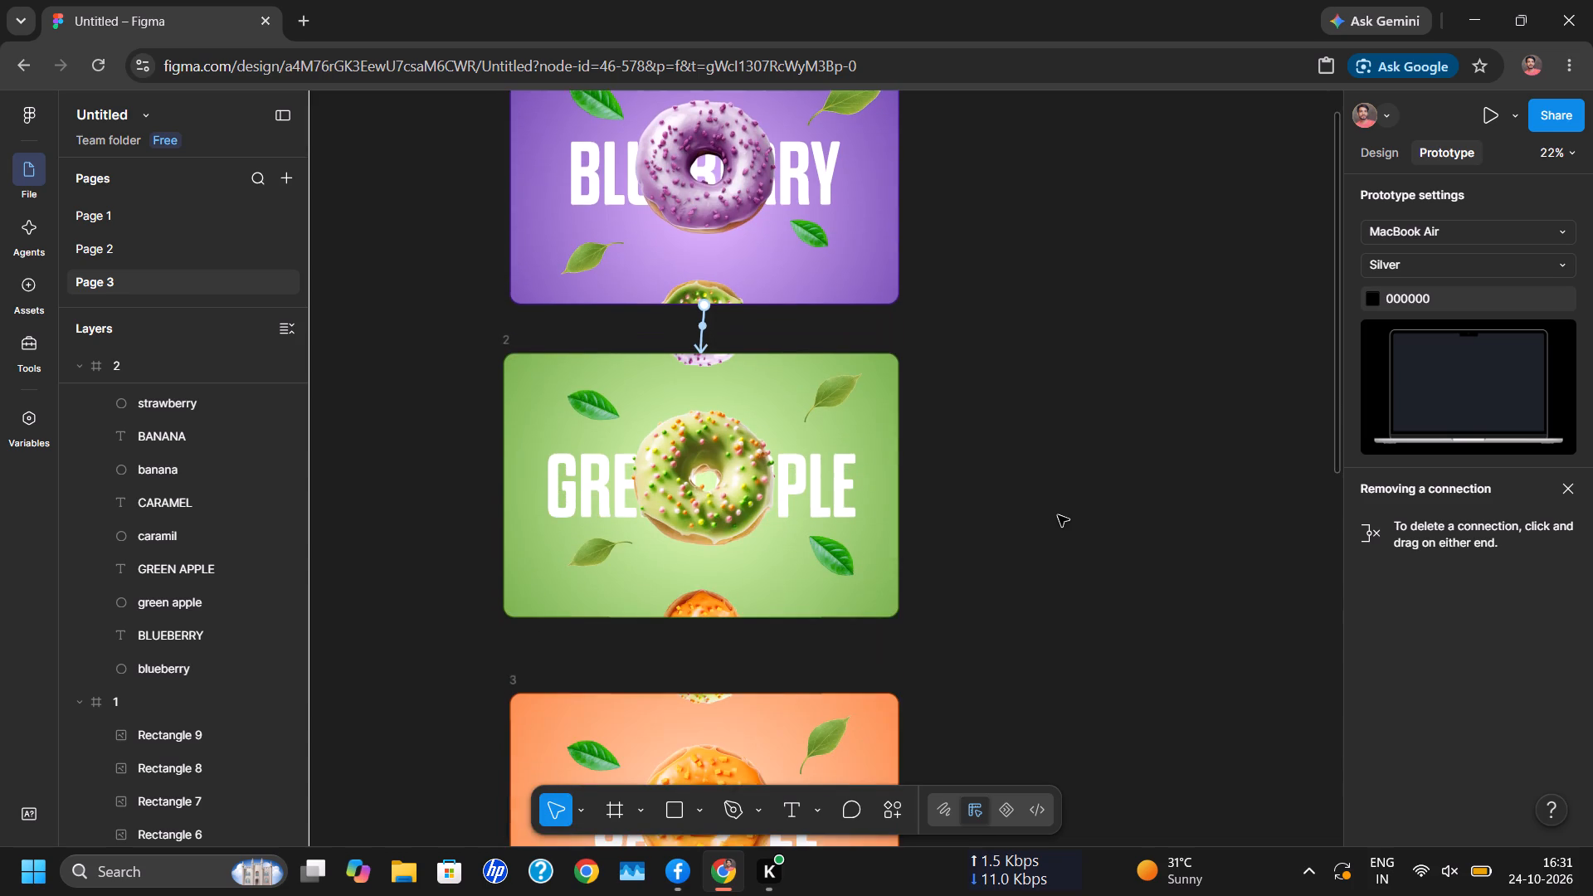
scroll(1058, 515, "down", 3)
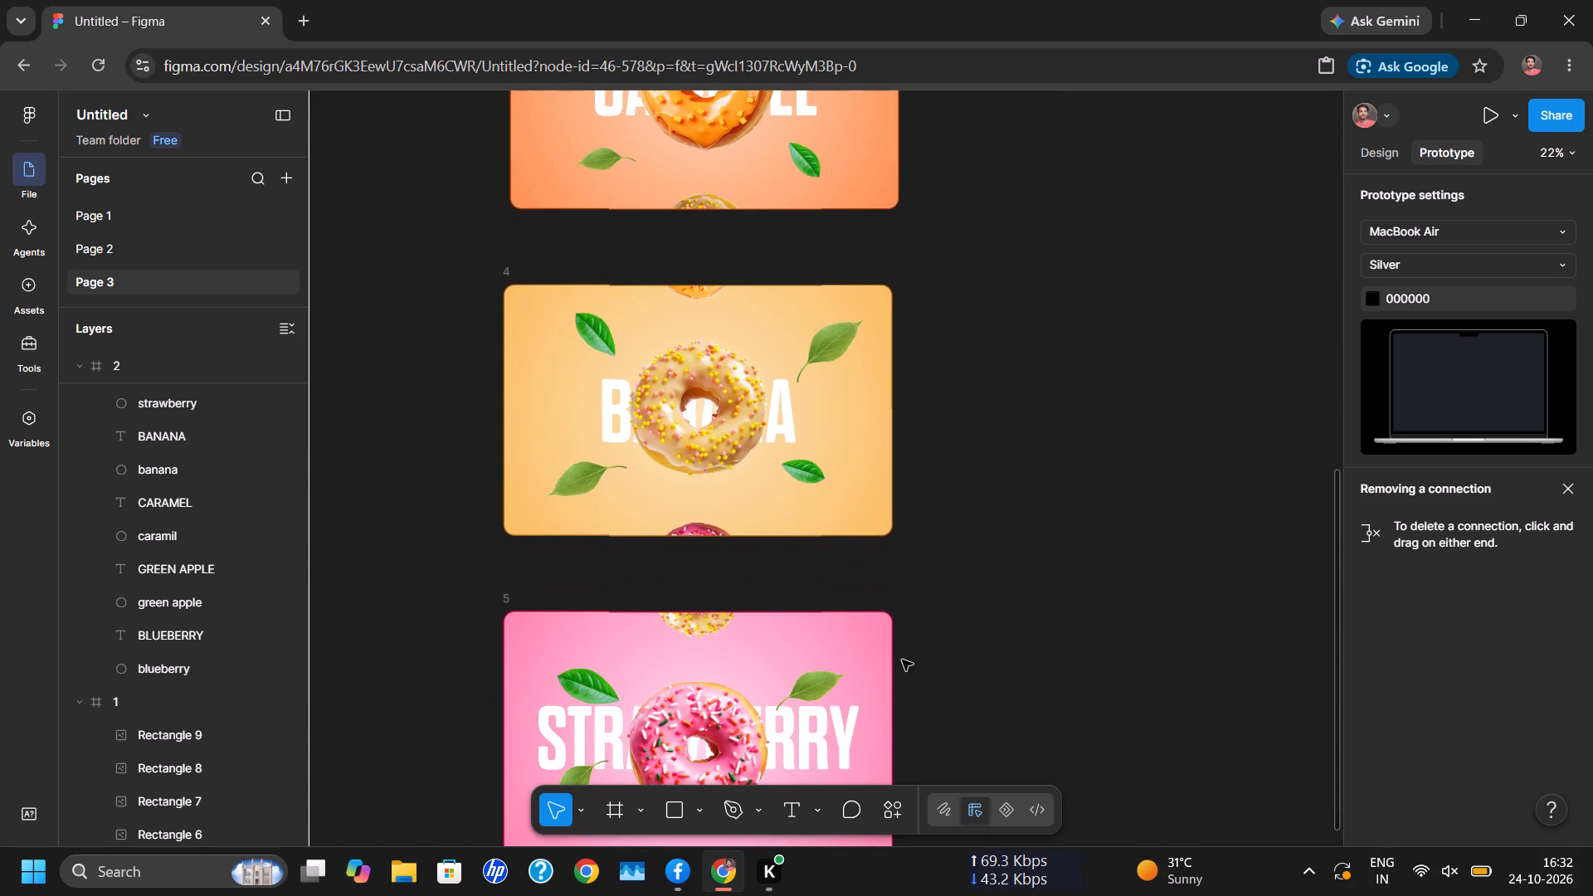
left_click(870, 653)
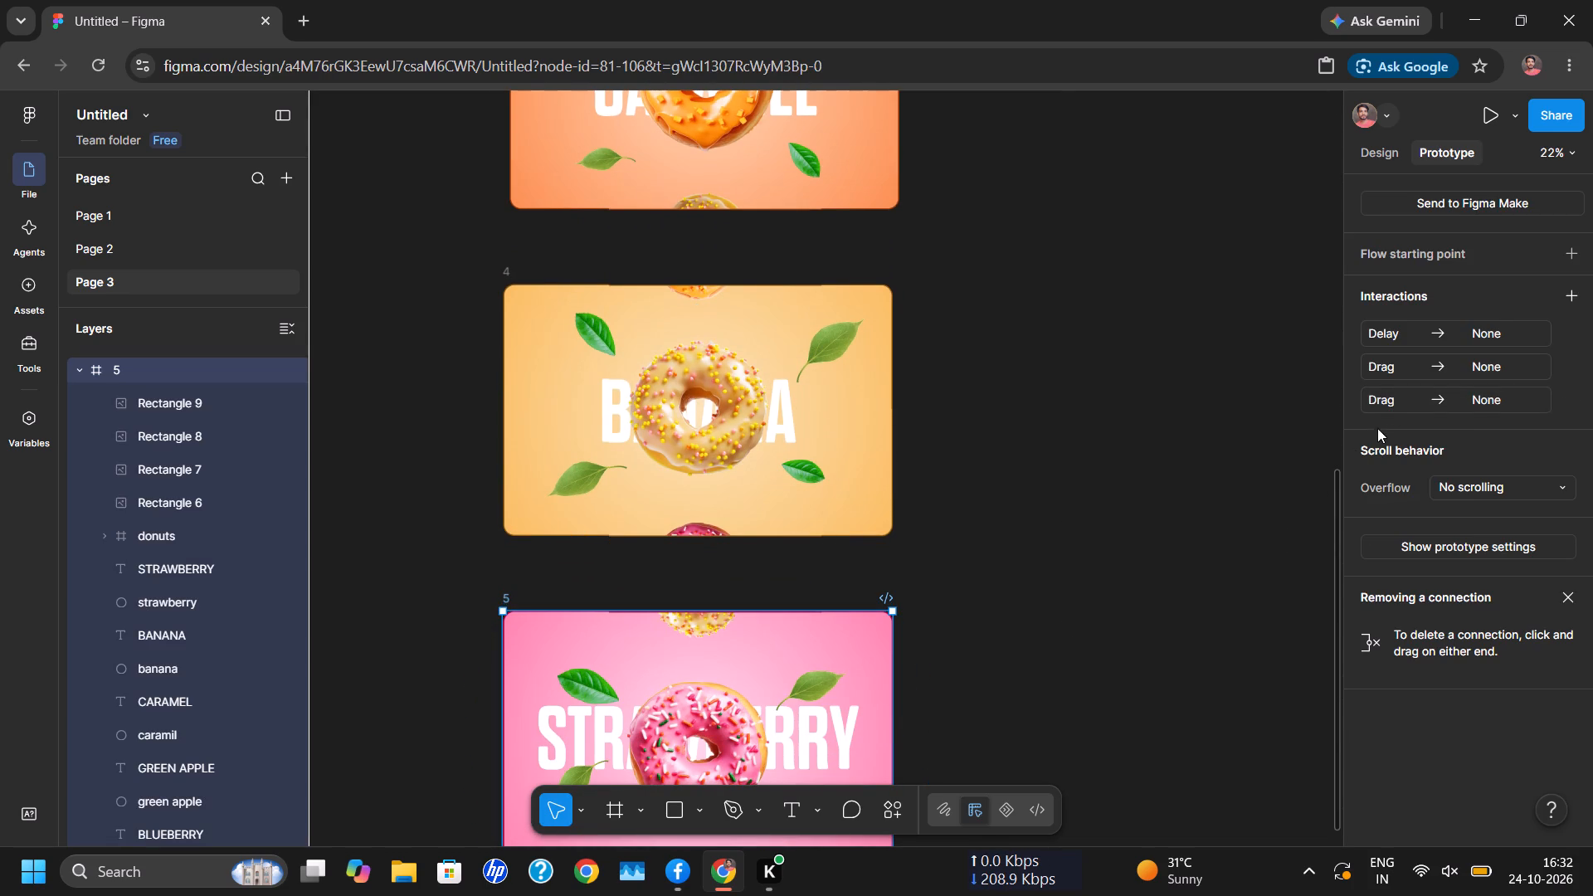
scroll(1407, 371, "up", 2)
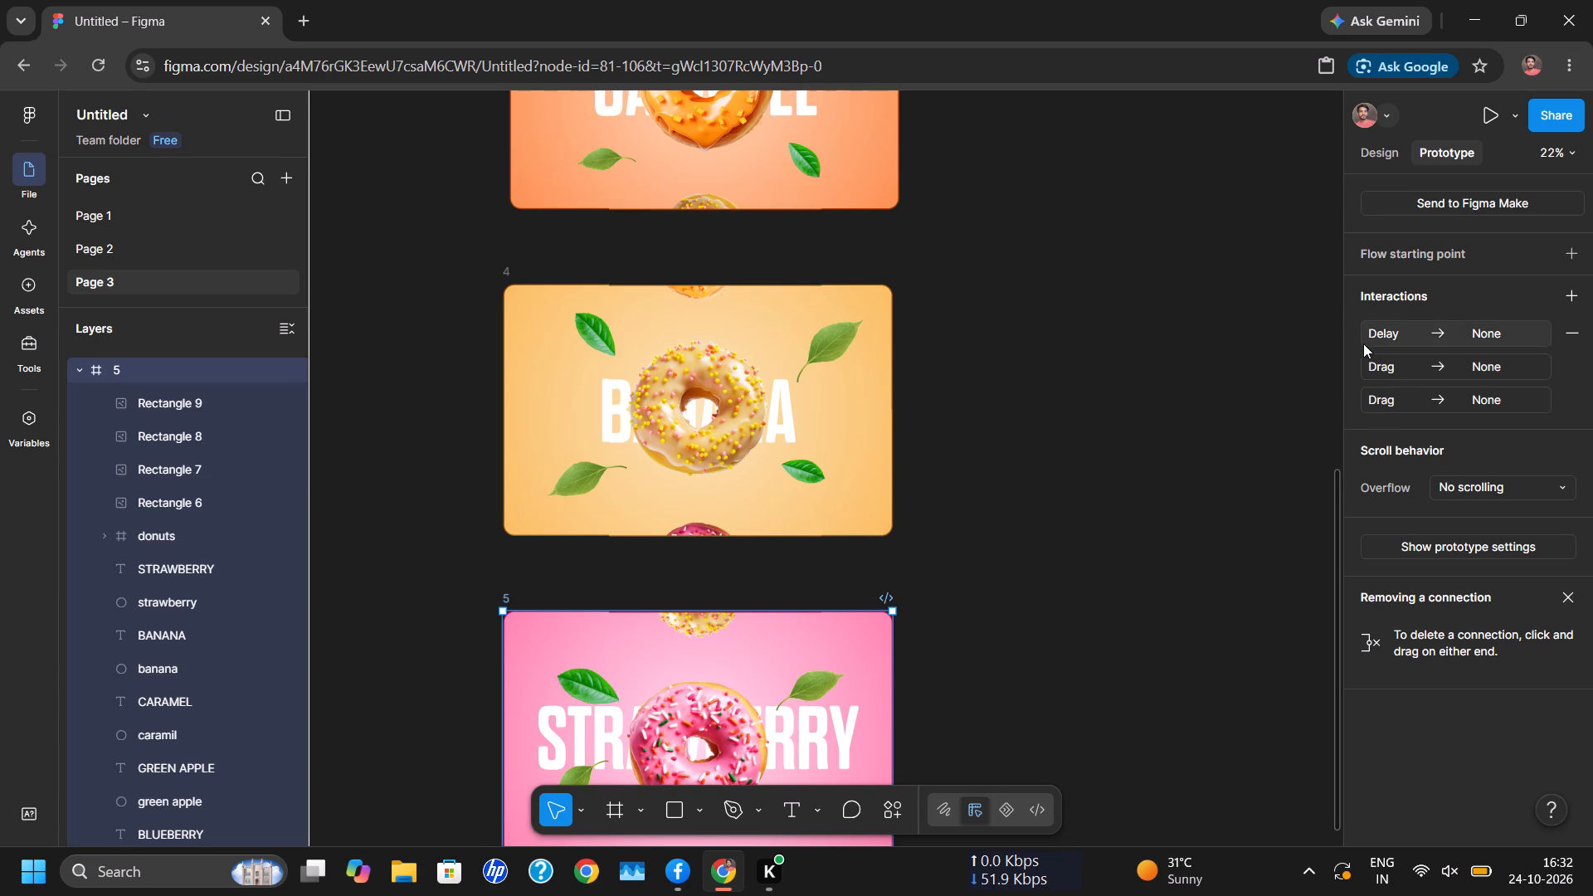
left_click(1557, 483)
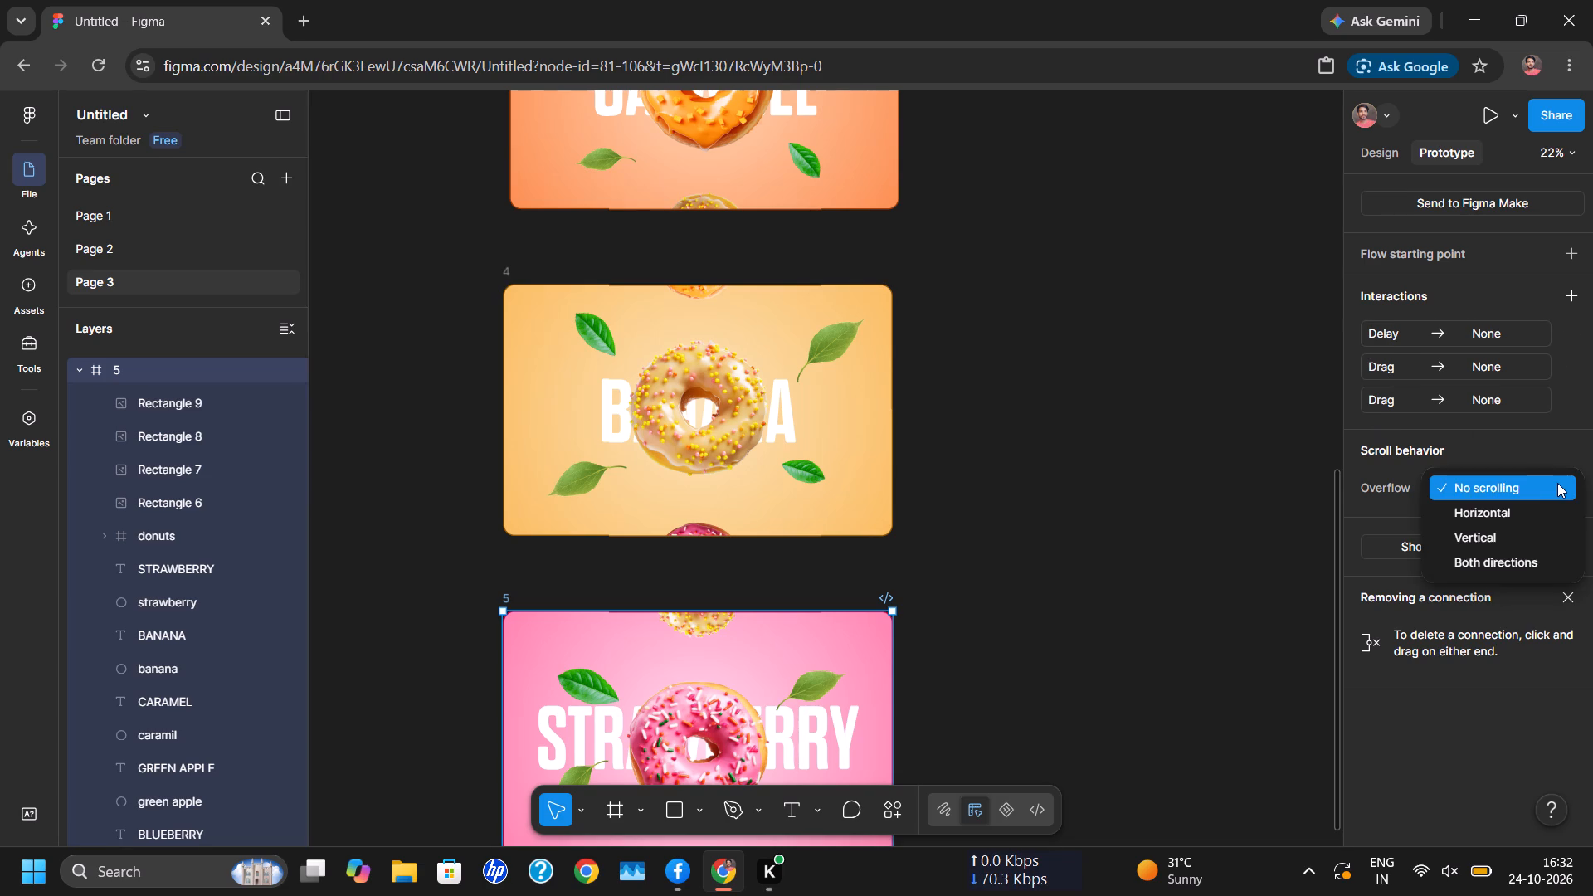
left_click(1563, 485)
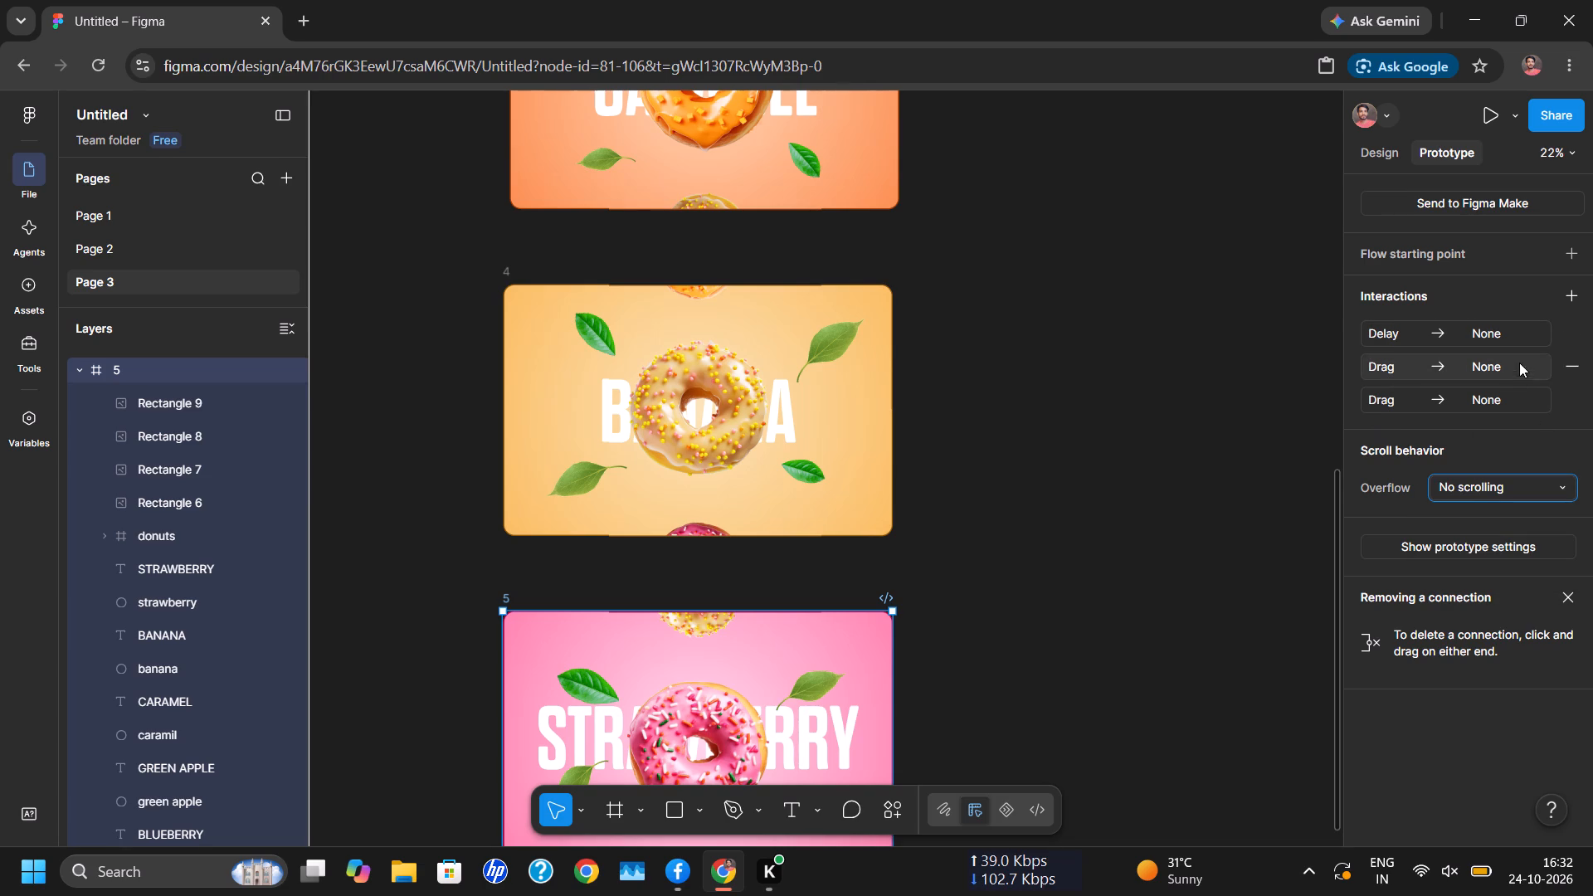
left_click(1517, 333)
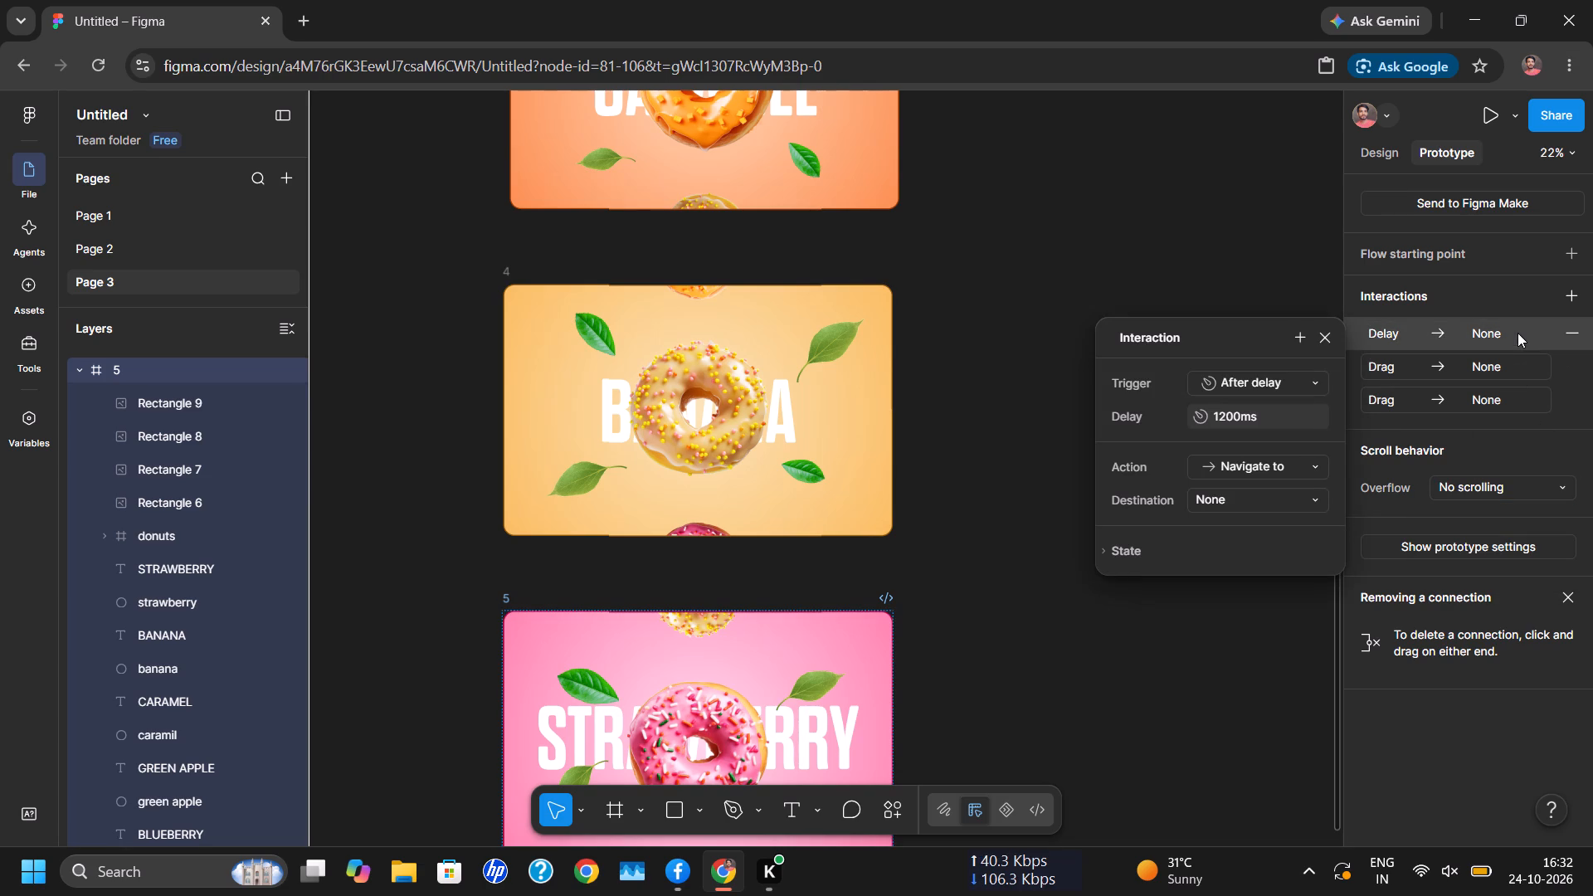
left_click(1187, 241)
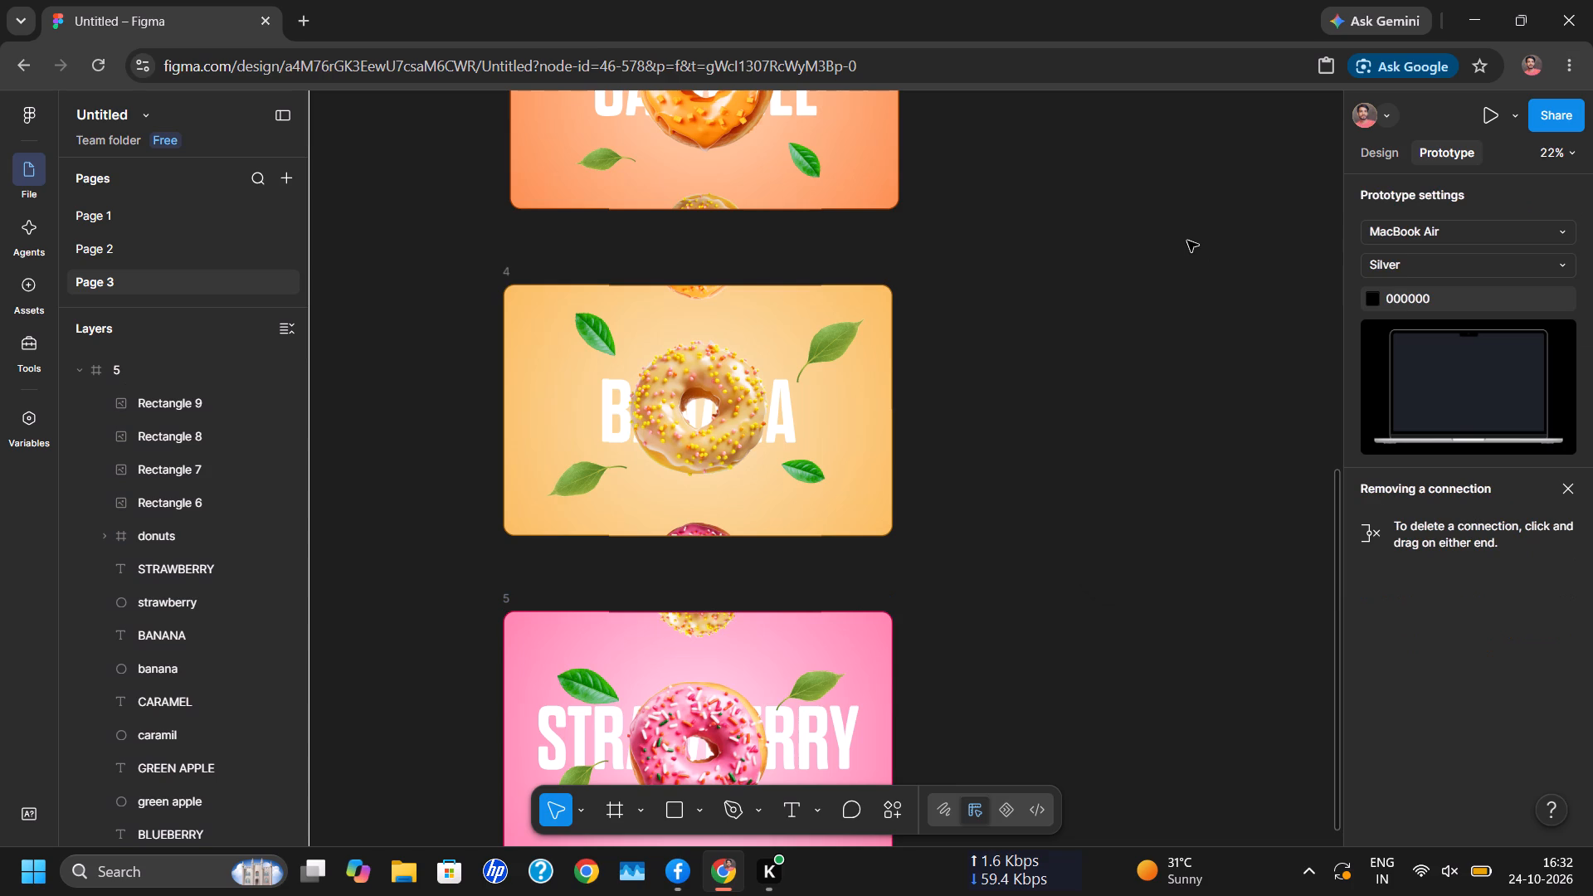
left_click(1187, 241)
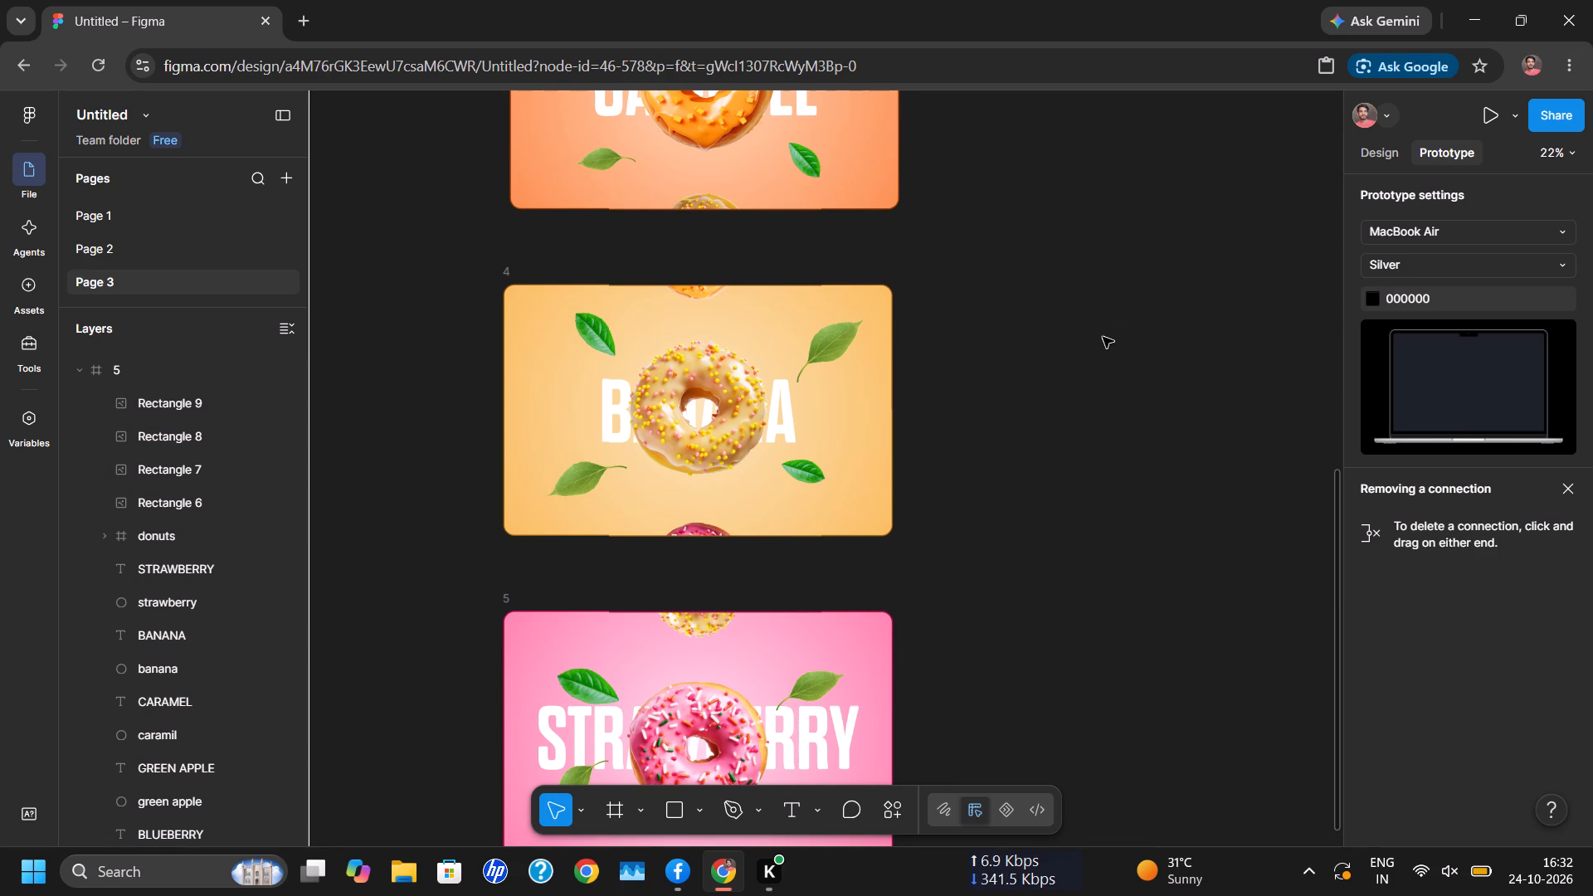
Check the prototype interactions and scroll behavior of the donuts layer in the banana frame 4.
scroll(1061, 411, "up", 1)
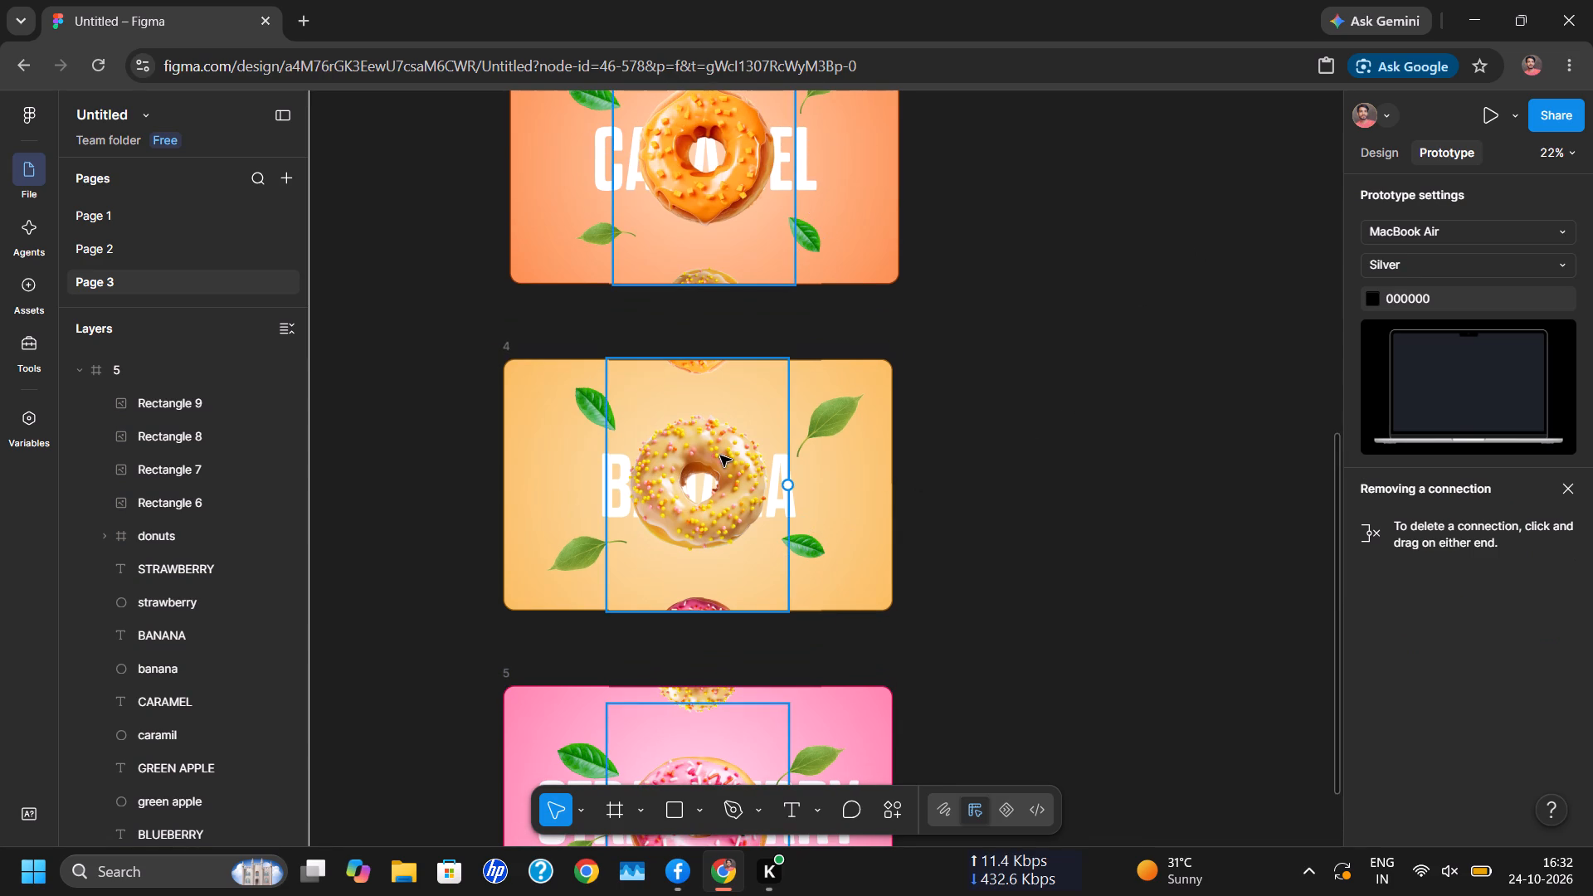
left_click(720, 455)
left_click(720, 455)
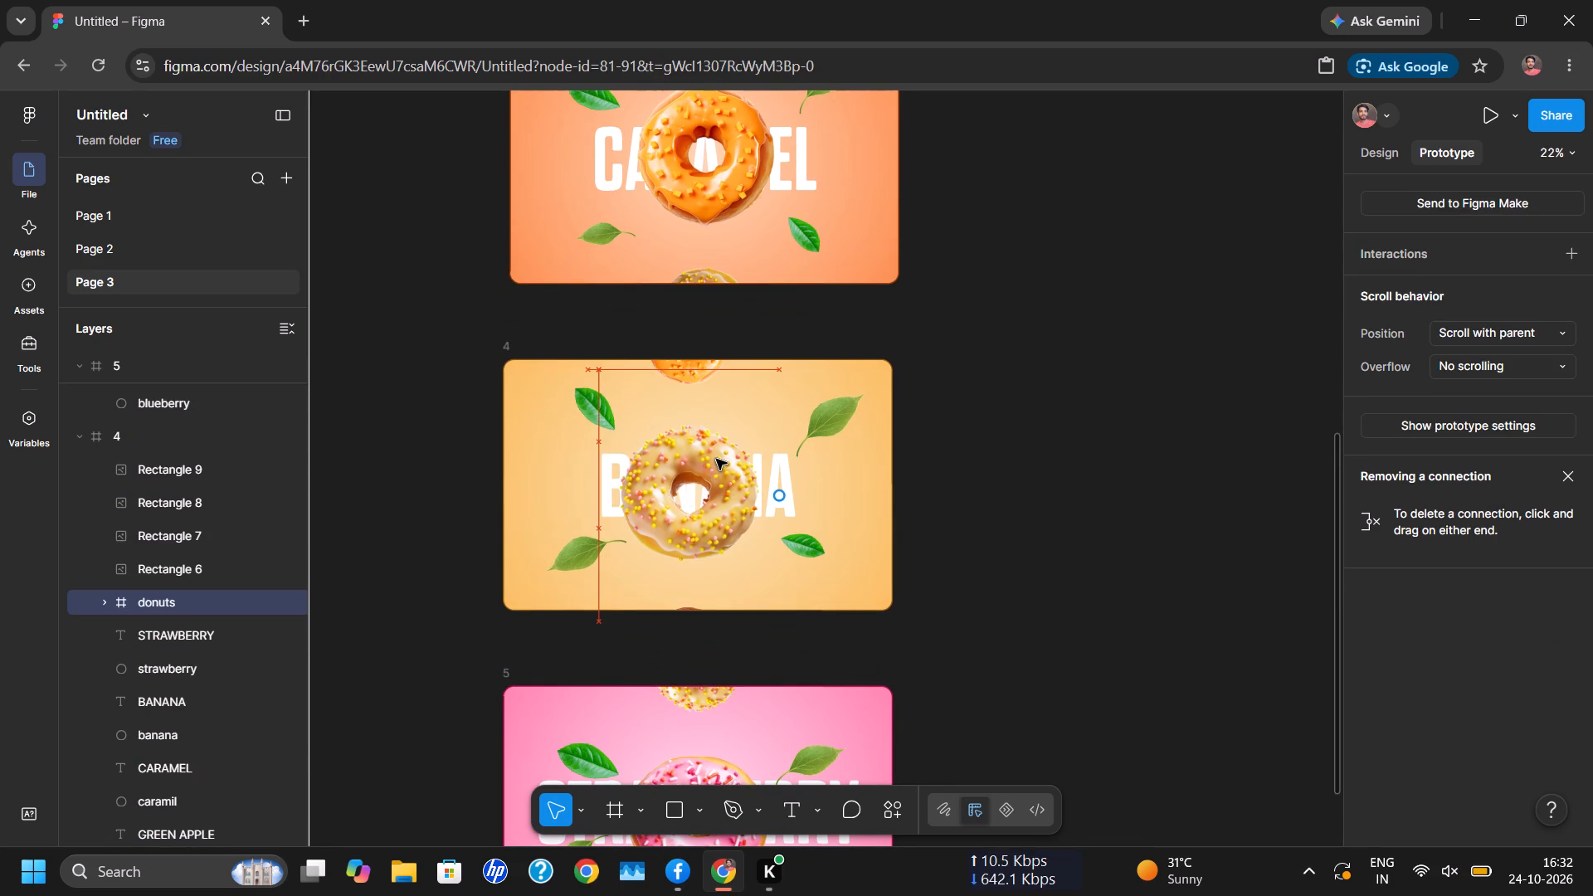
left_click(1030, 538)
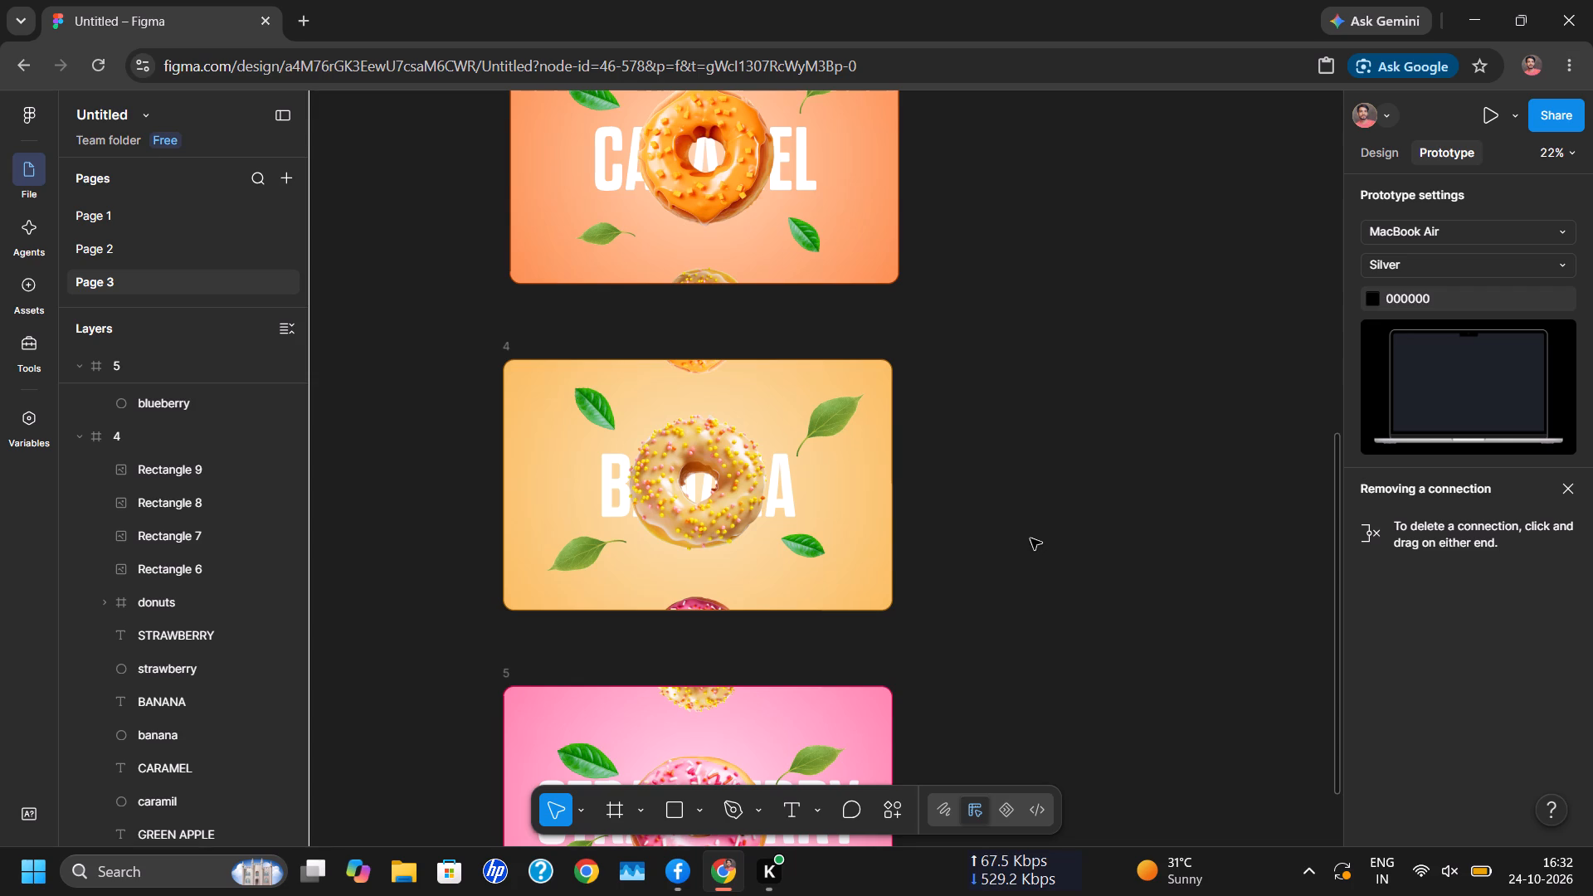
scroll(1050, 554, "down", 1)
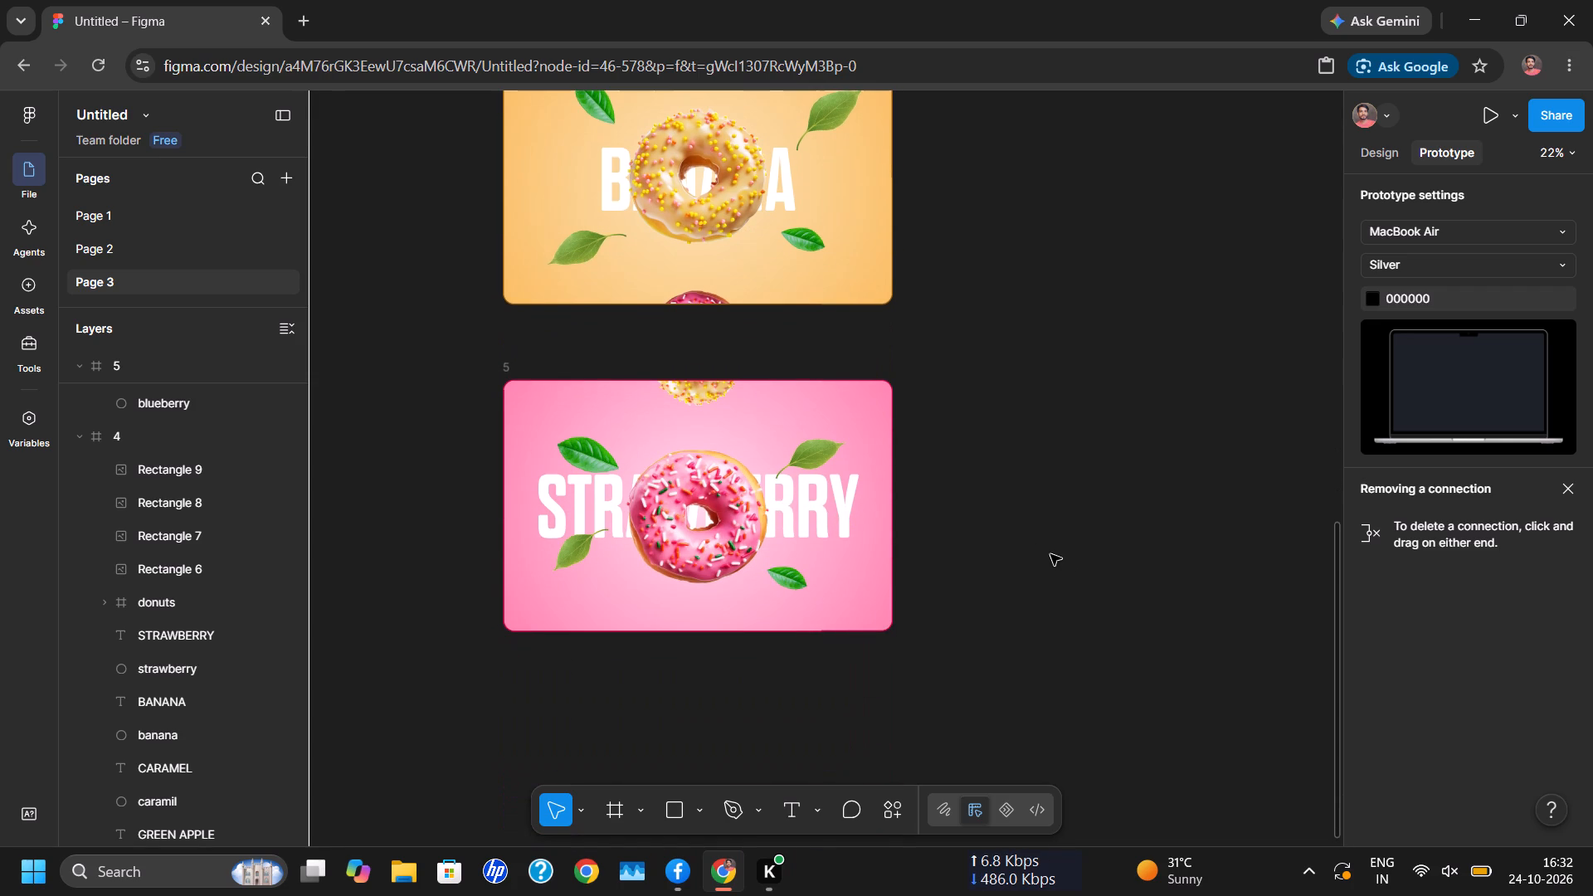
Dismiss the "Removing a connection" tip in the prototype settings.
scroll(1050, 554, "down", 1)
scroll(1050, 554, "right", 2)
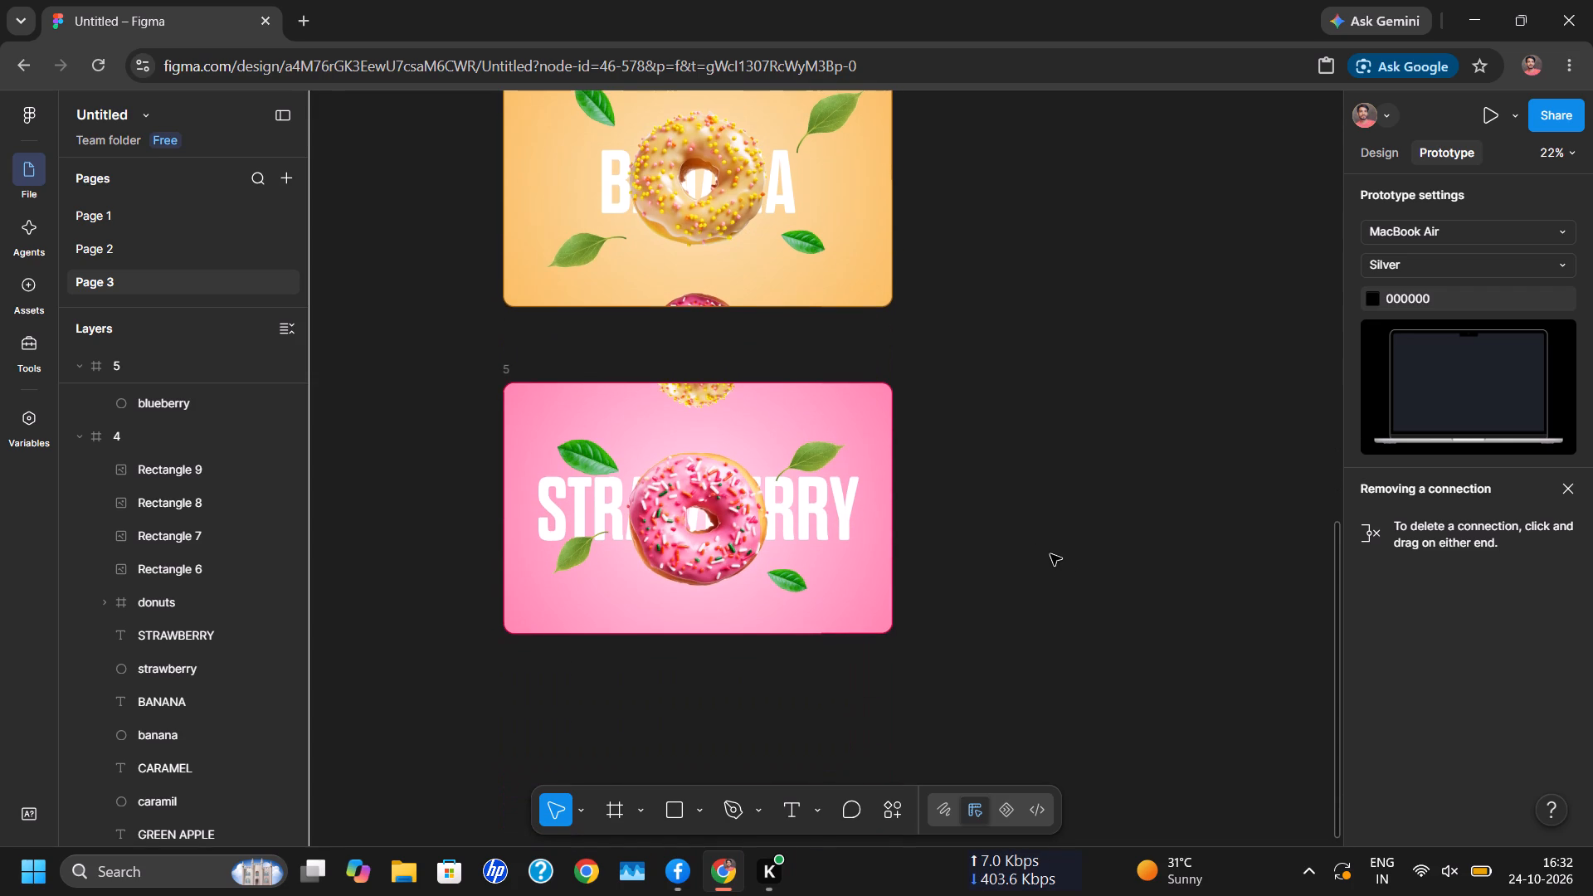
scroll(1050, 554, "right", 1)
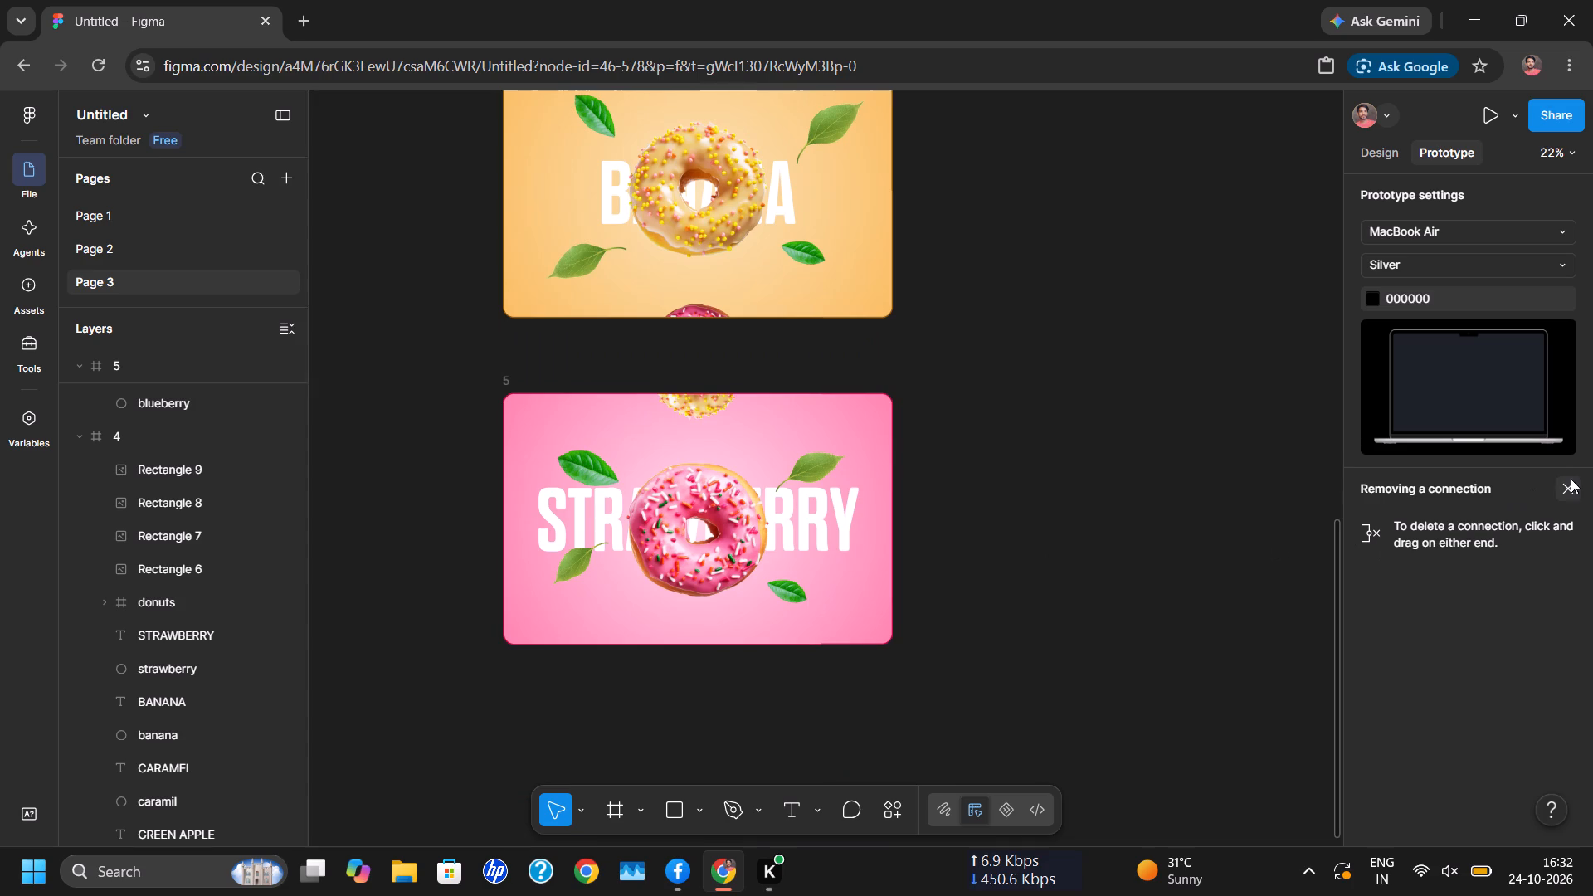
left_click(1571, 481)
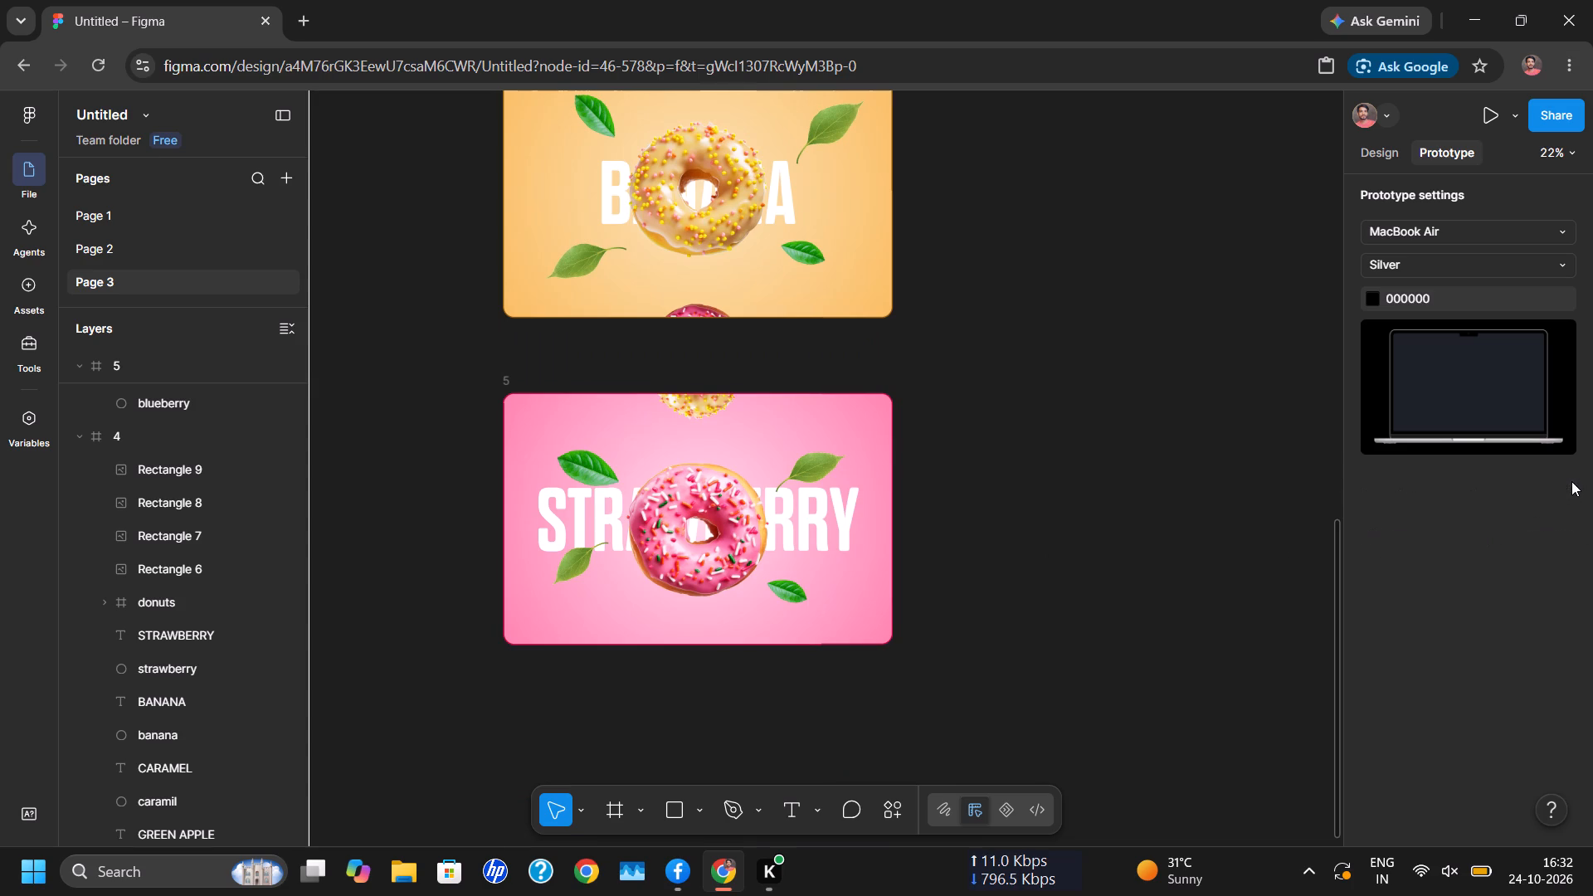
Review the stacked flavour frames 1 to 5 and the prototype connections between them.
scroll(1267, 445, "up", 5)
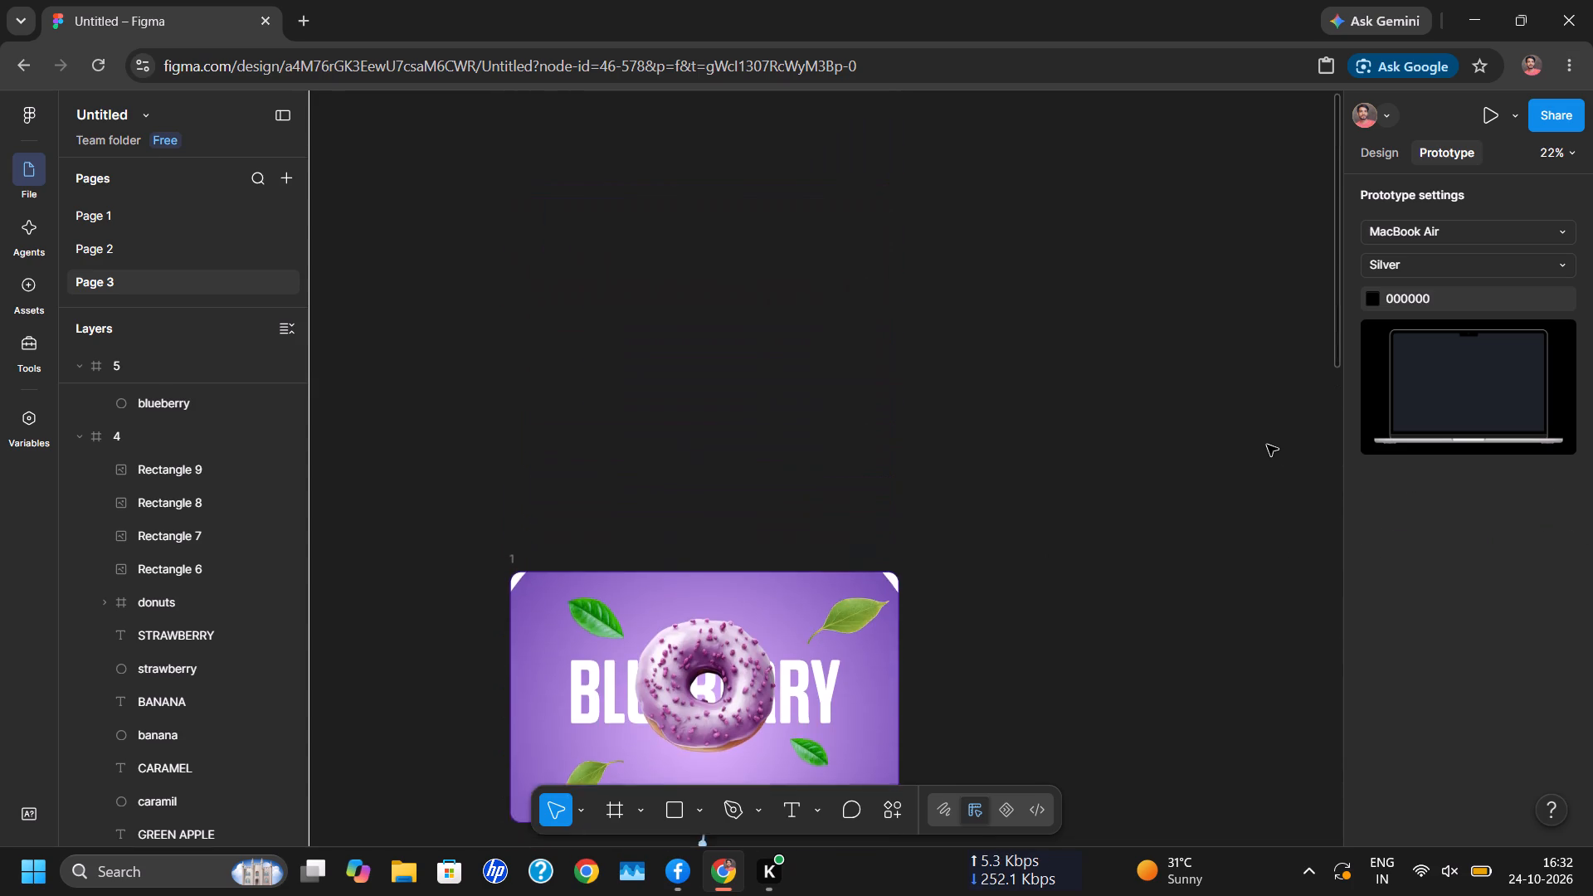
scroll(1267, 445, "down", 4)
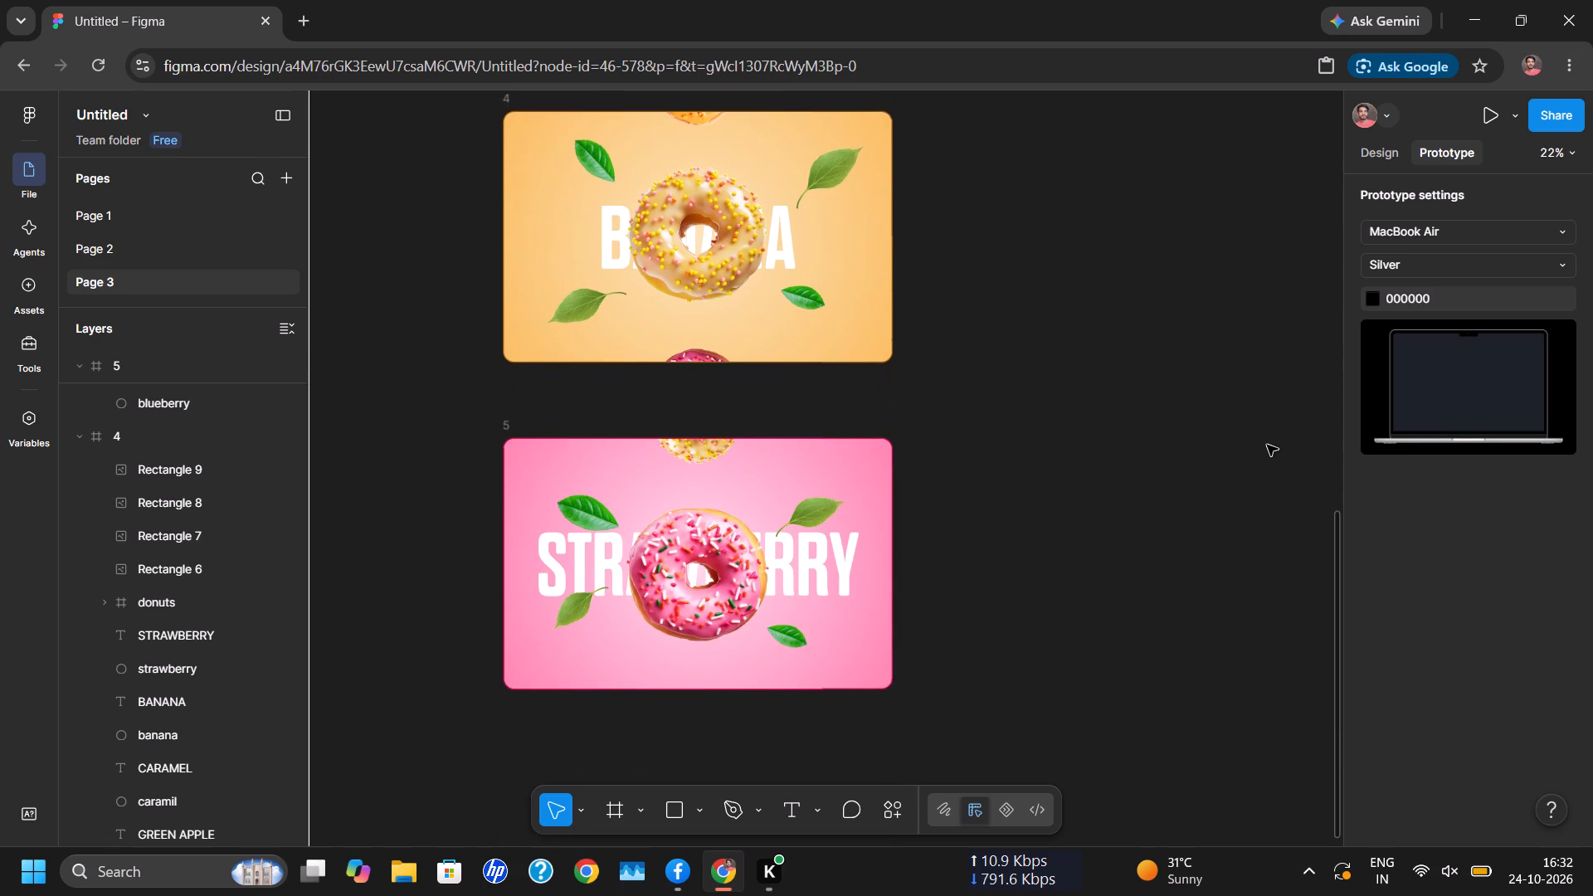
scroll(1267, 445, "up", 1)
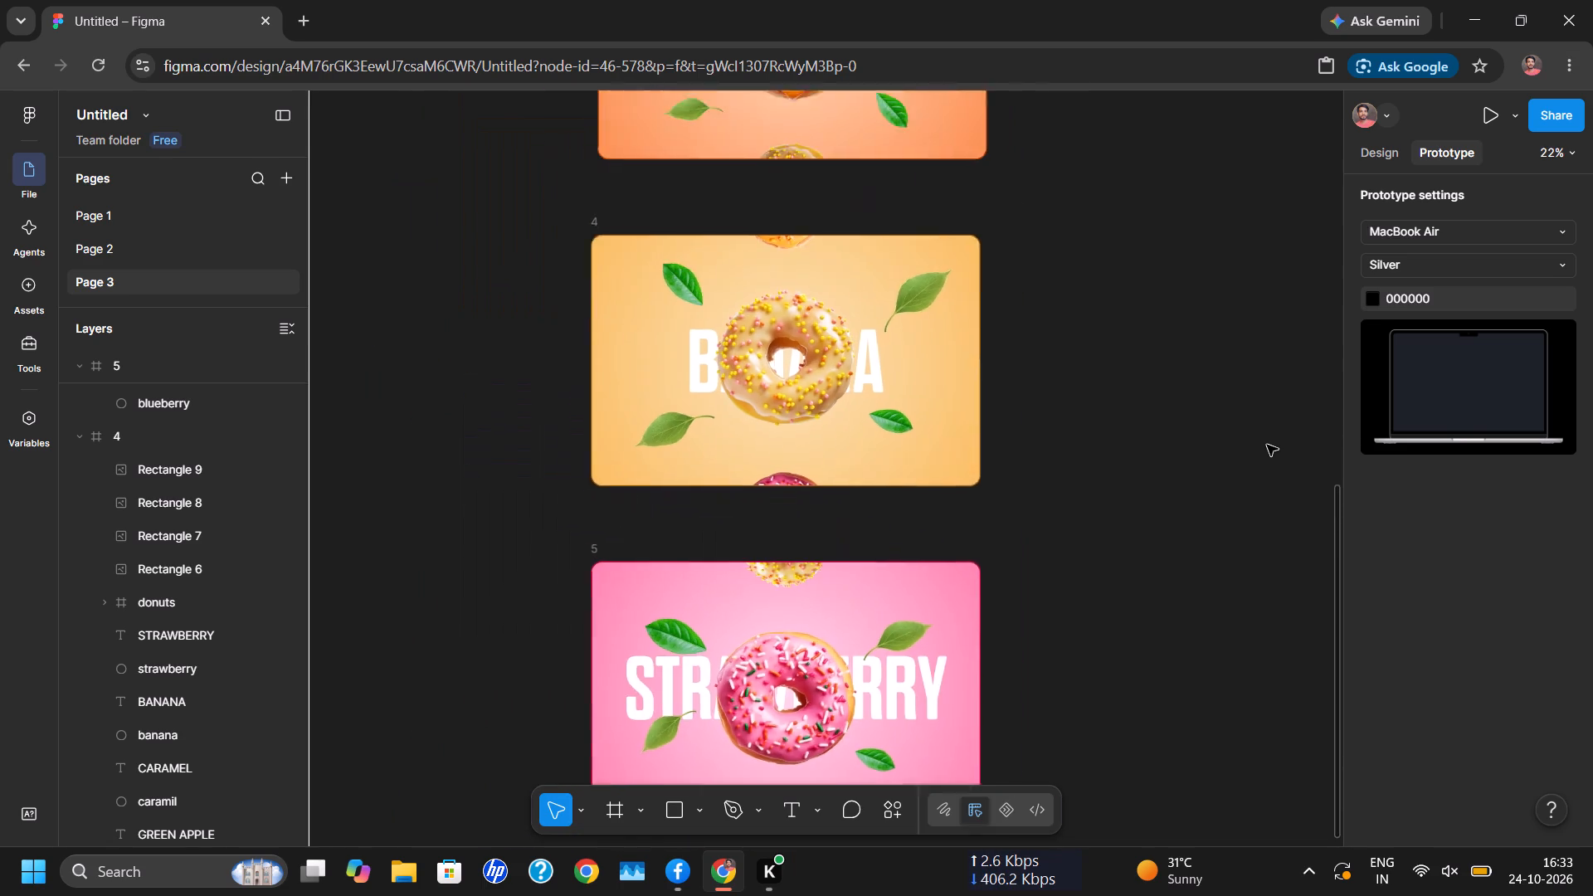
scroll(1267, 445, "up", 1)
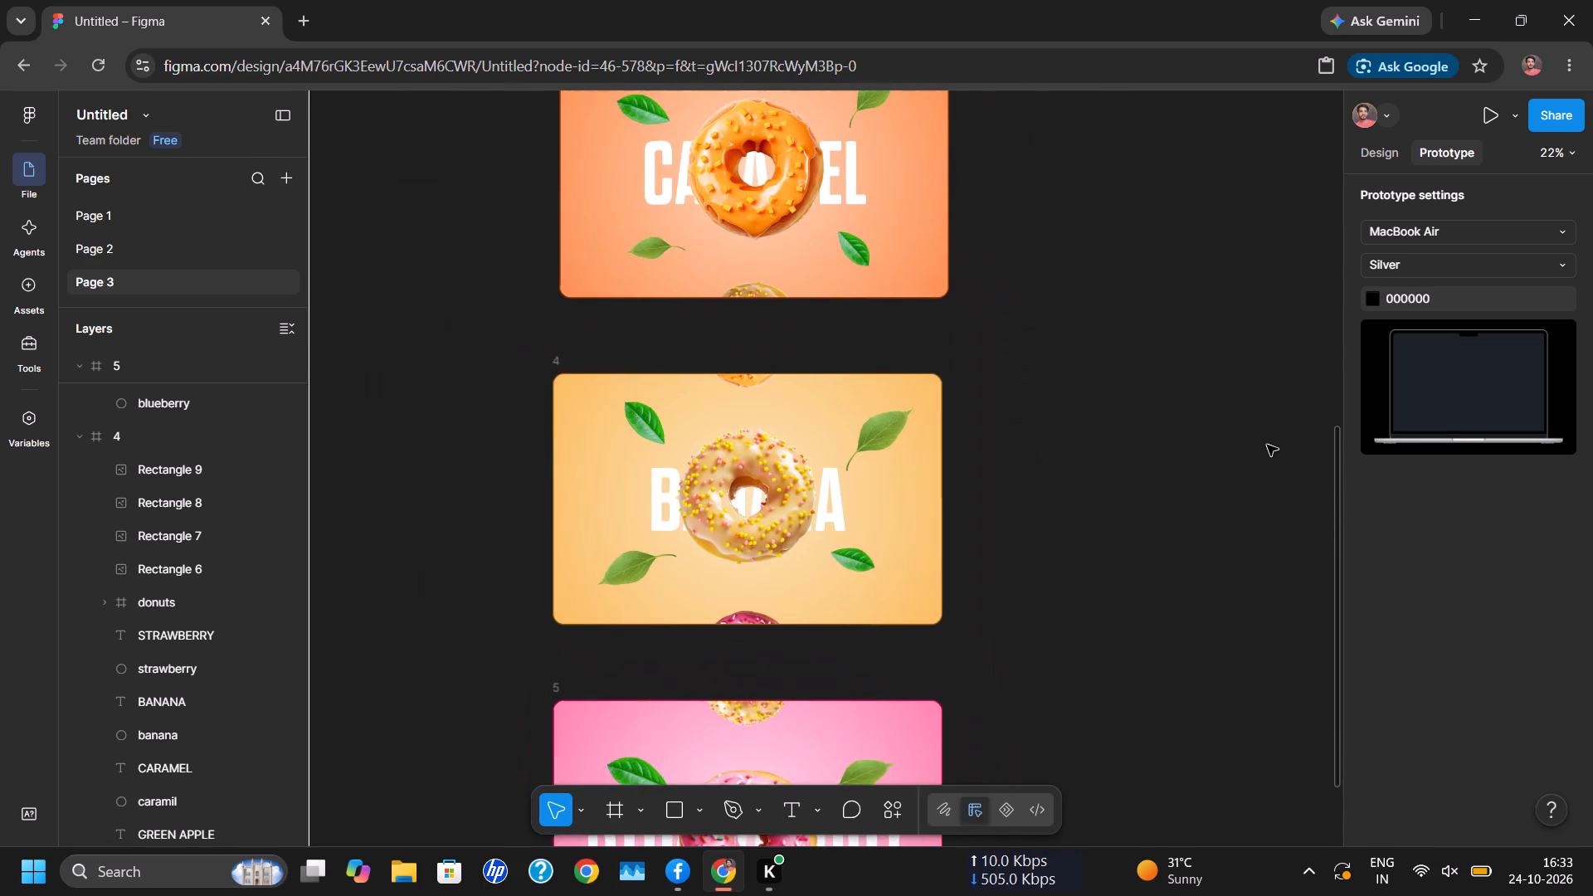
scroll(1267, 445, "up", 2)
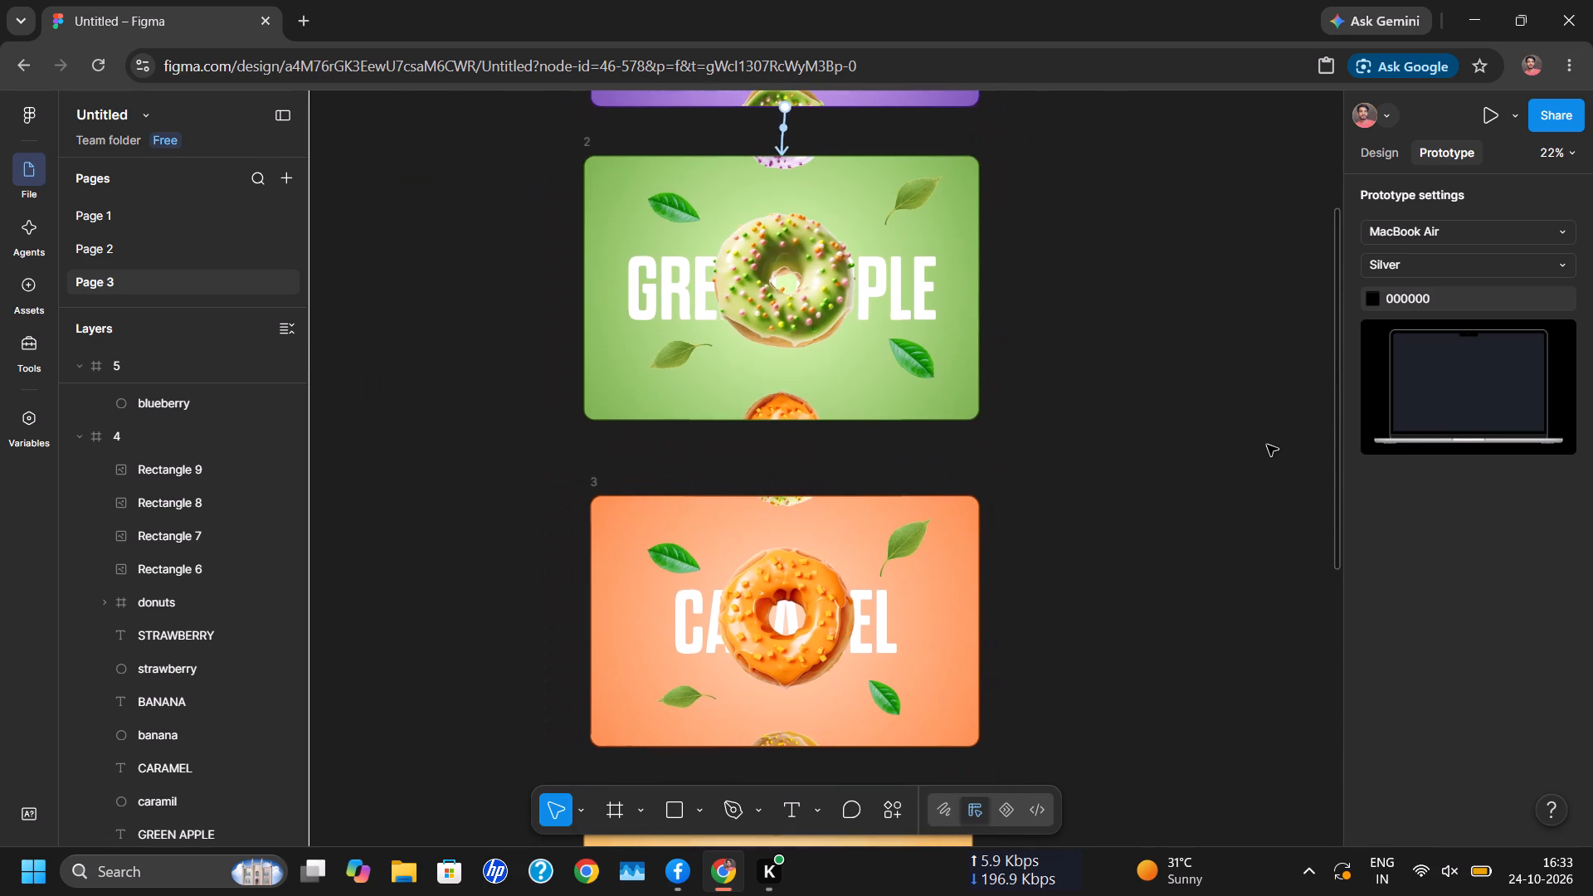
scroll(1267, 445, "up", 1)
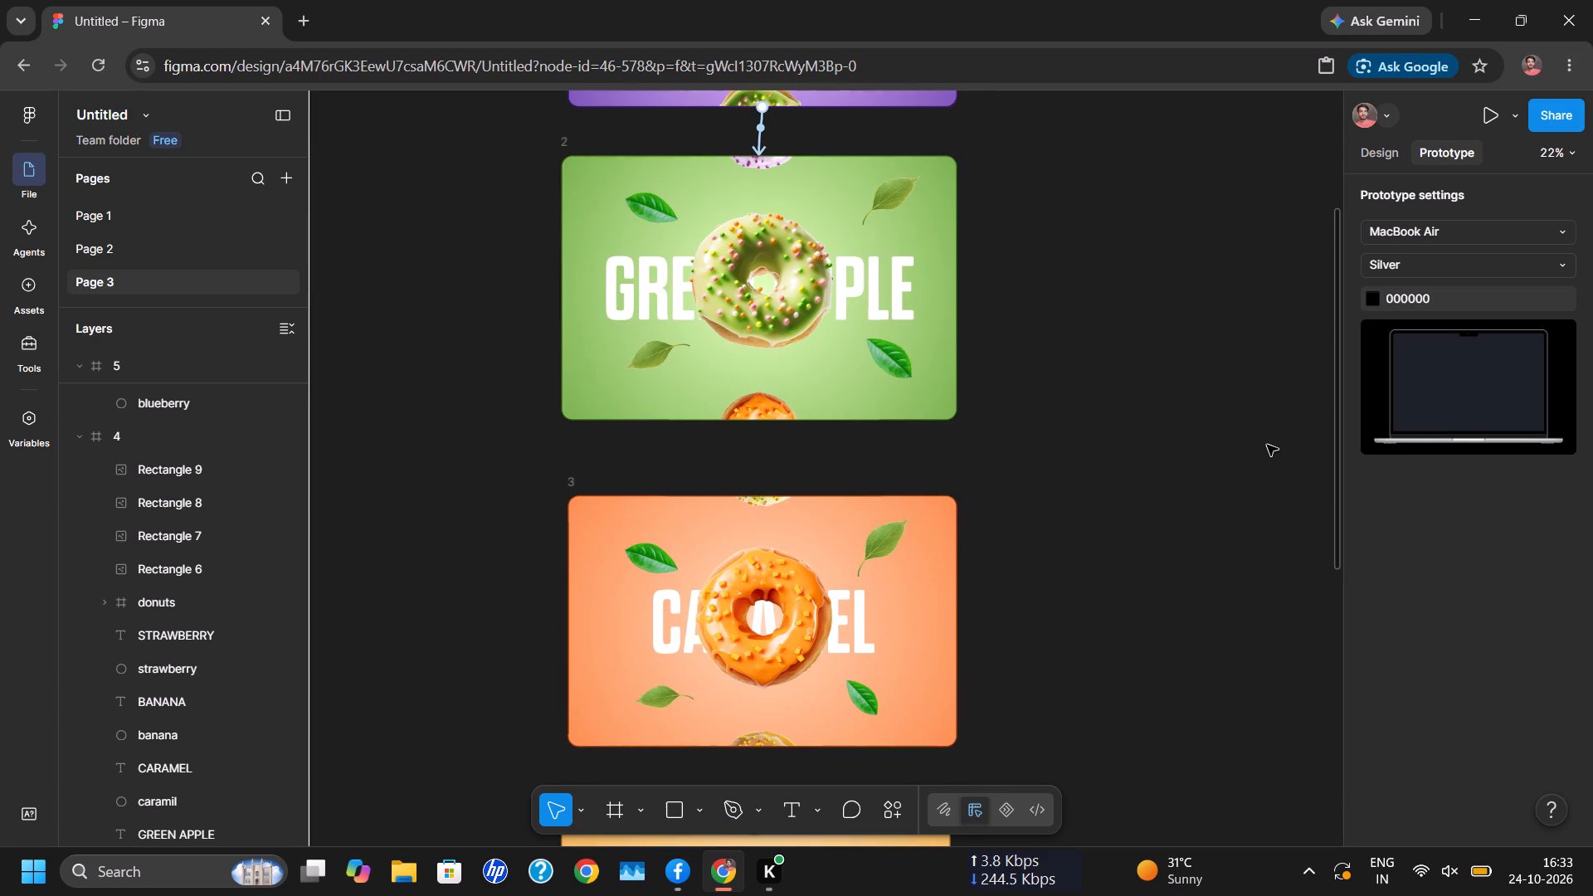
scroll(1267, 445, "up", 1)
left_click(1267, 445)
scroll(1188, 353, "up", 1)
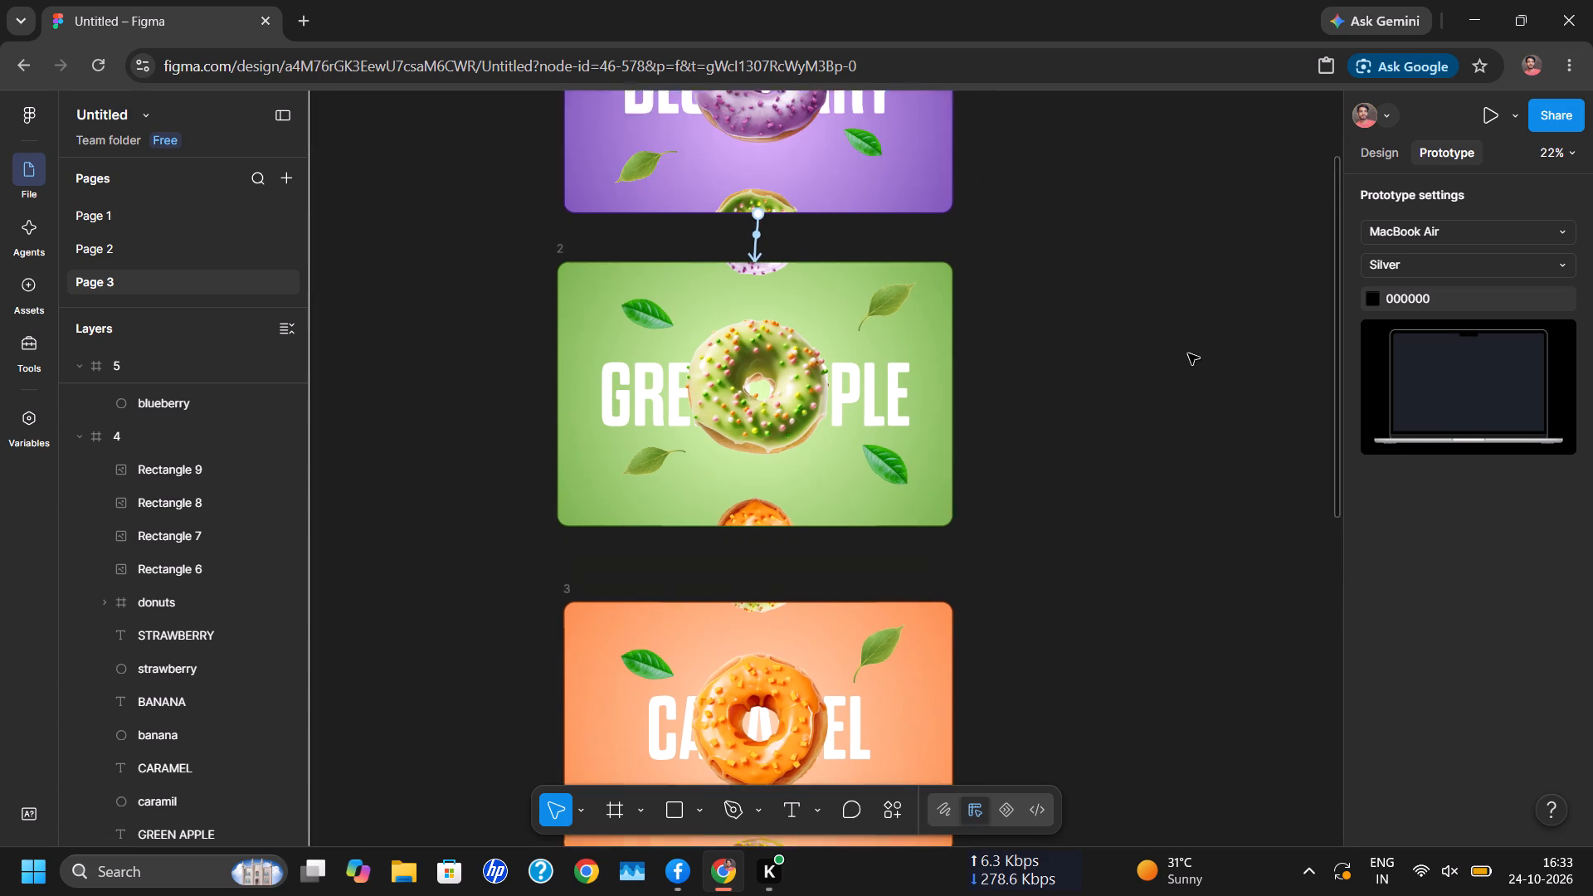
scroll(1188, 353, "up", 1)
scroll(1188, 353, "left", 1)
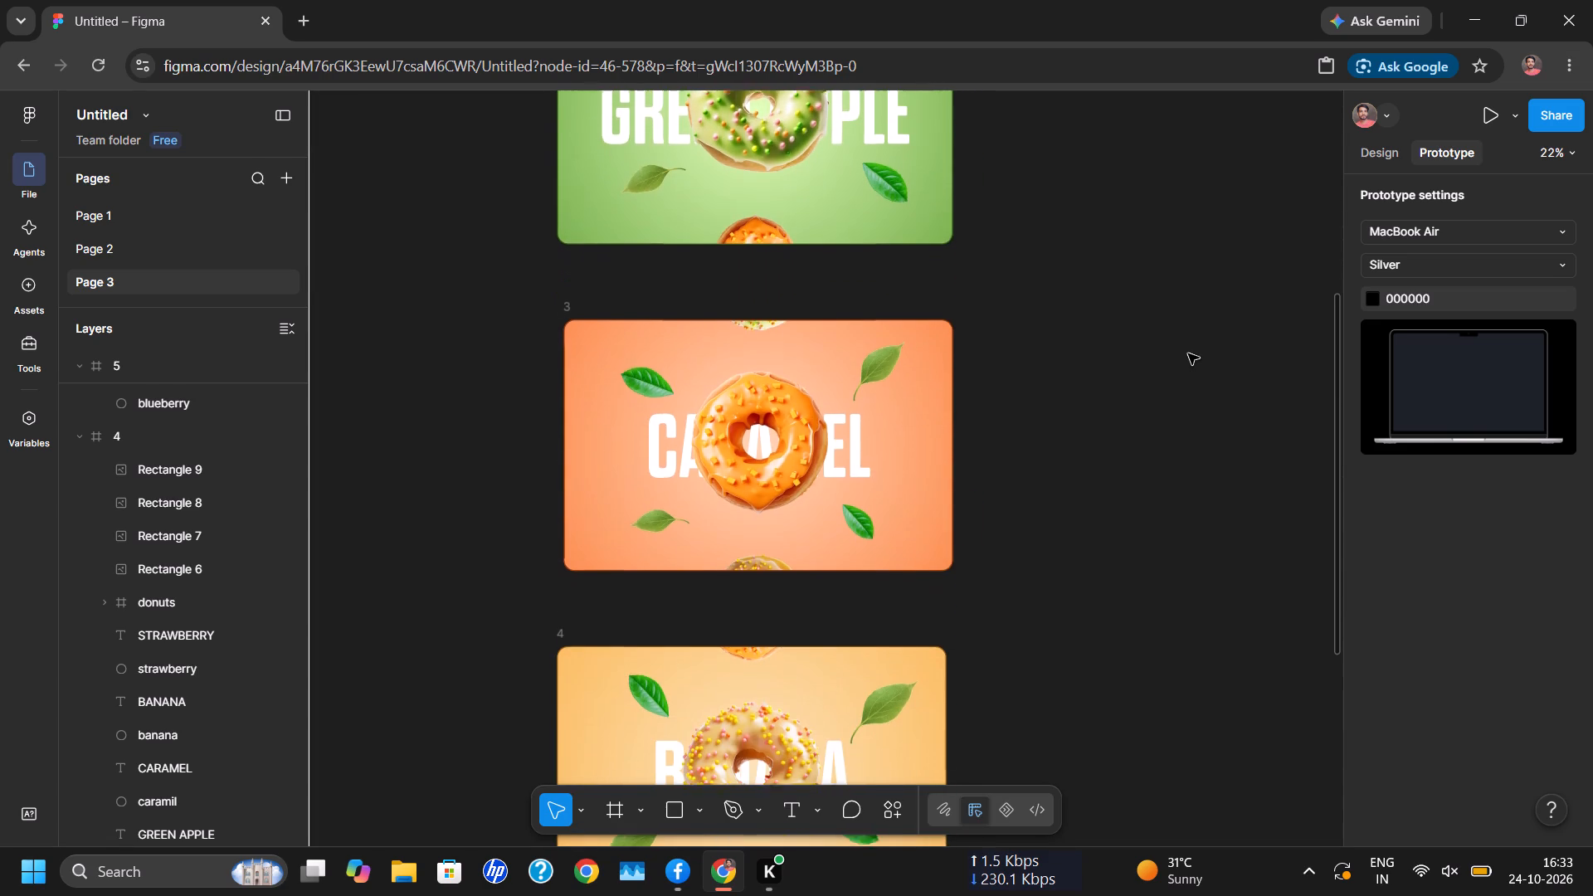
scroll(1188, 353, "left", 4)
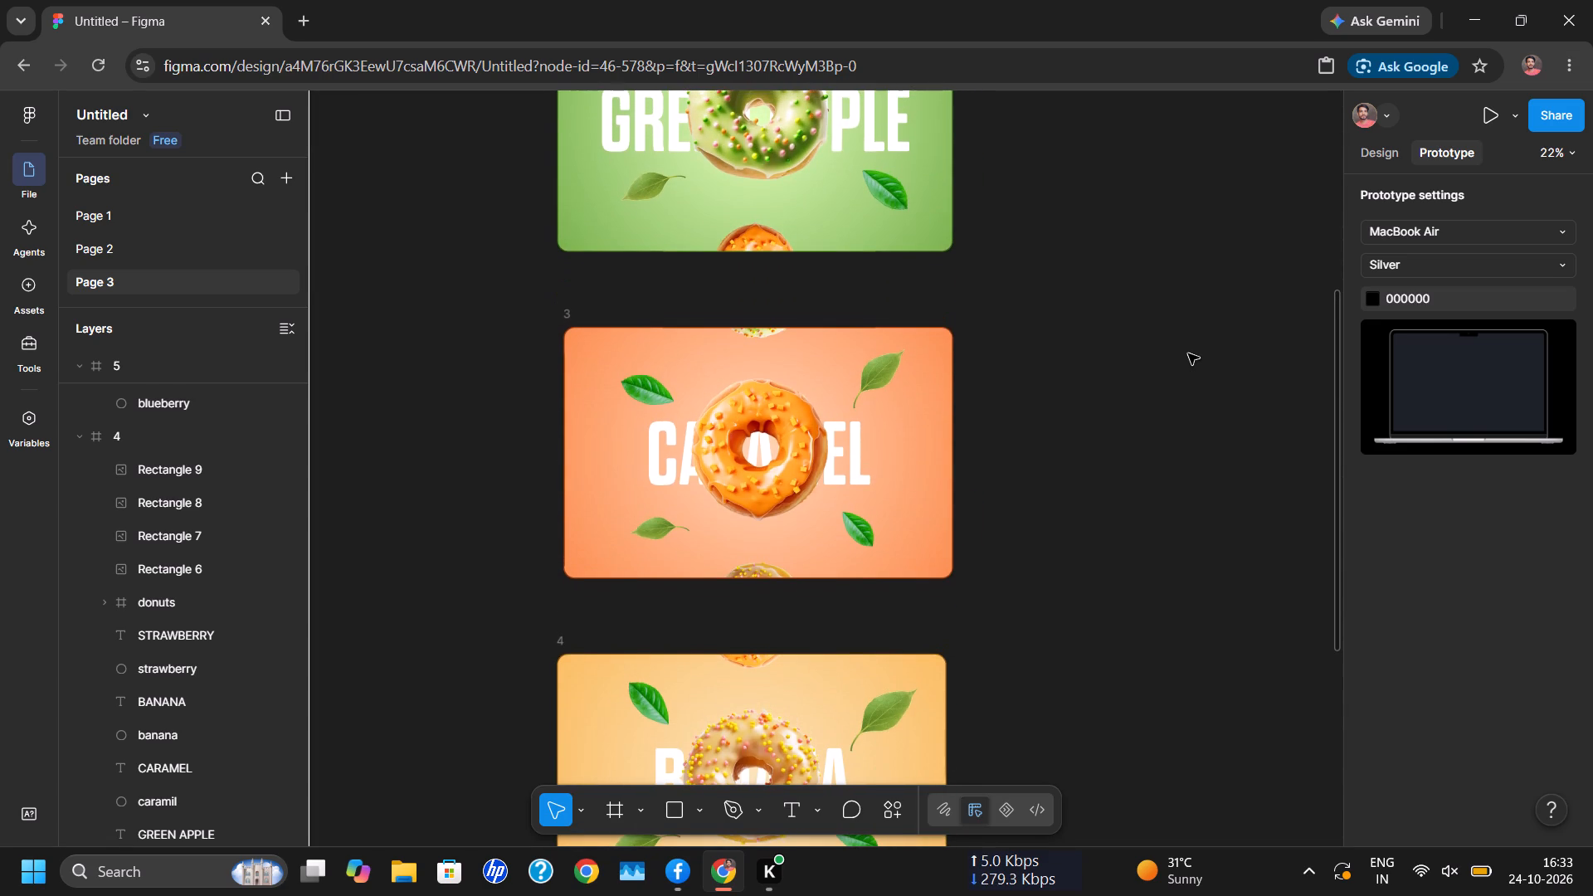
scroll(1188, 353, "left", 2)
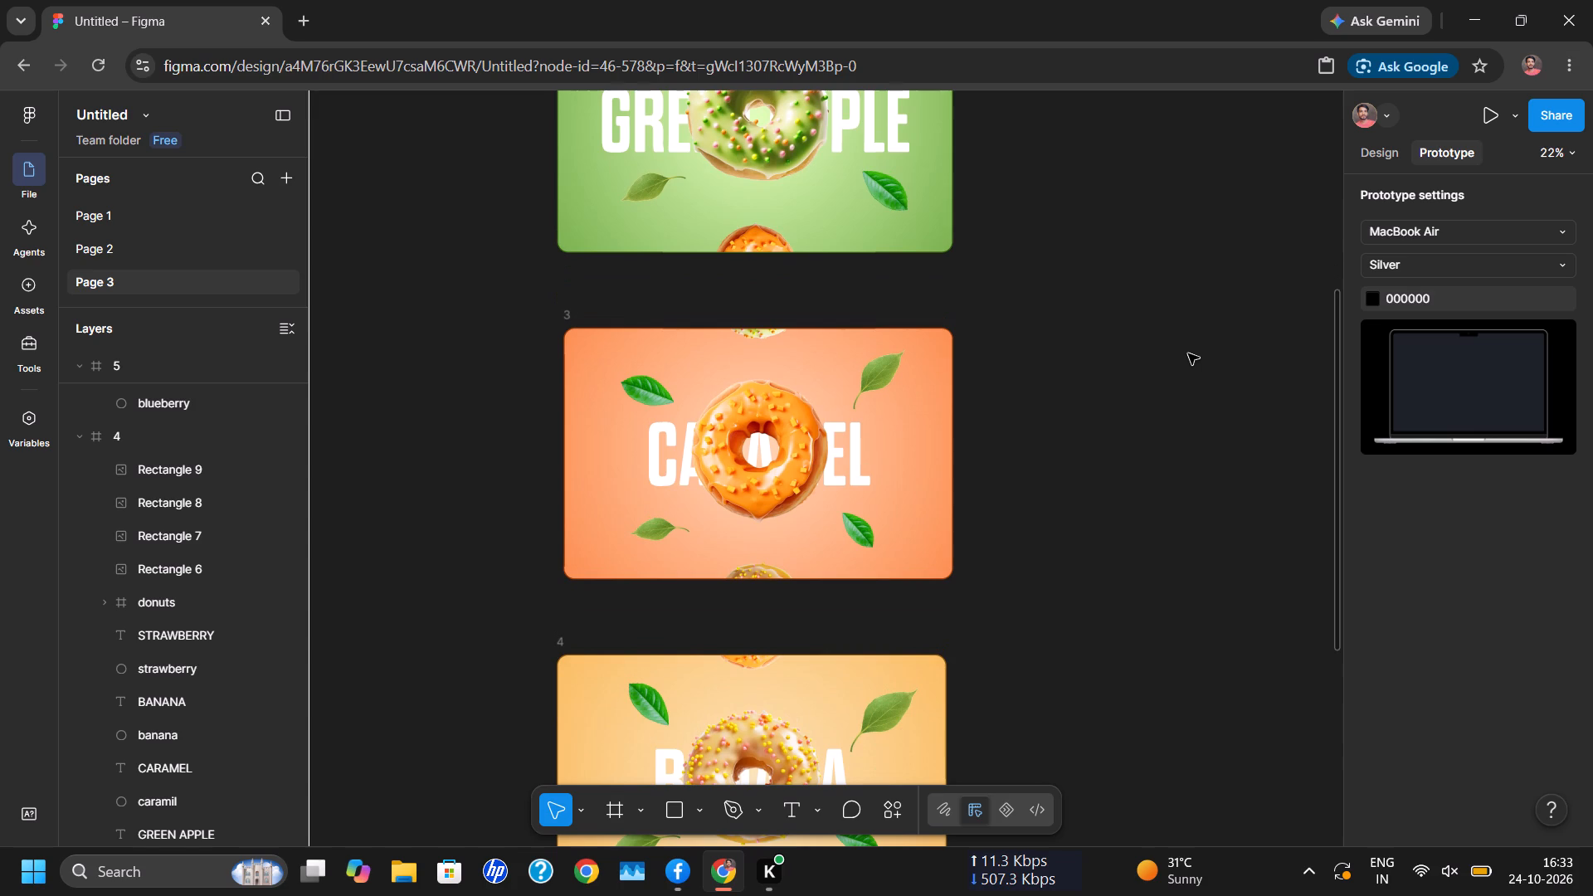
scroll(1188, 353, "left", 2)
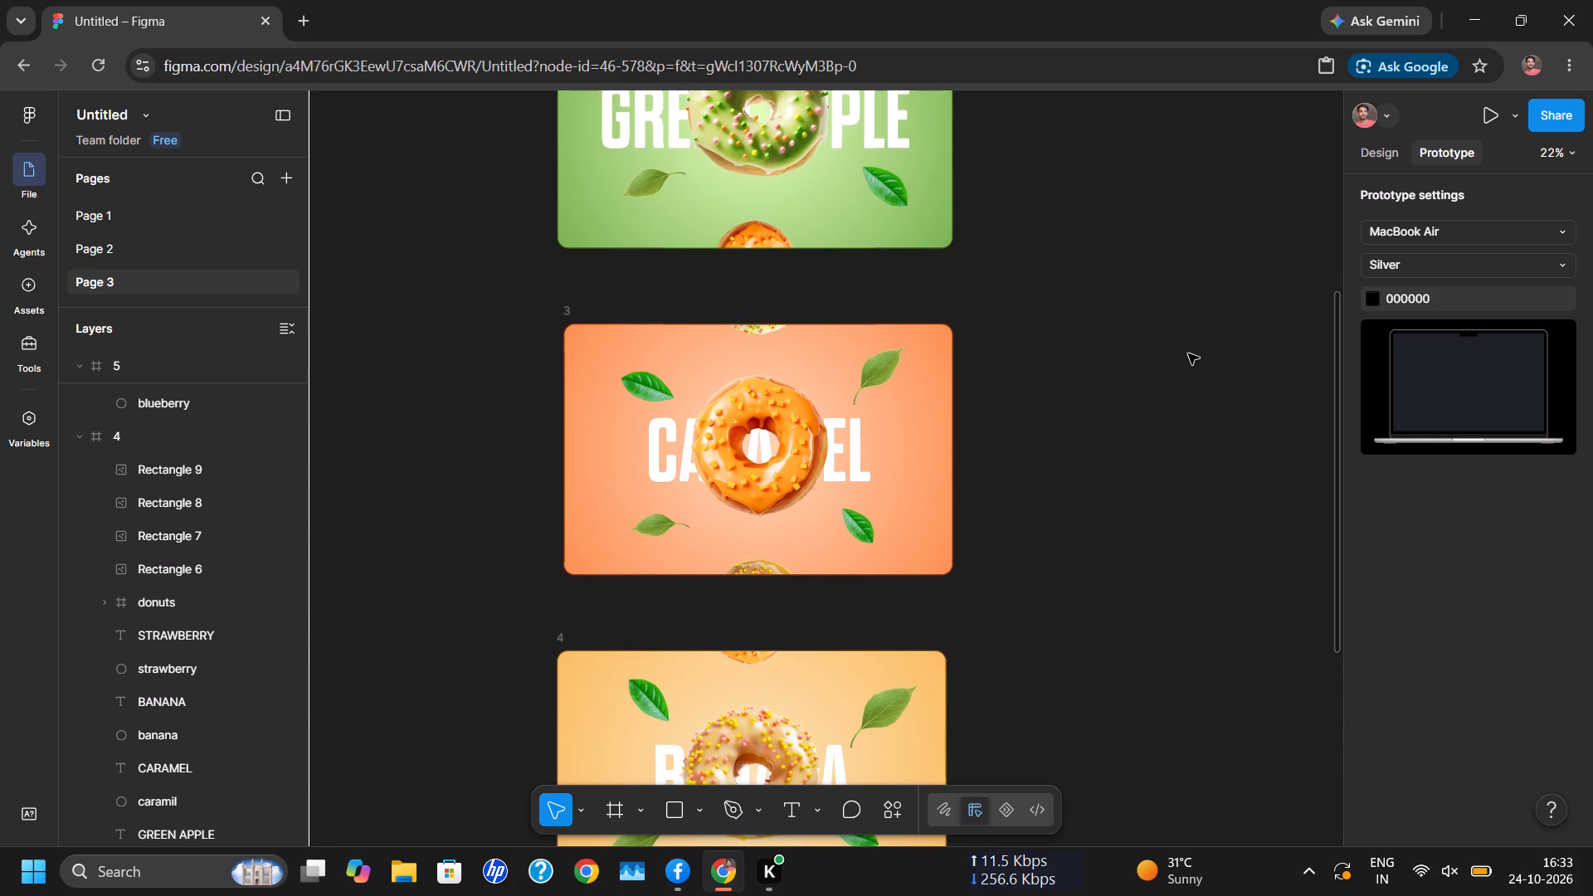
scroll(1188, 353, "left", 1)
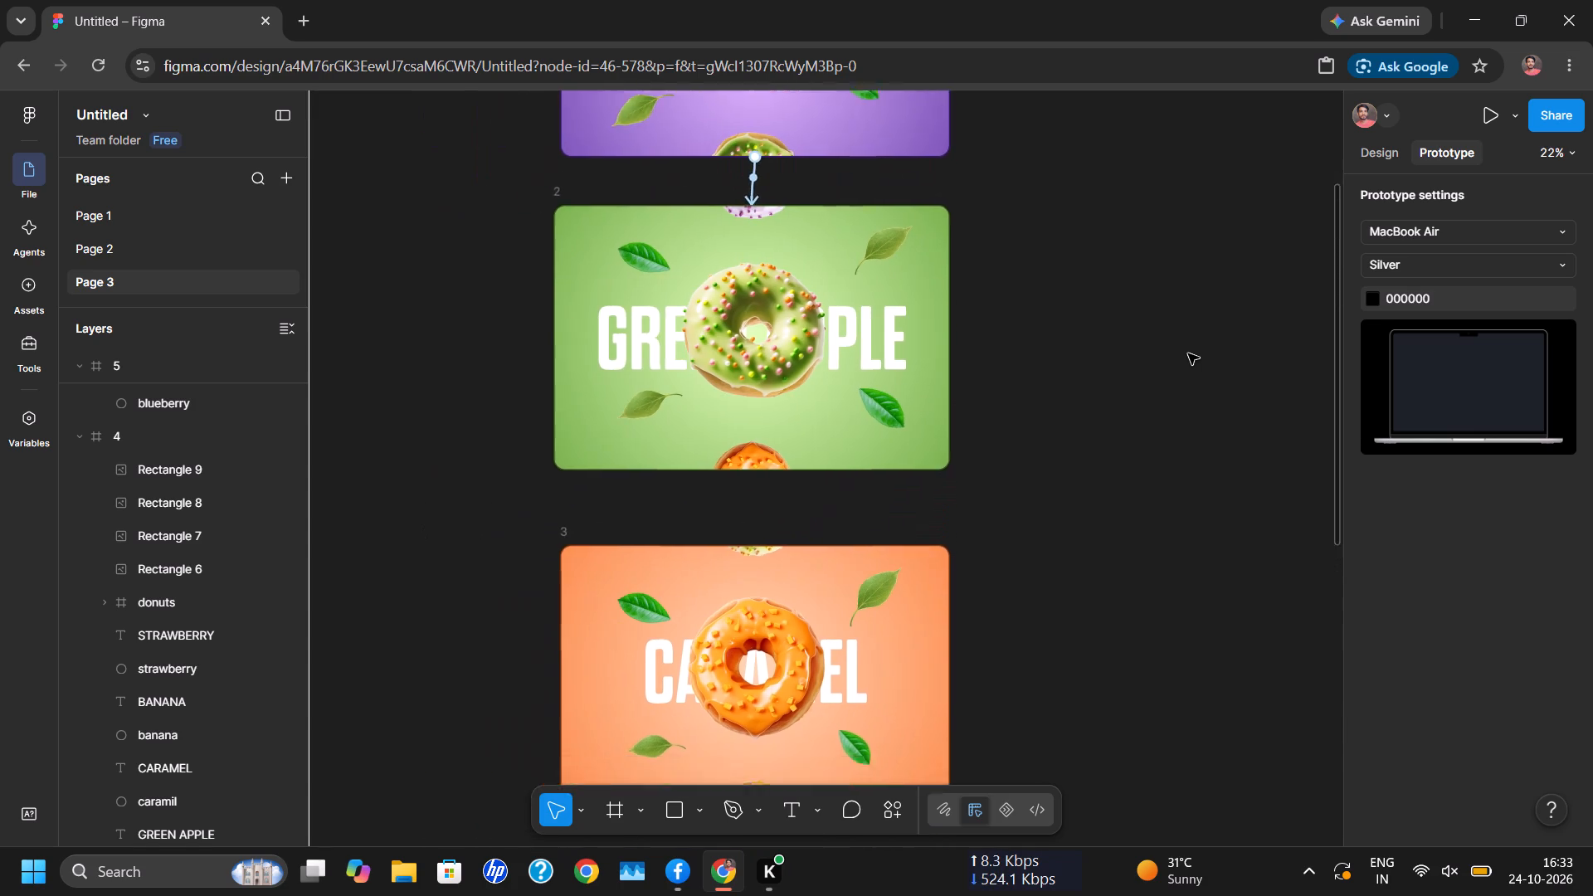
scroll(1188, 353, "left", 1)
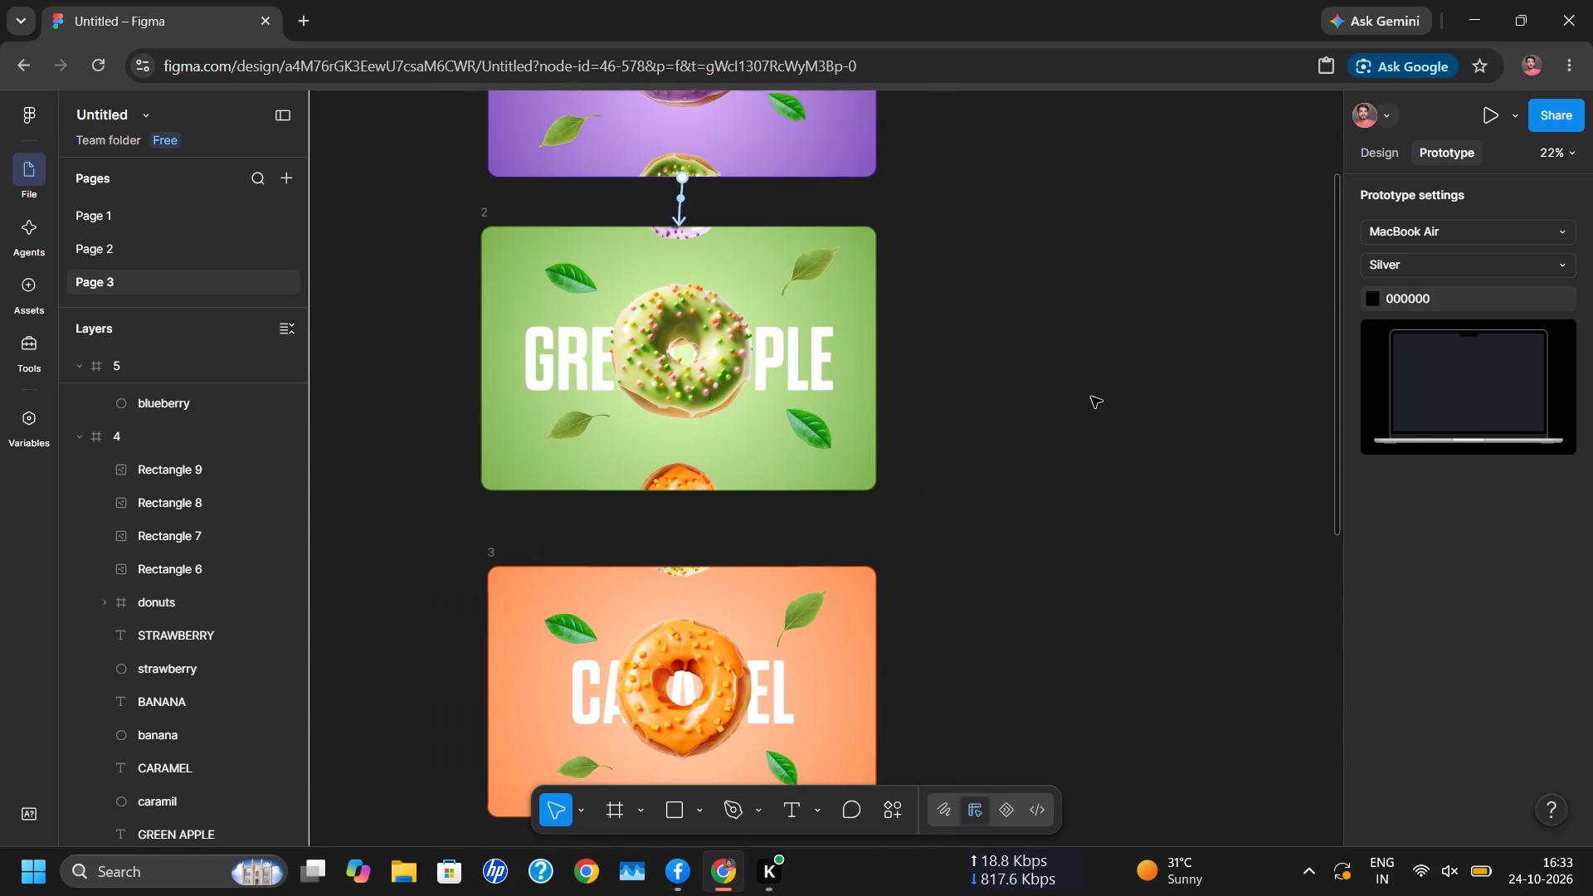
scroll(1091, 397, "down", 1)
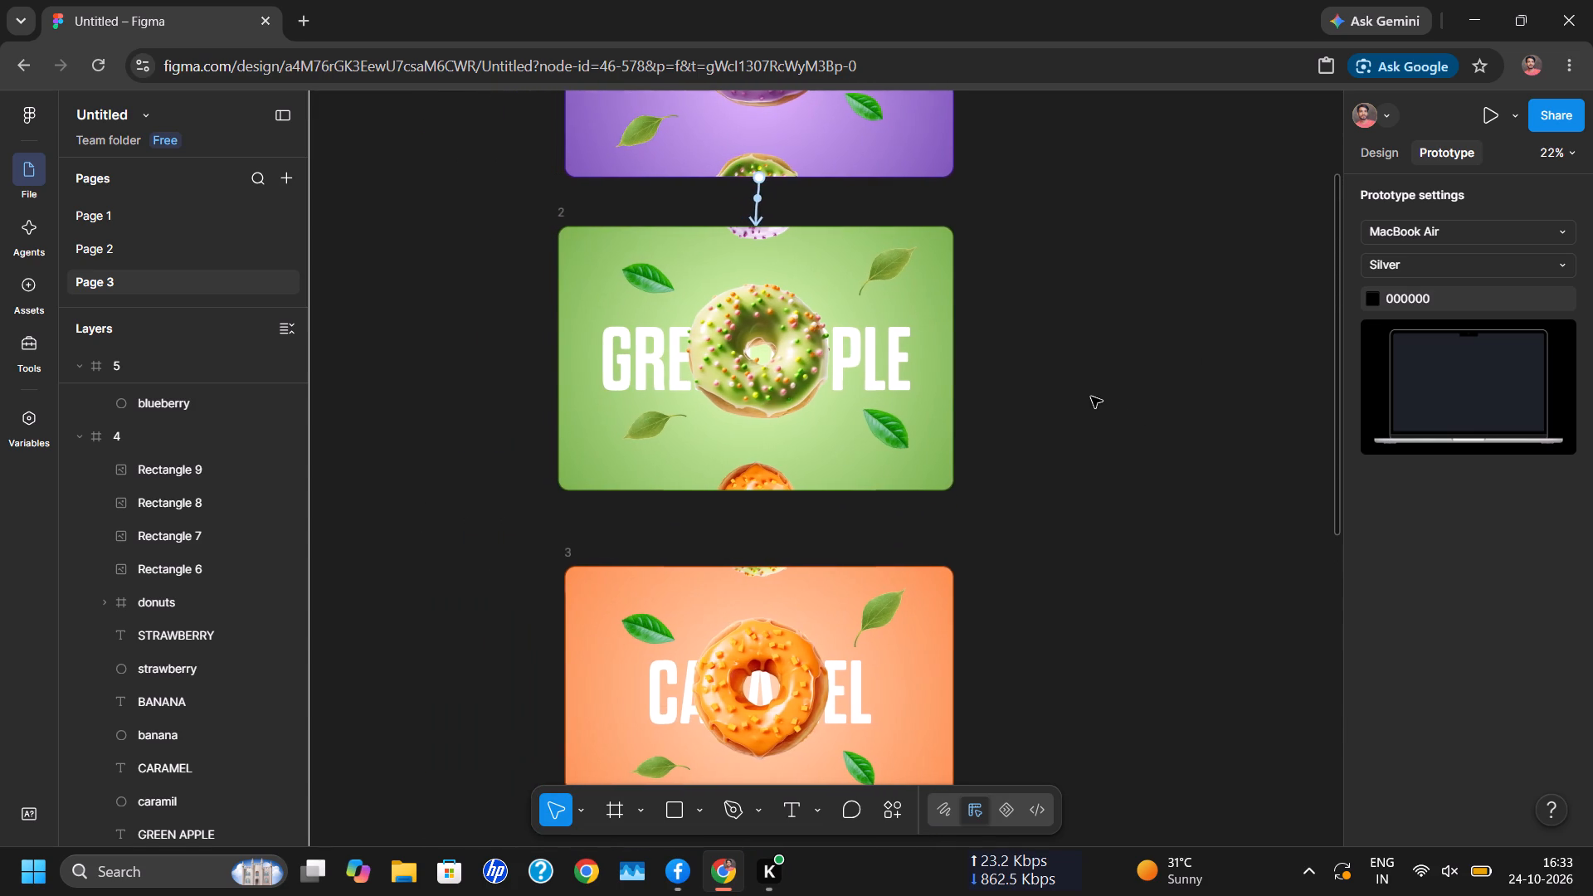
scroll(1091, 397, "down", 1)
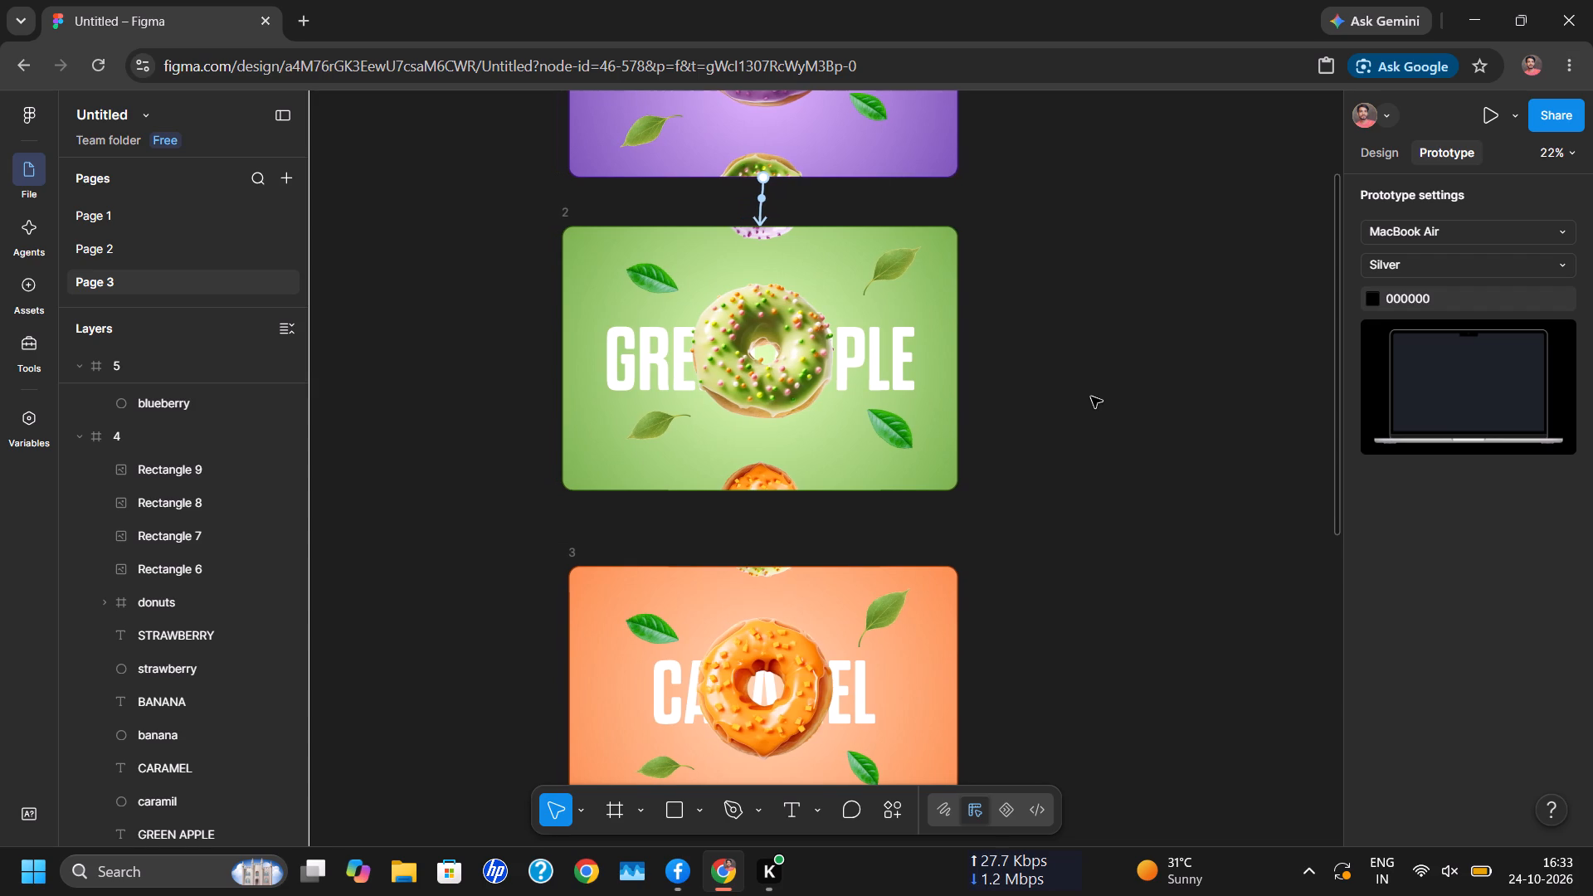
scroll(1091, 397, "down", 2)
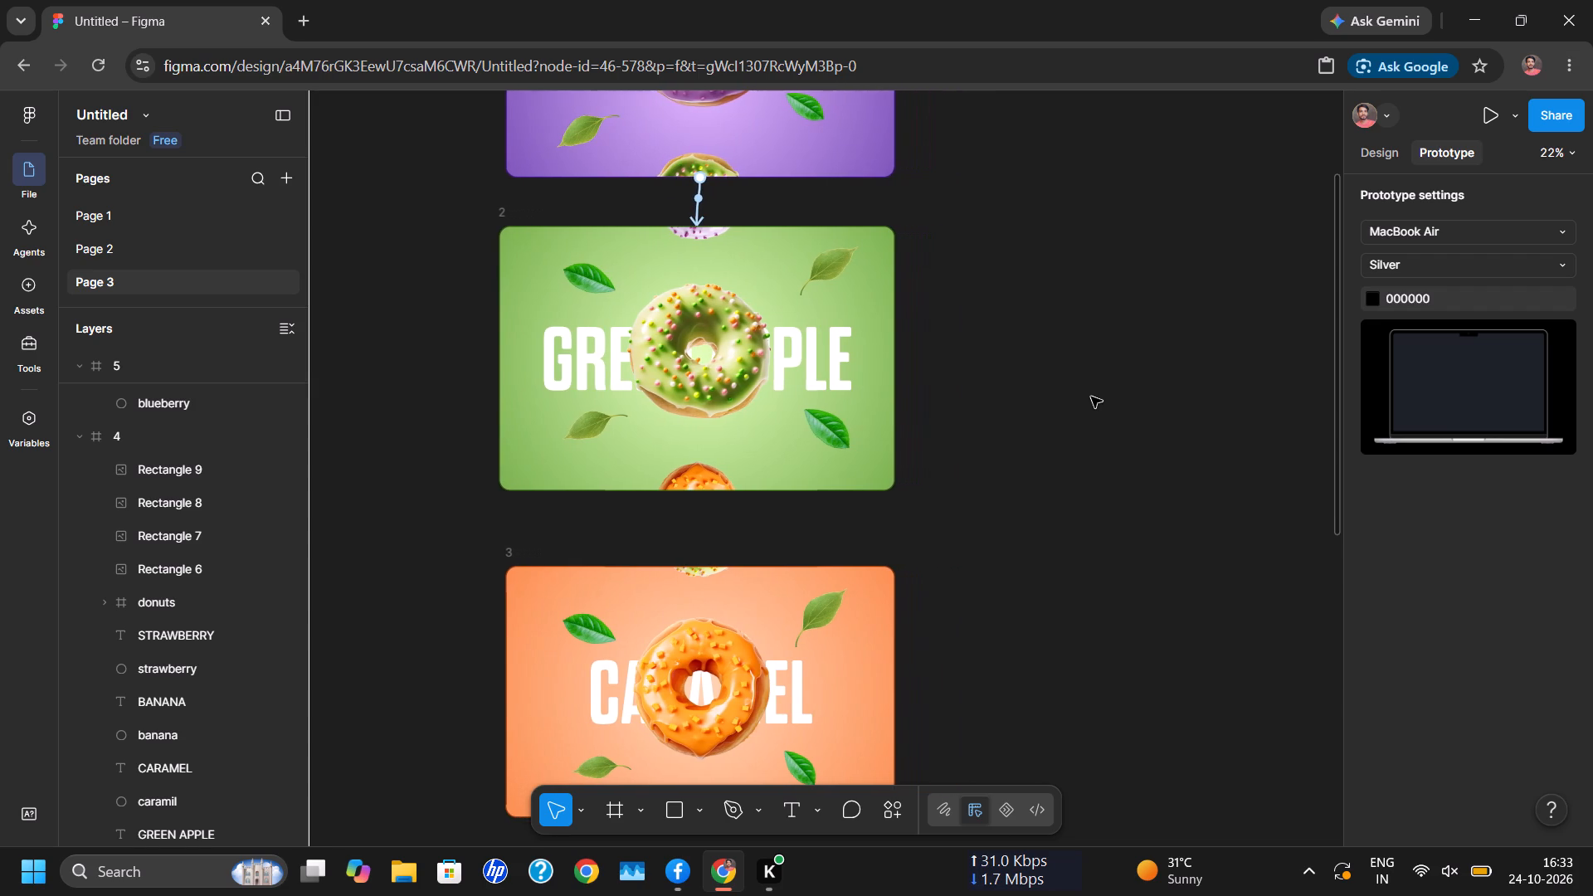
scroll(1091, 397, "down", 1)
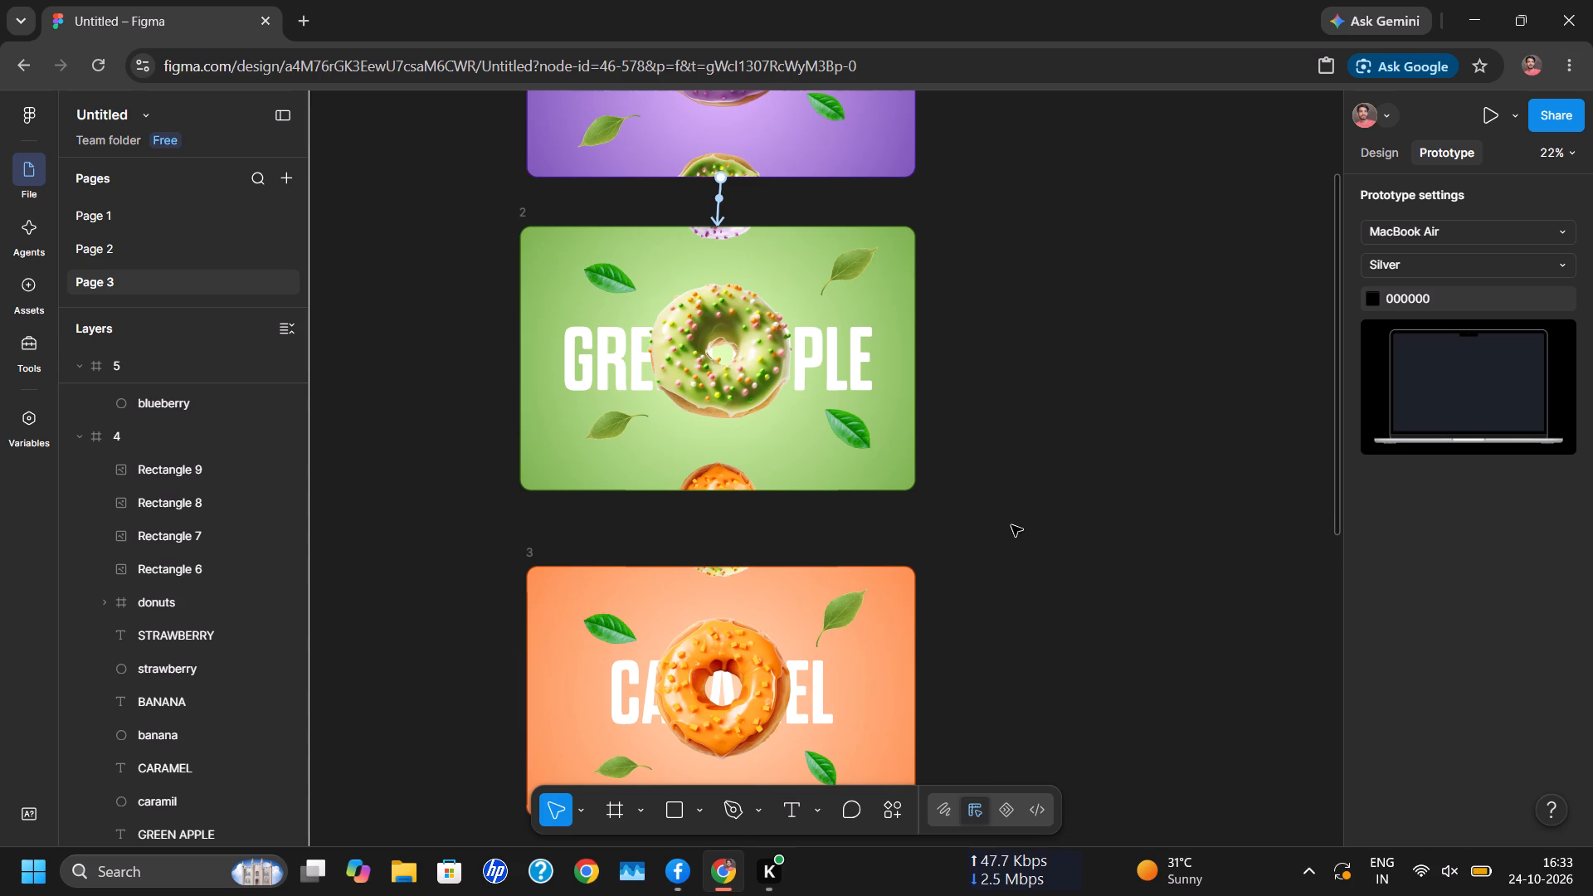
Look over the flavour frames down to strawberry frame 5 and back up to blueberry frame 1, checking their connections.
scroll(1032, 501, "down", 3)
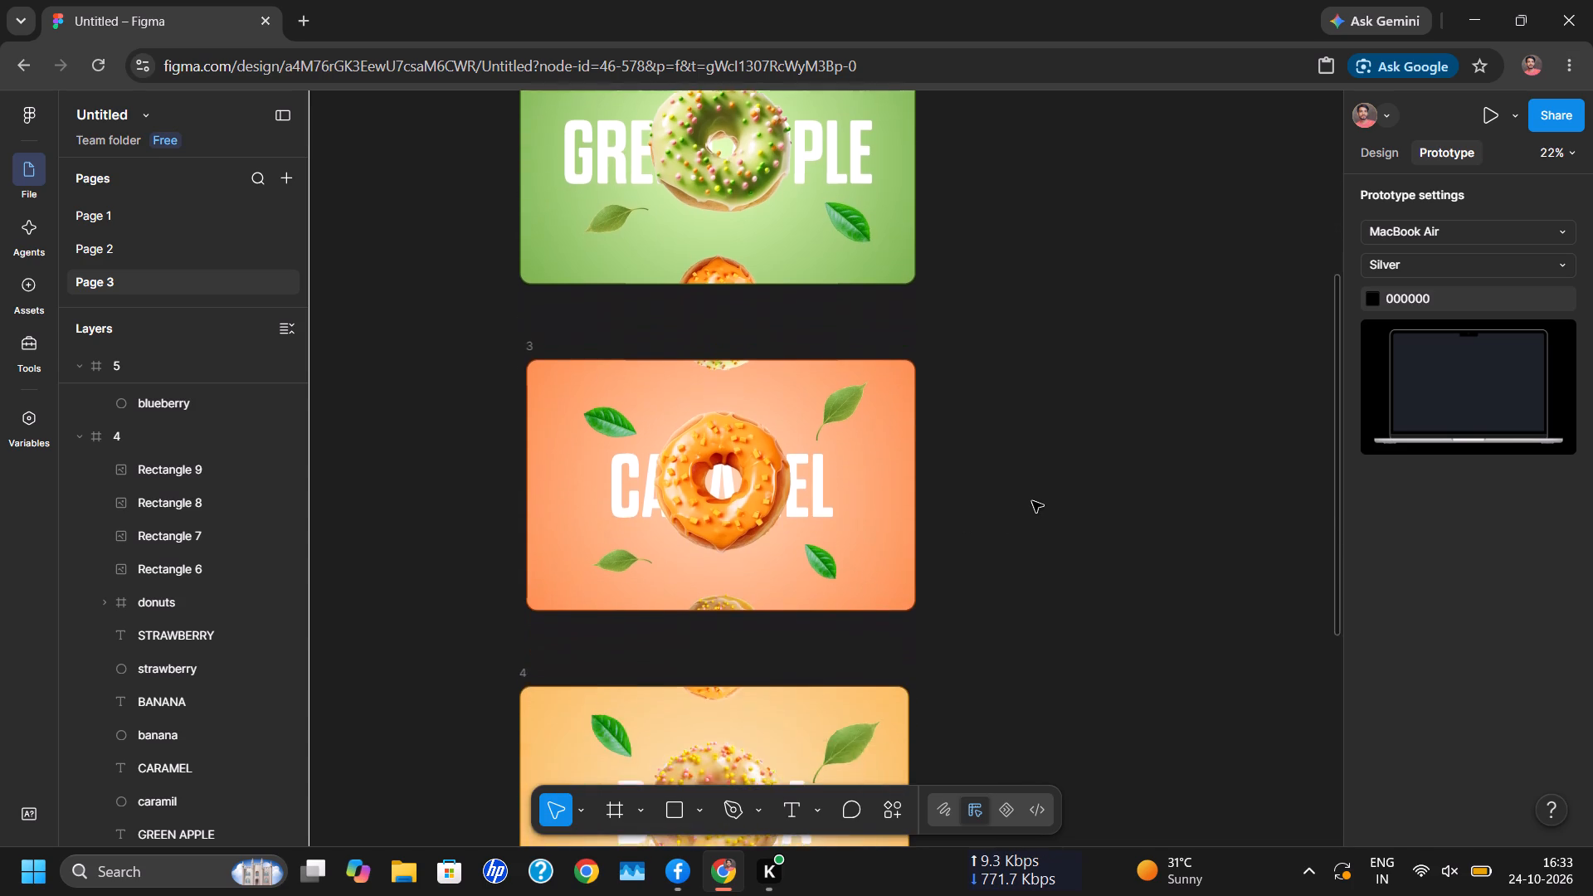
scroll(1032, 501, "up", 3)
scroll(1032, 501, "down", 2)
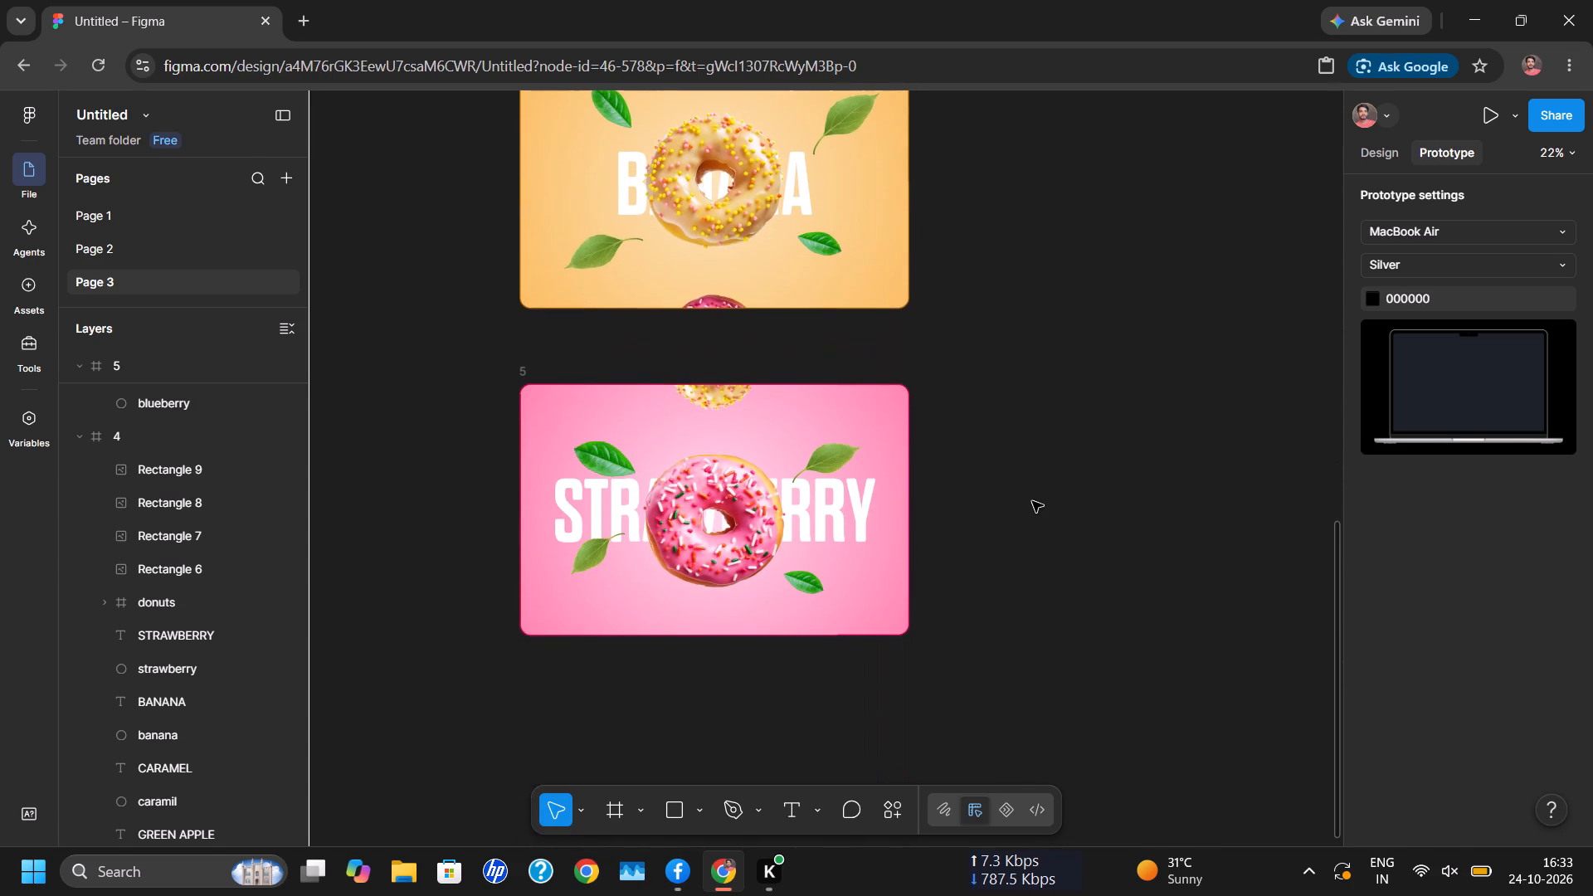
scroll(1032, 501, "down", 3)
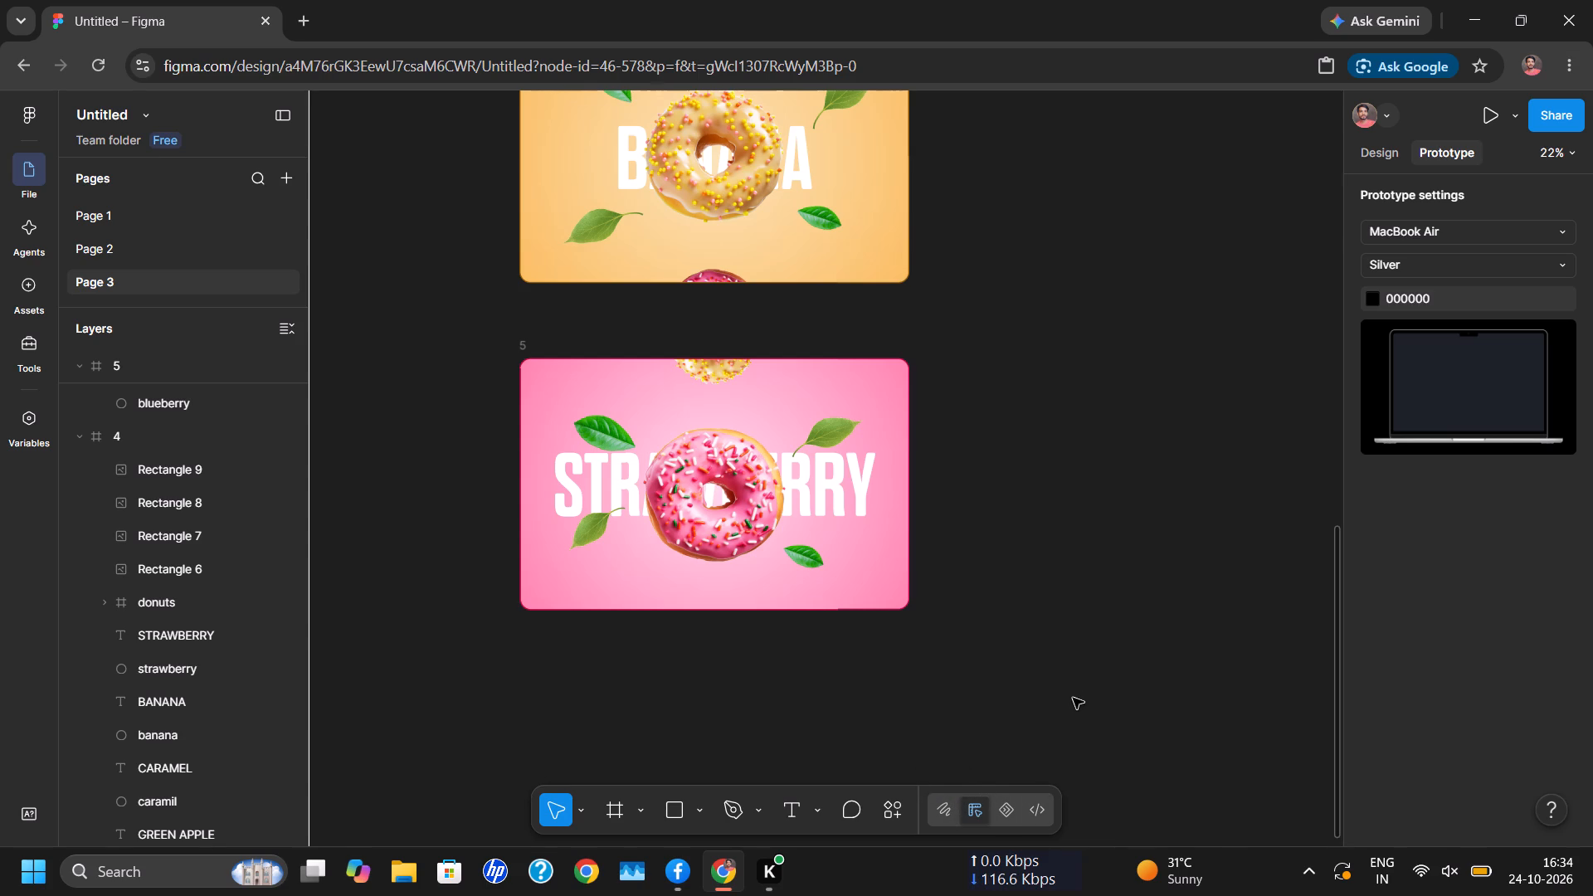
scroll(1069, 613, "up", 1)
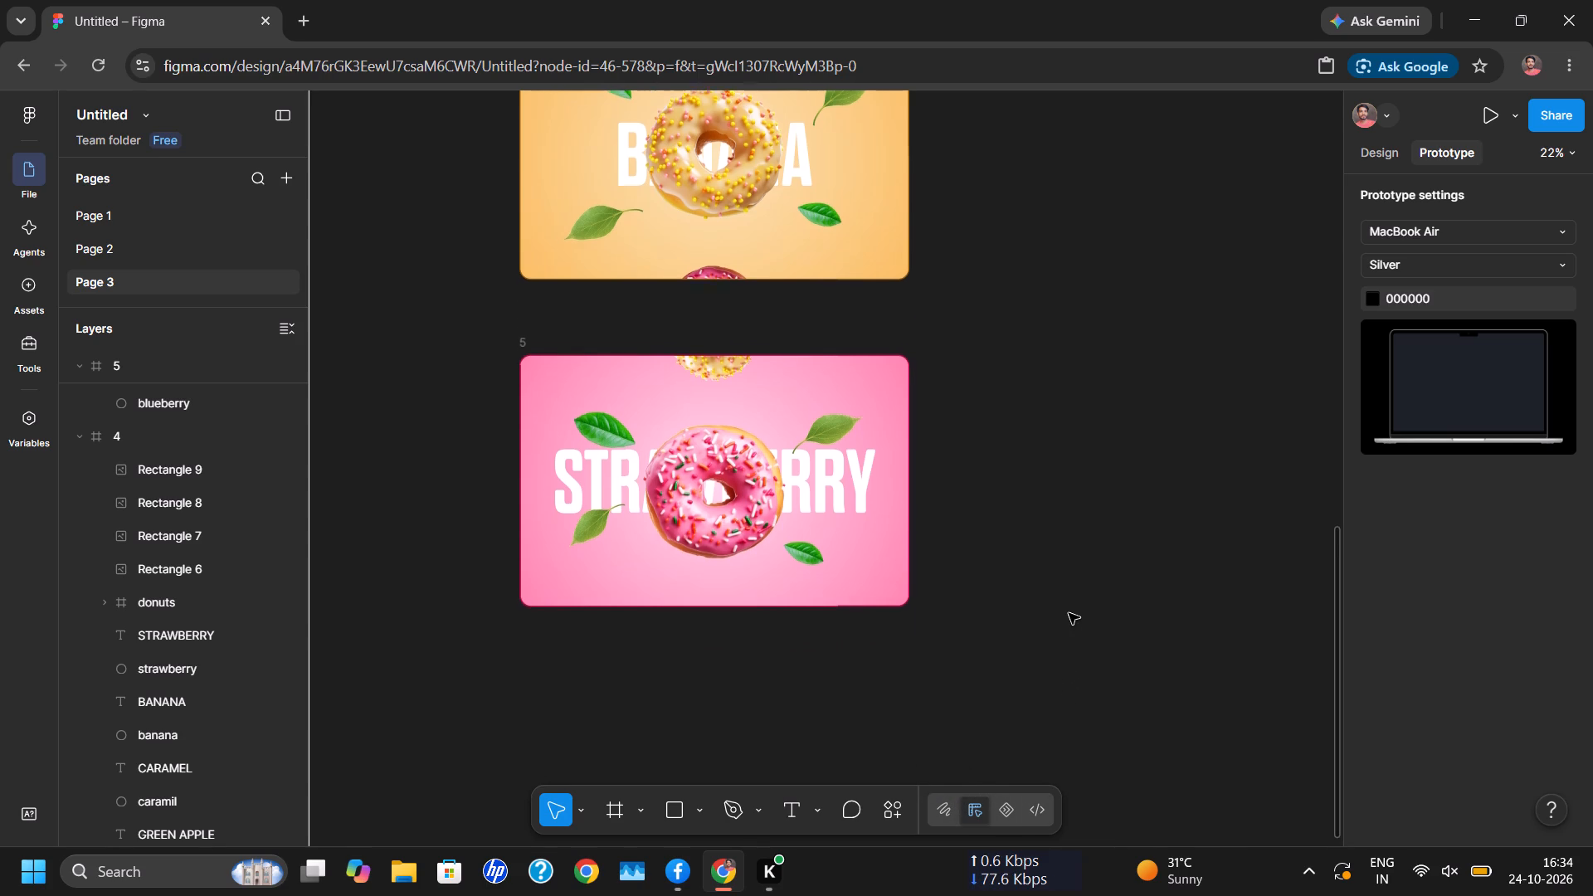
scroll(1069, 613, "up", 1)
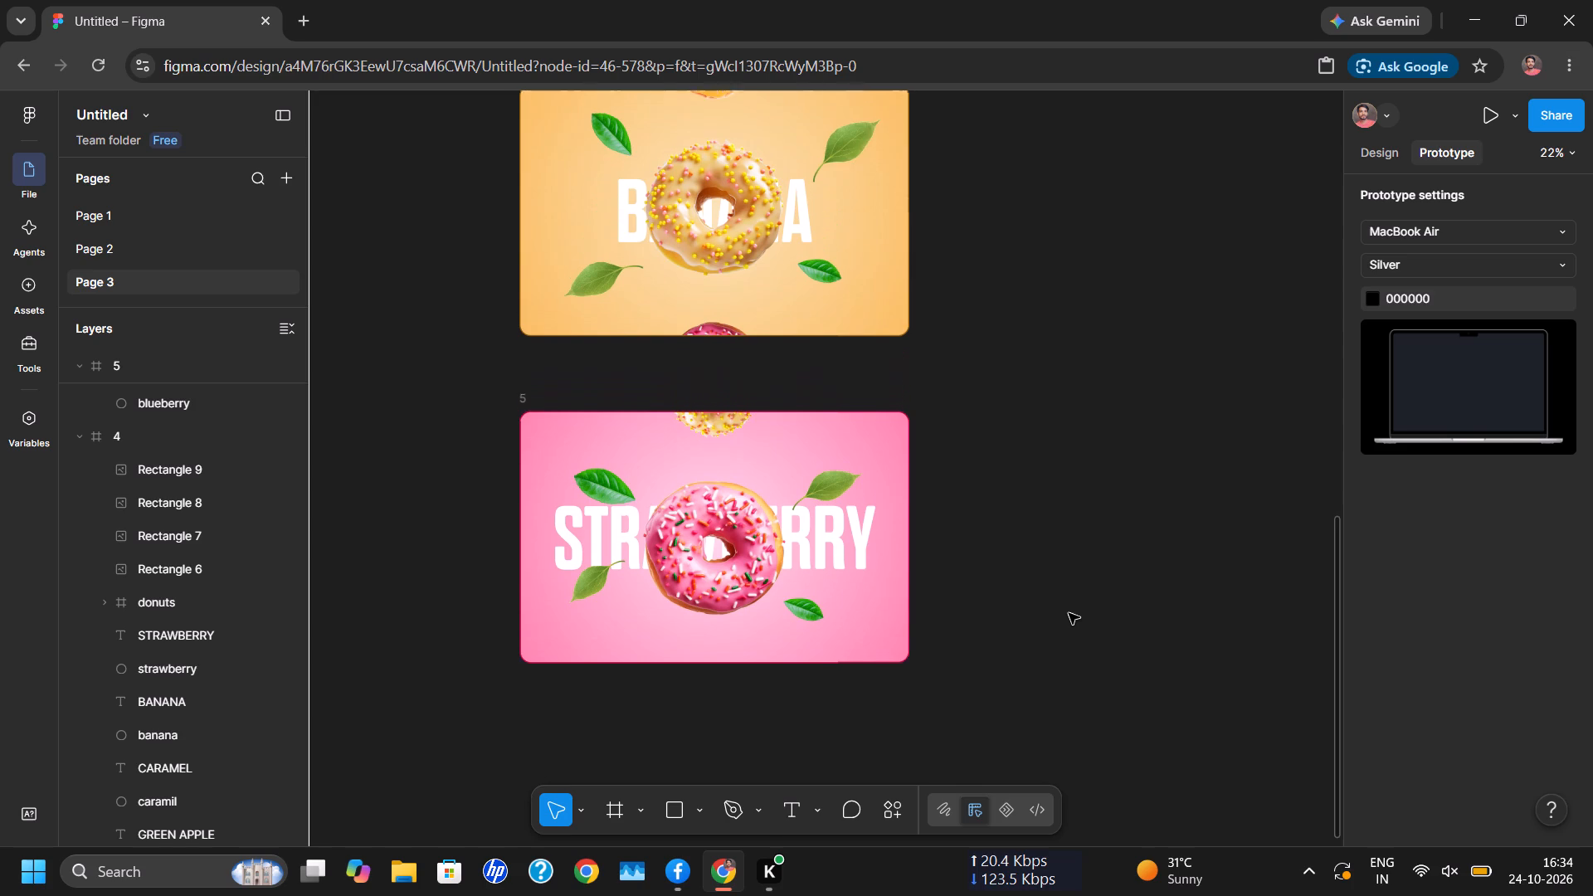
scroll(1069, 613, "up", 3)
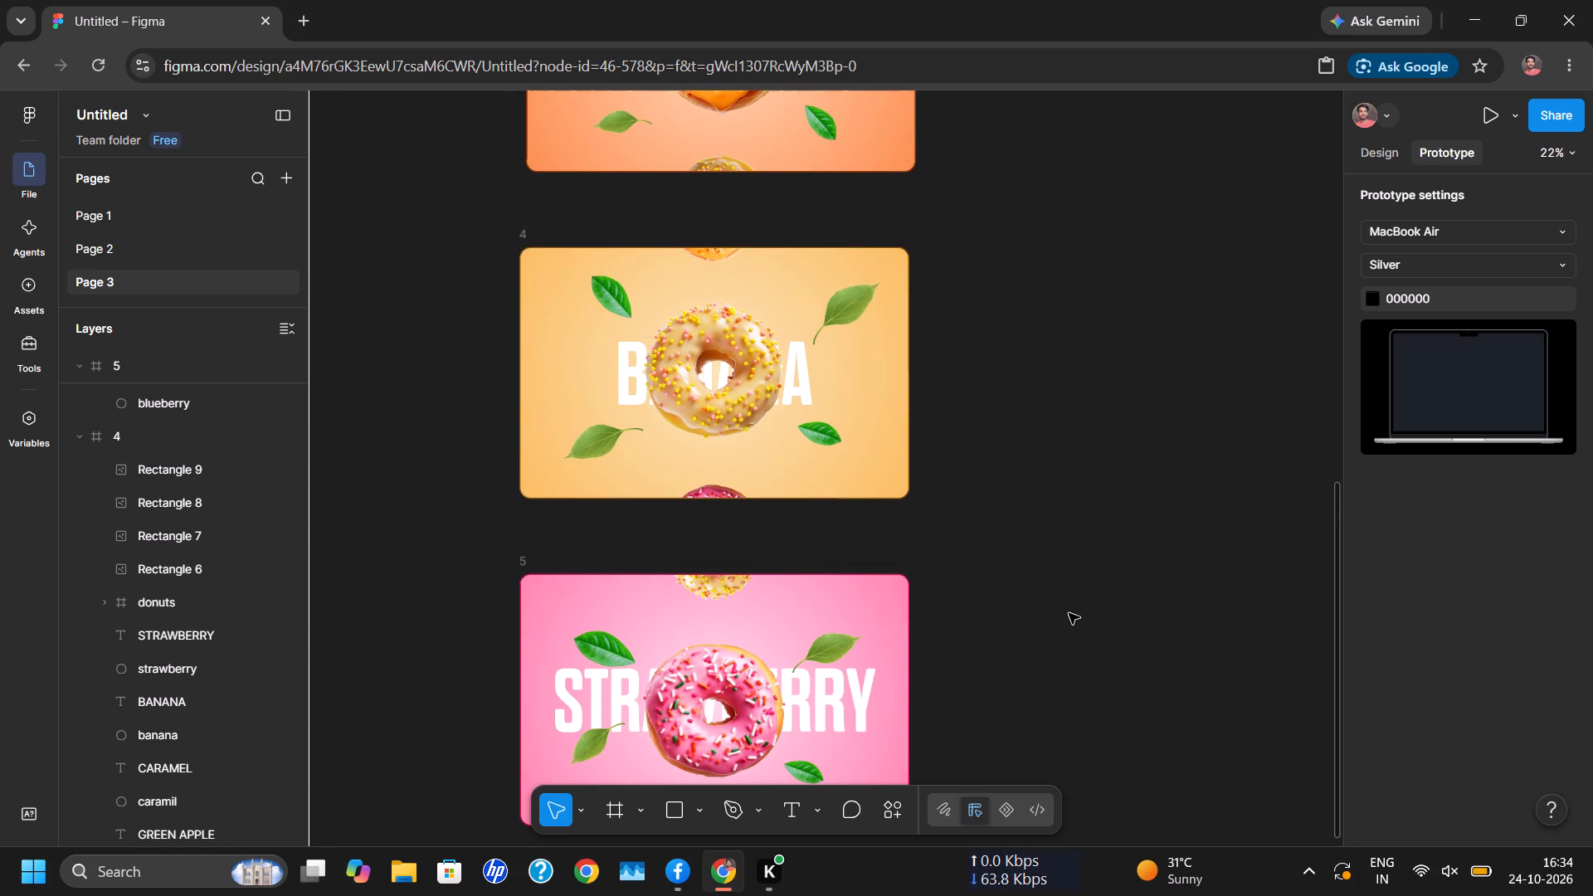
scroll(1069, 613, "up", 2)
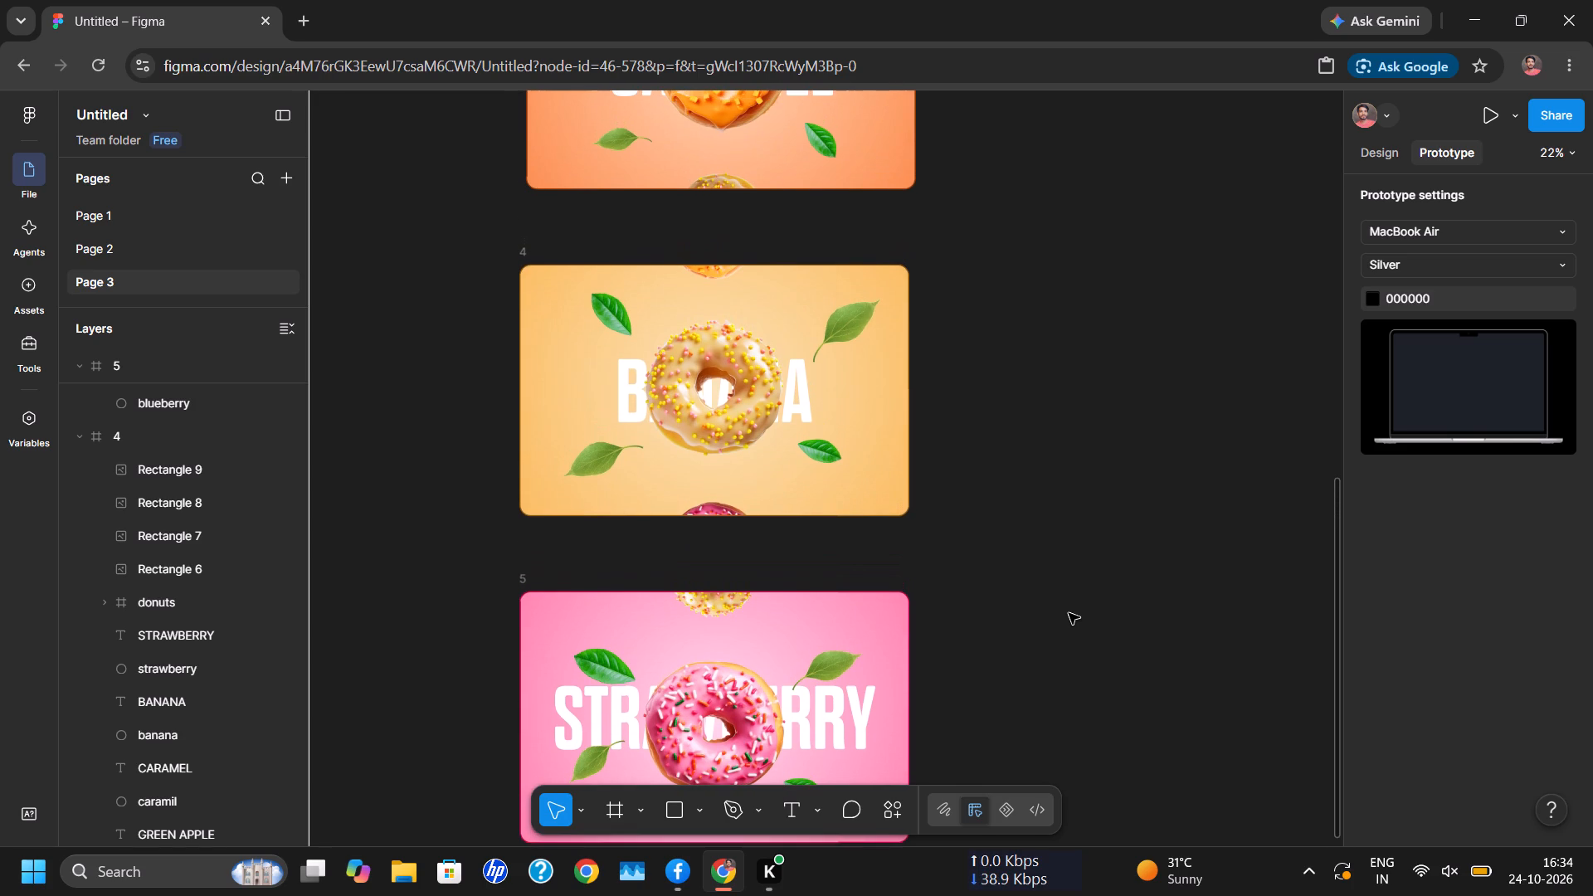
scroll(1069, 613, "up", 4)
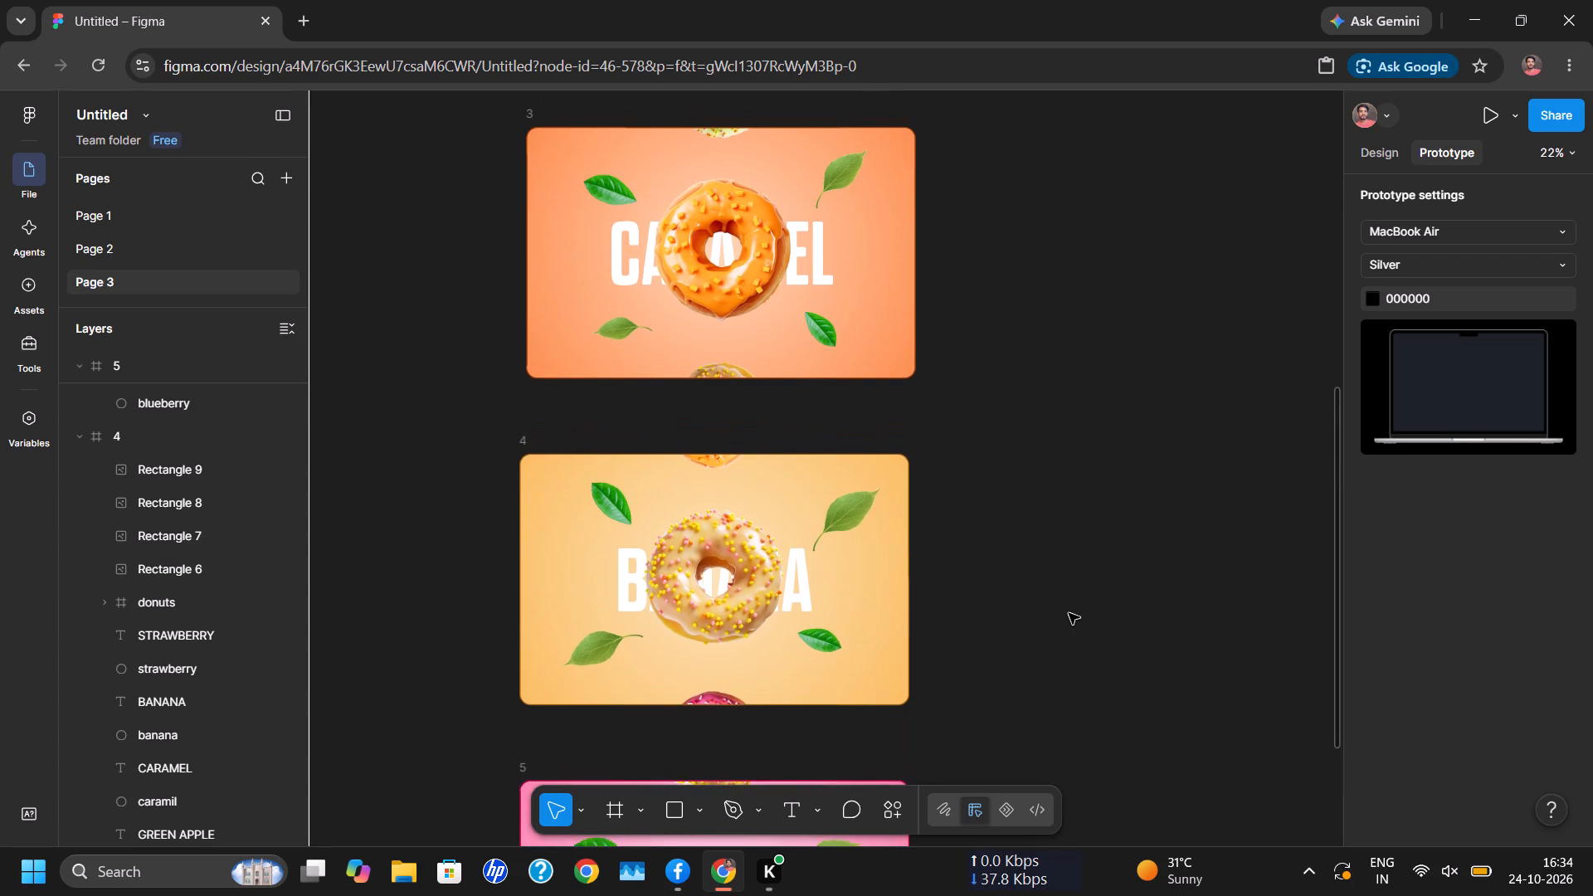
scroll(1069, 613, "up", 2)
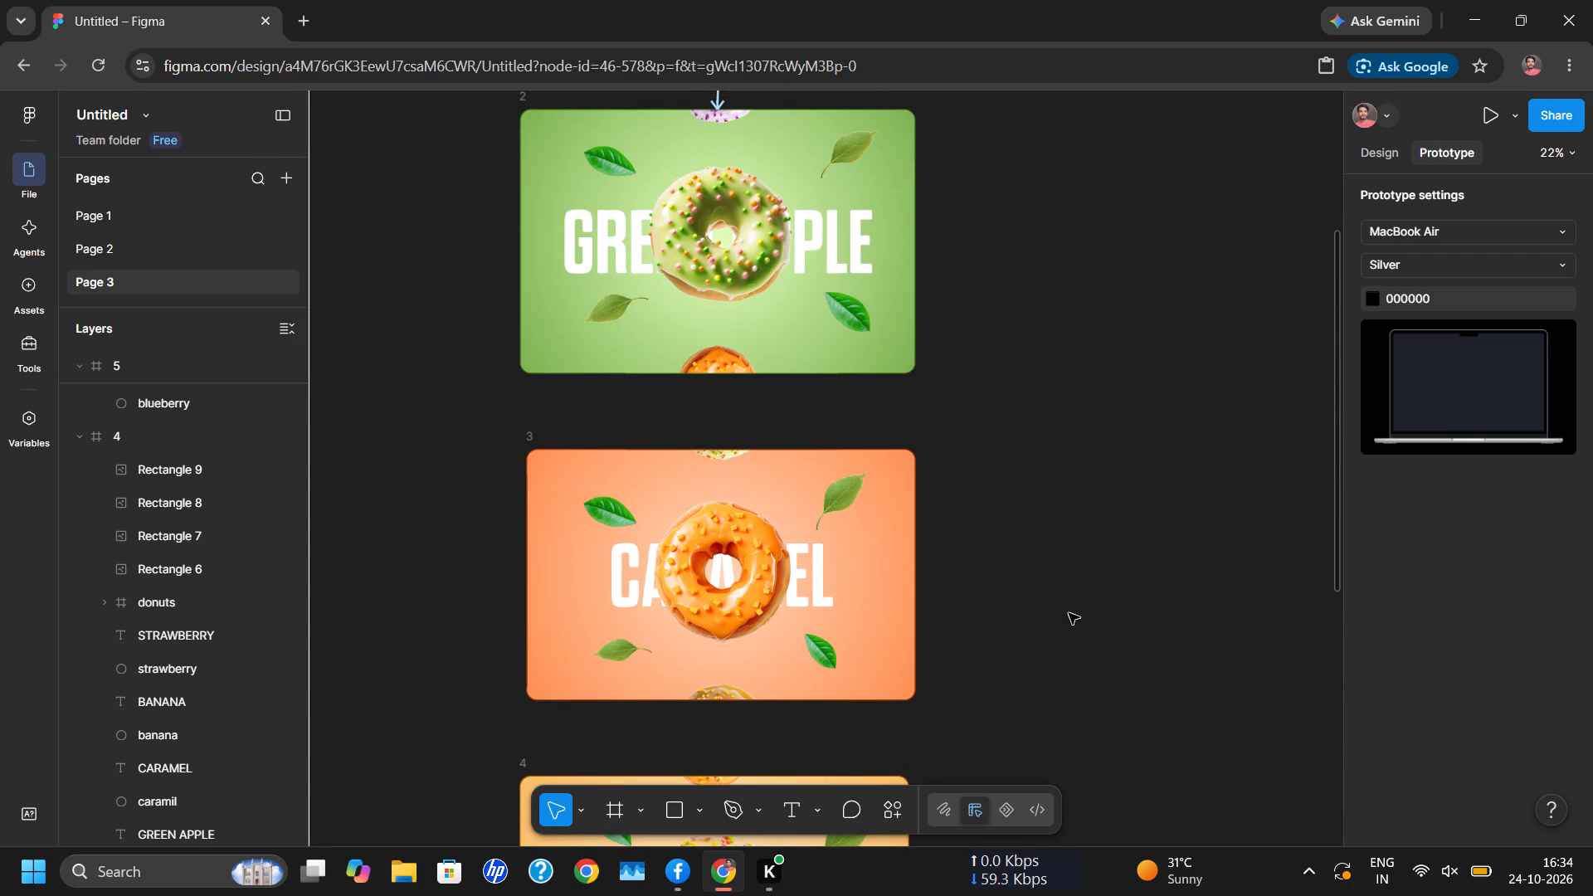
scroll(1069, 613, "up", 5)
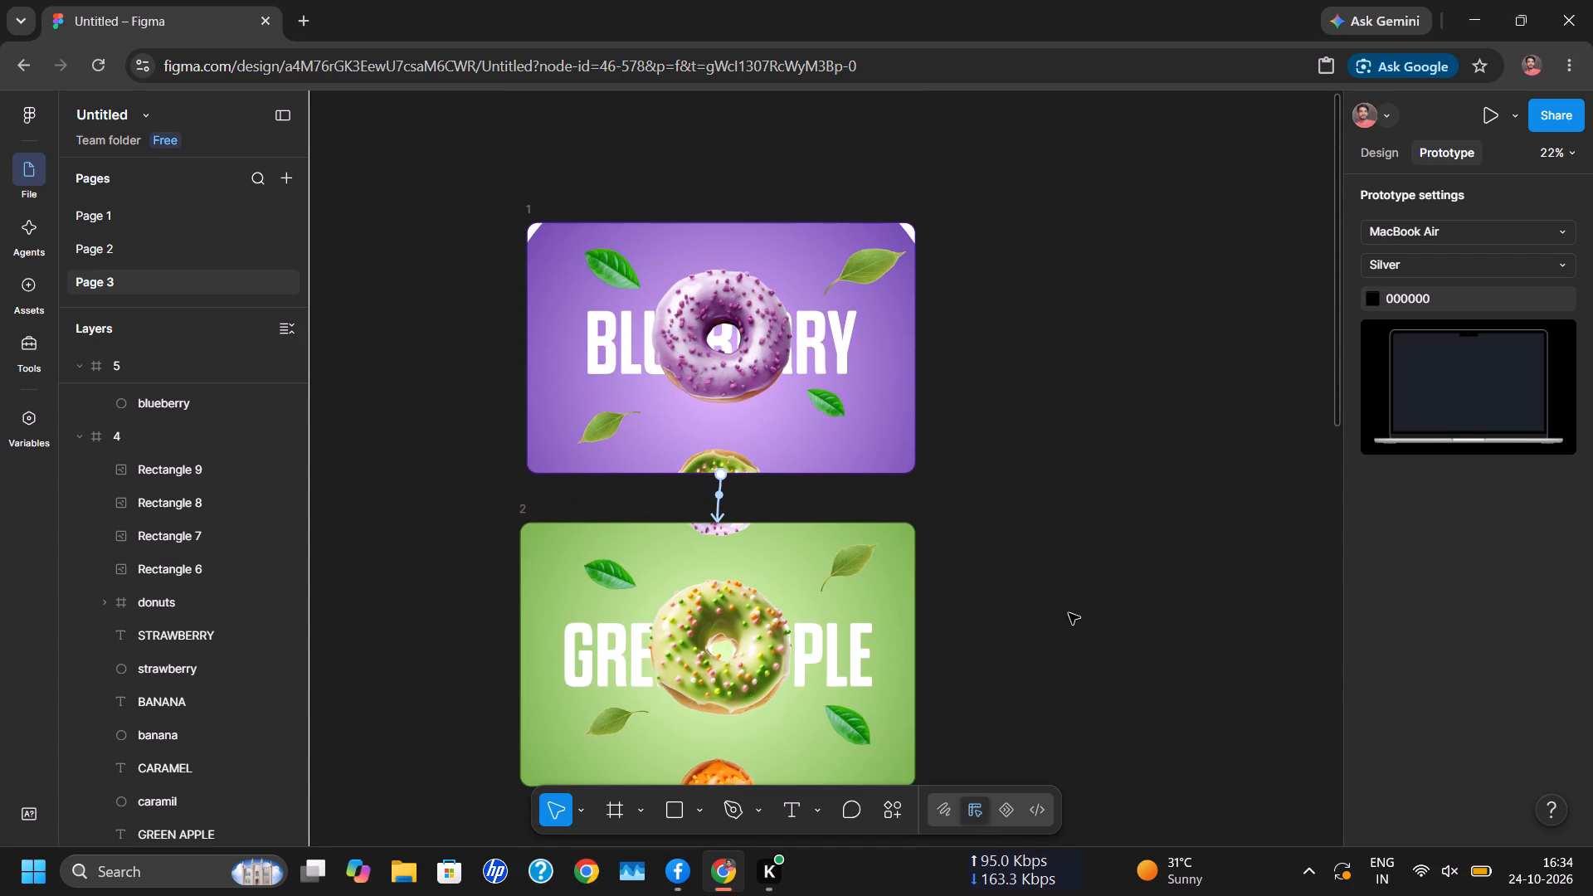
scroll(1069, 613, "up", 4)
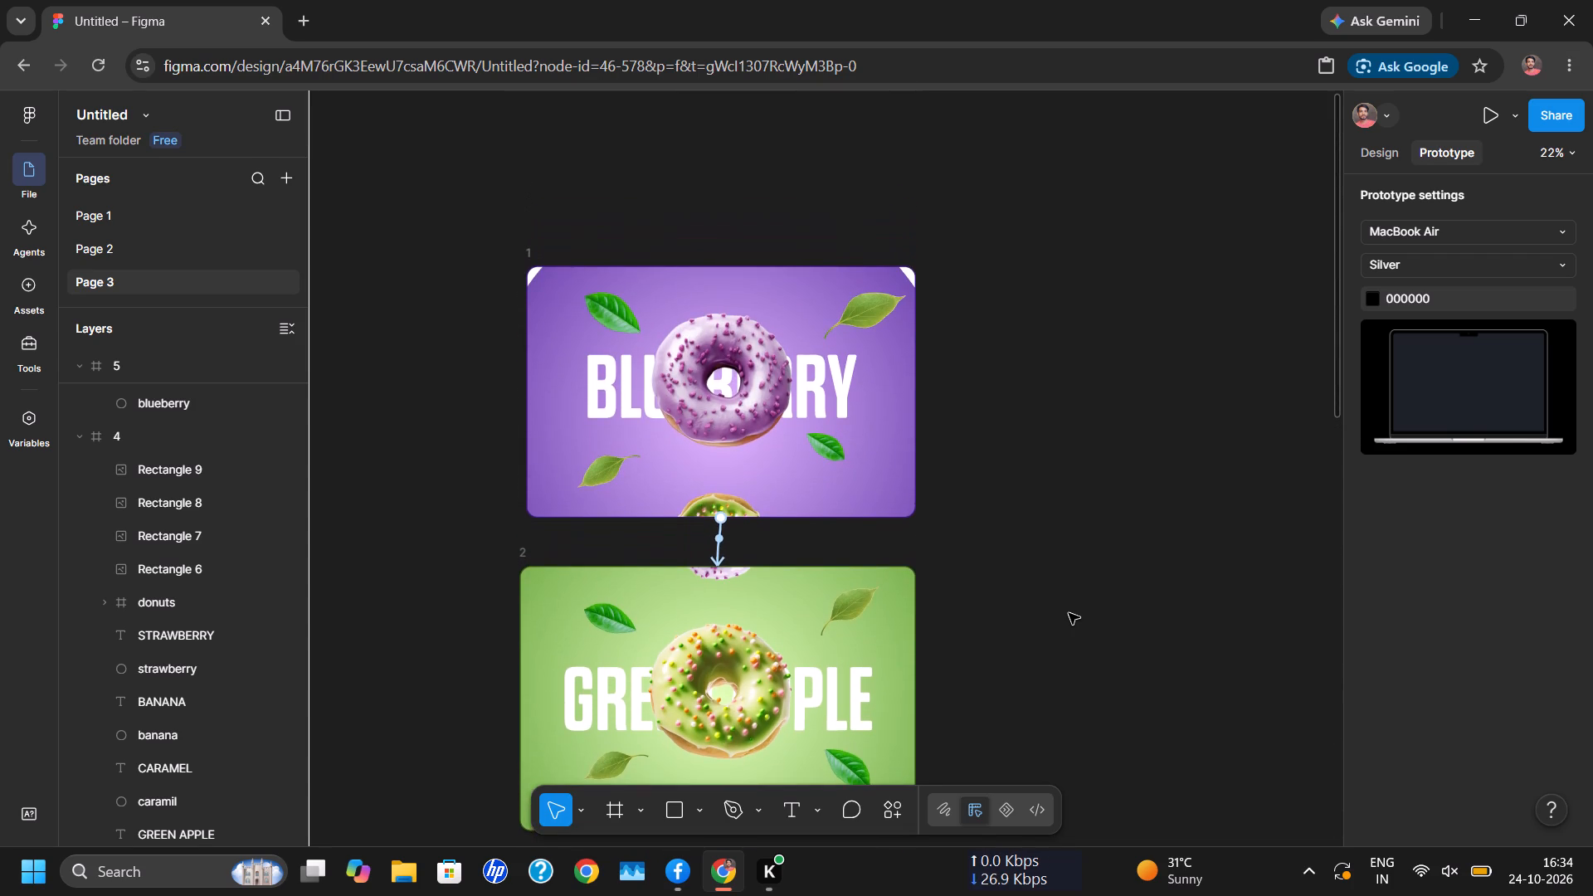
scroll(1069, 613, "up", 2)
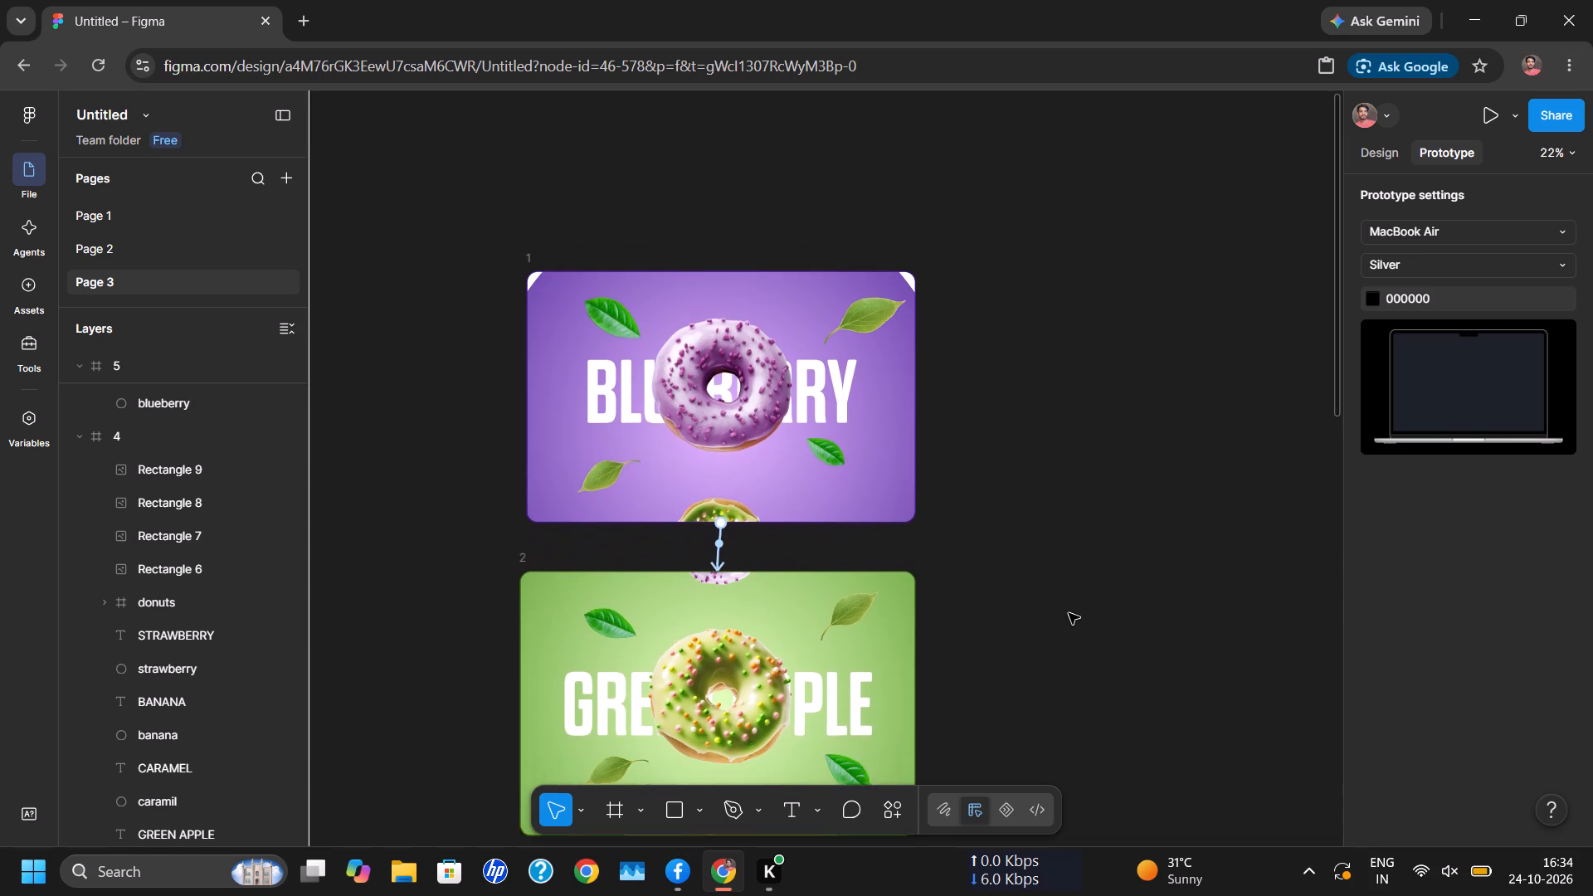
Look over blueberry frame 1, green apple frame 2 and caramel frame 3, checking the connections between them.
scroll(1069, 613, "up", 1)
scroll(1069, 613, "down", 1)
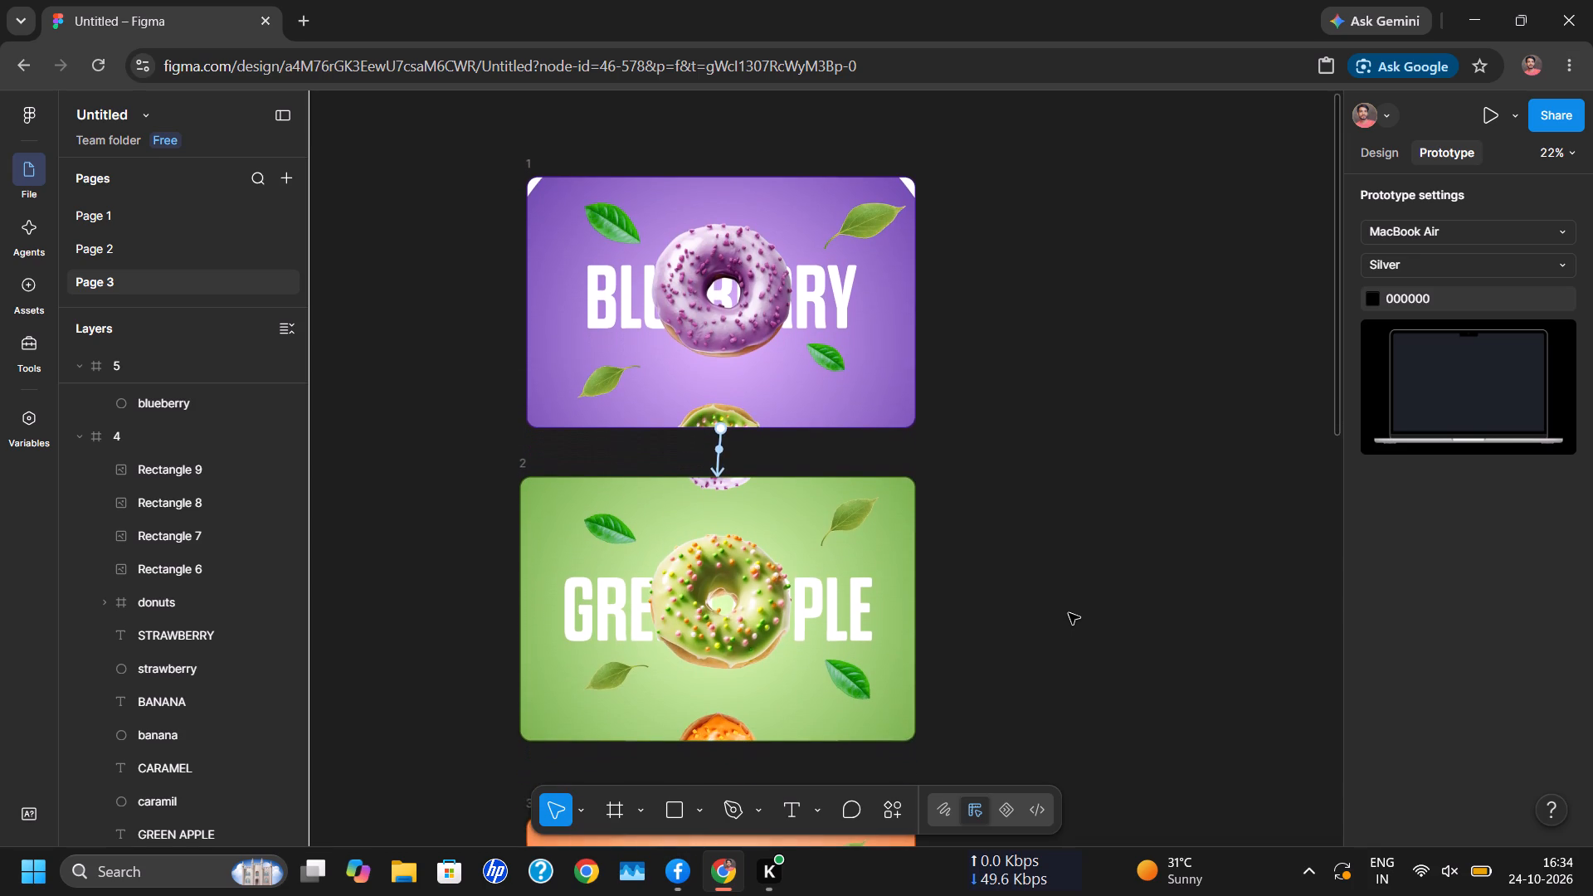
scroll(1069, 613, "down", 4)
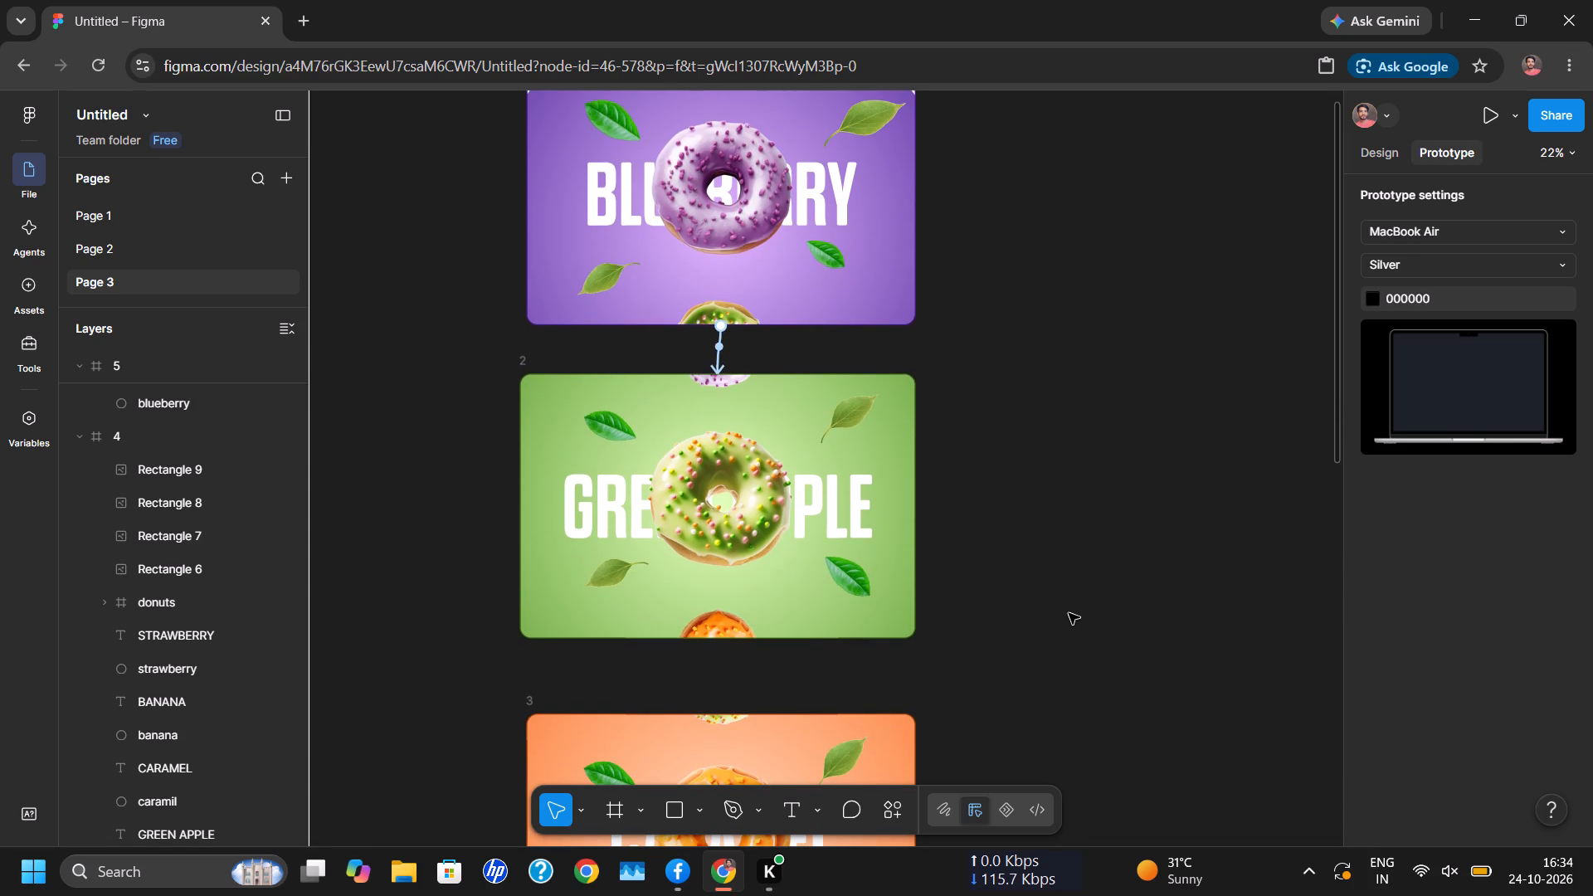
scroll(1069, 613, "down", 4)
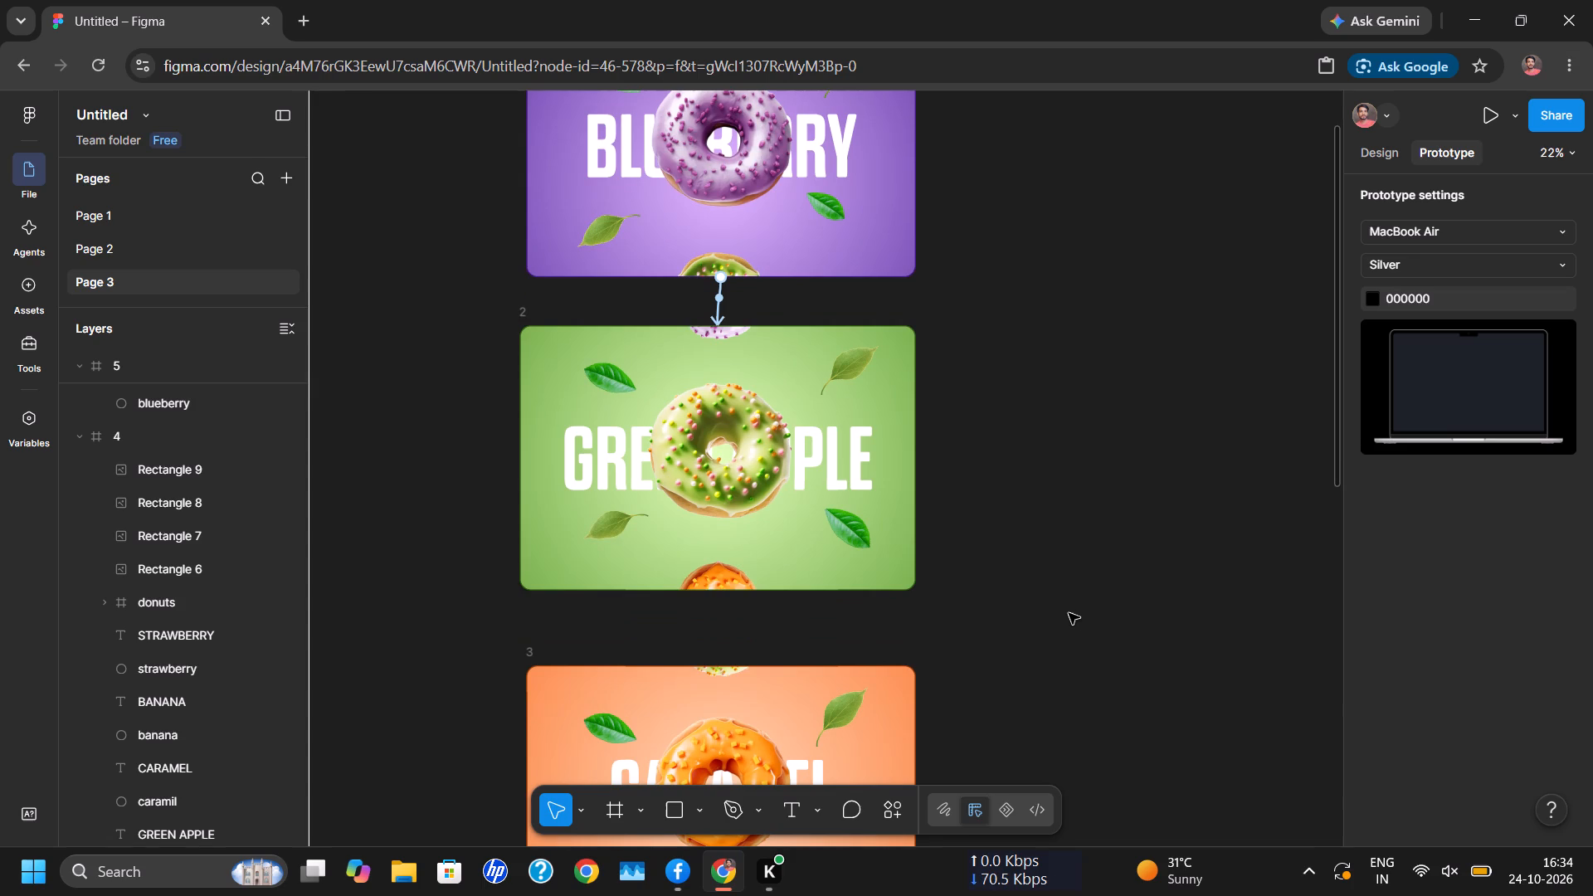
scroll(1069, 613, "right", 1)
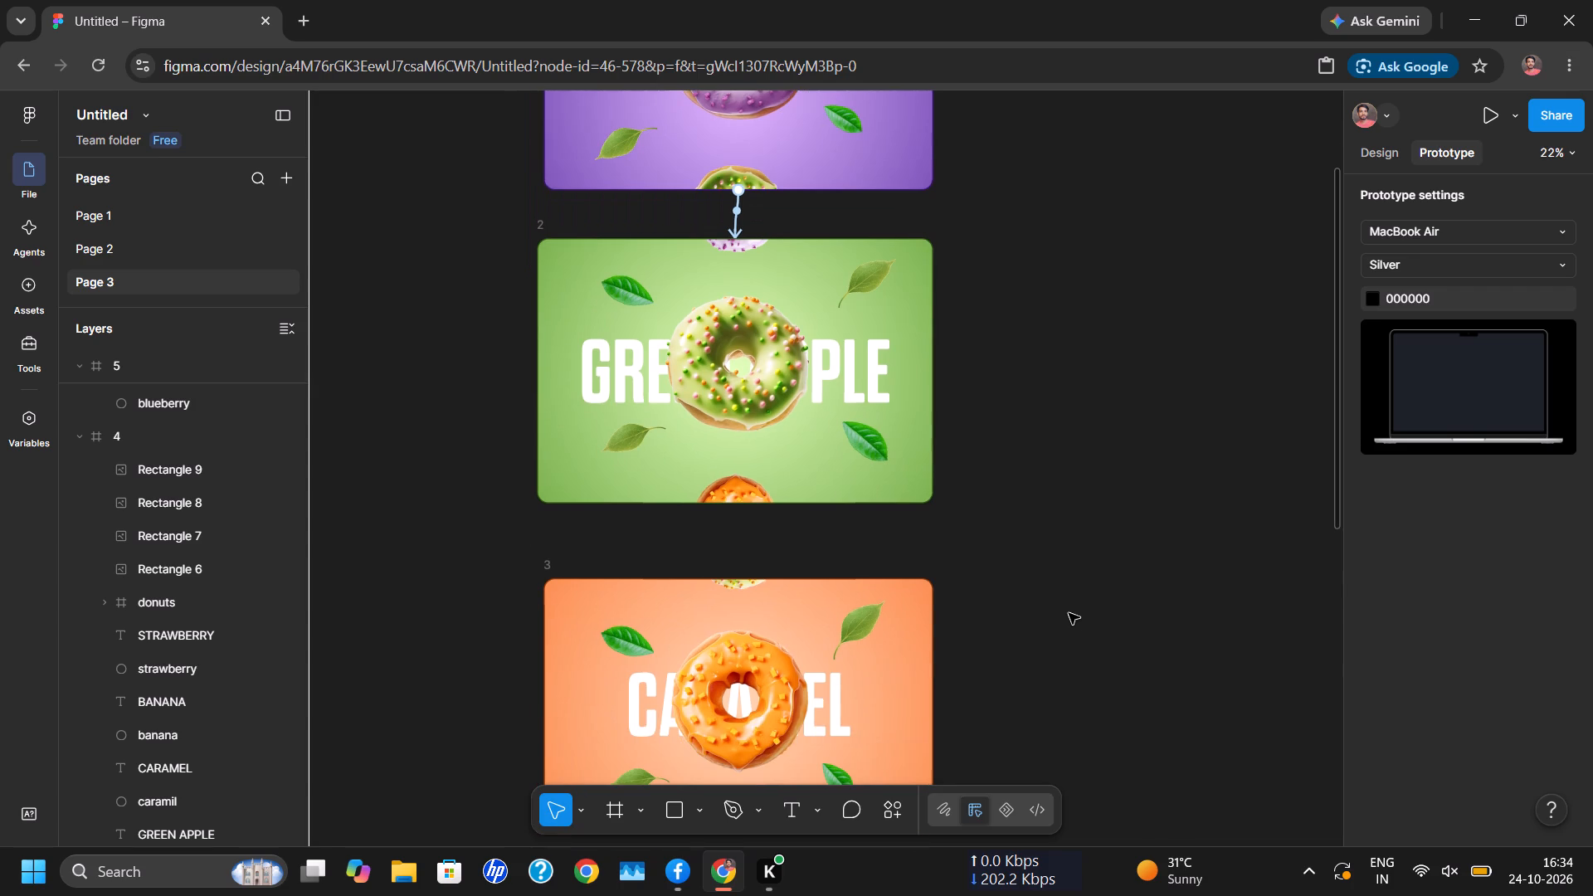
scroll(1069, 613, "right", 1)
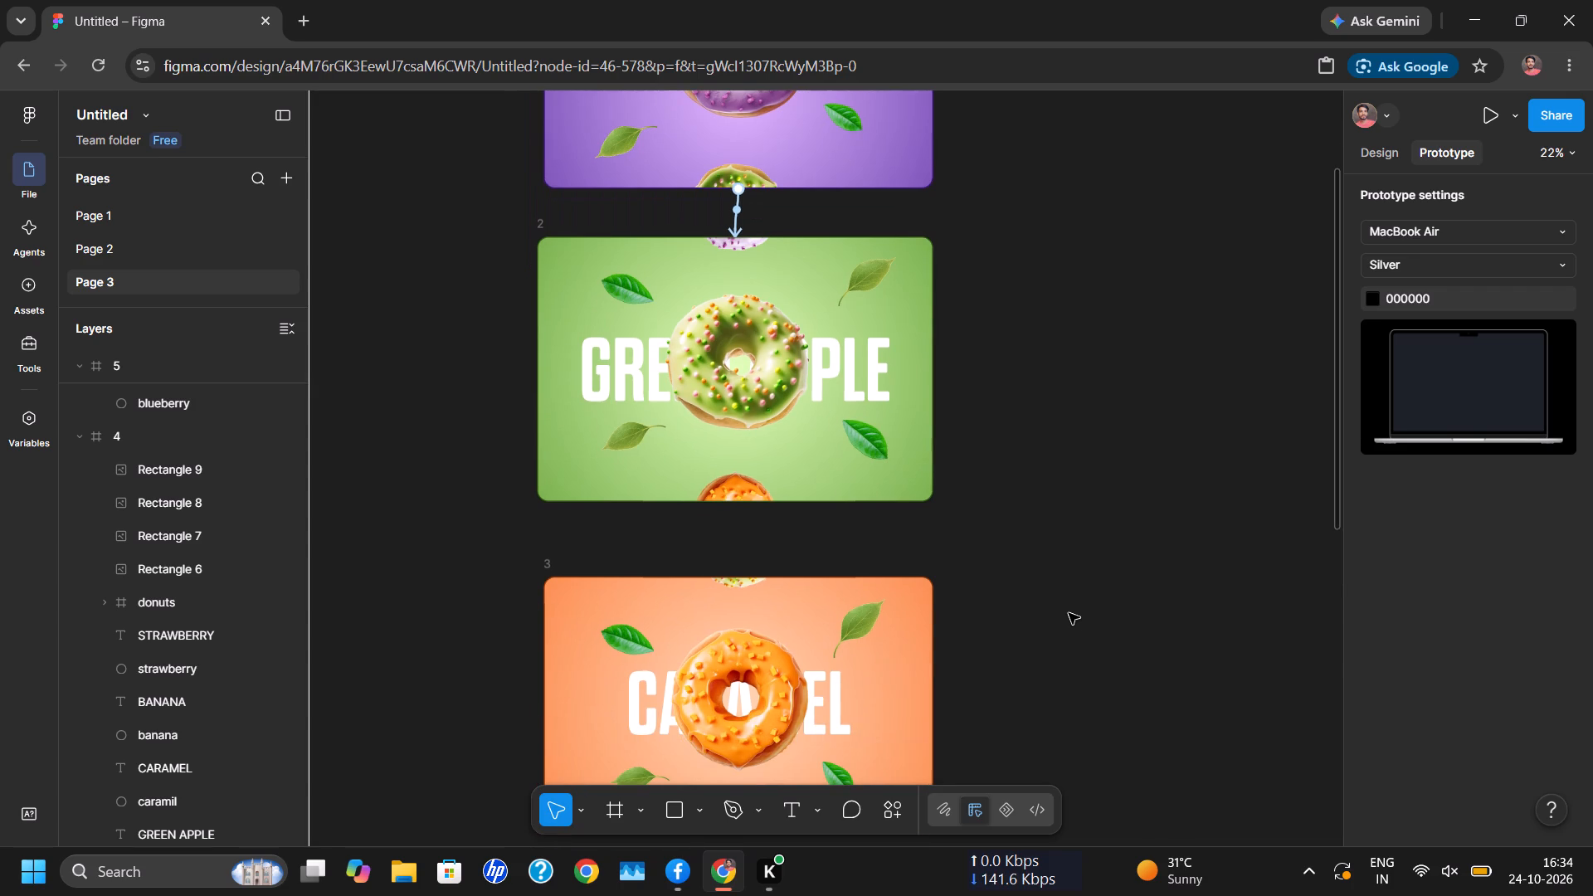
scroll(1069, 613, "right", 3)
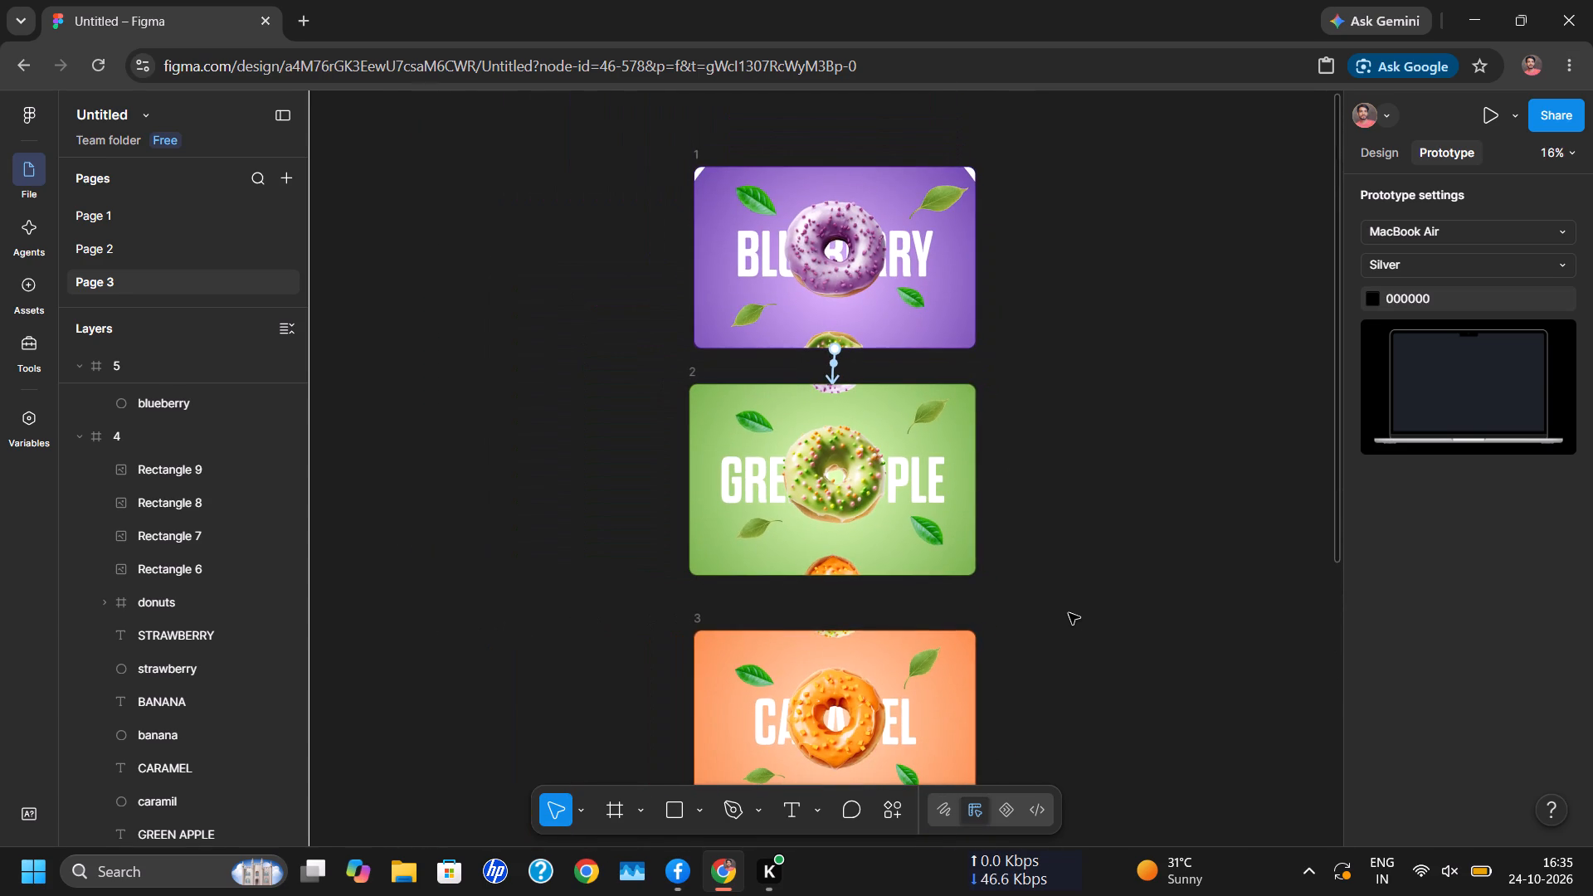
Examine the whole column of flavour frames 1 to 5 together, checking which of them are connected.
scroll(1069, 613, "up", 1)
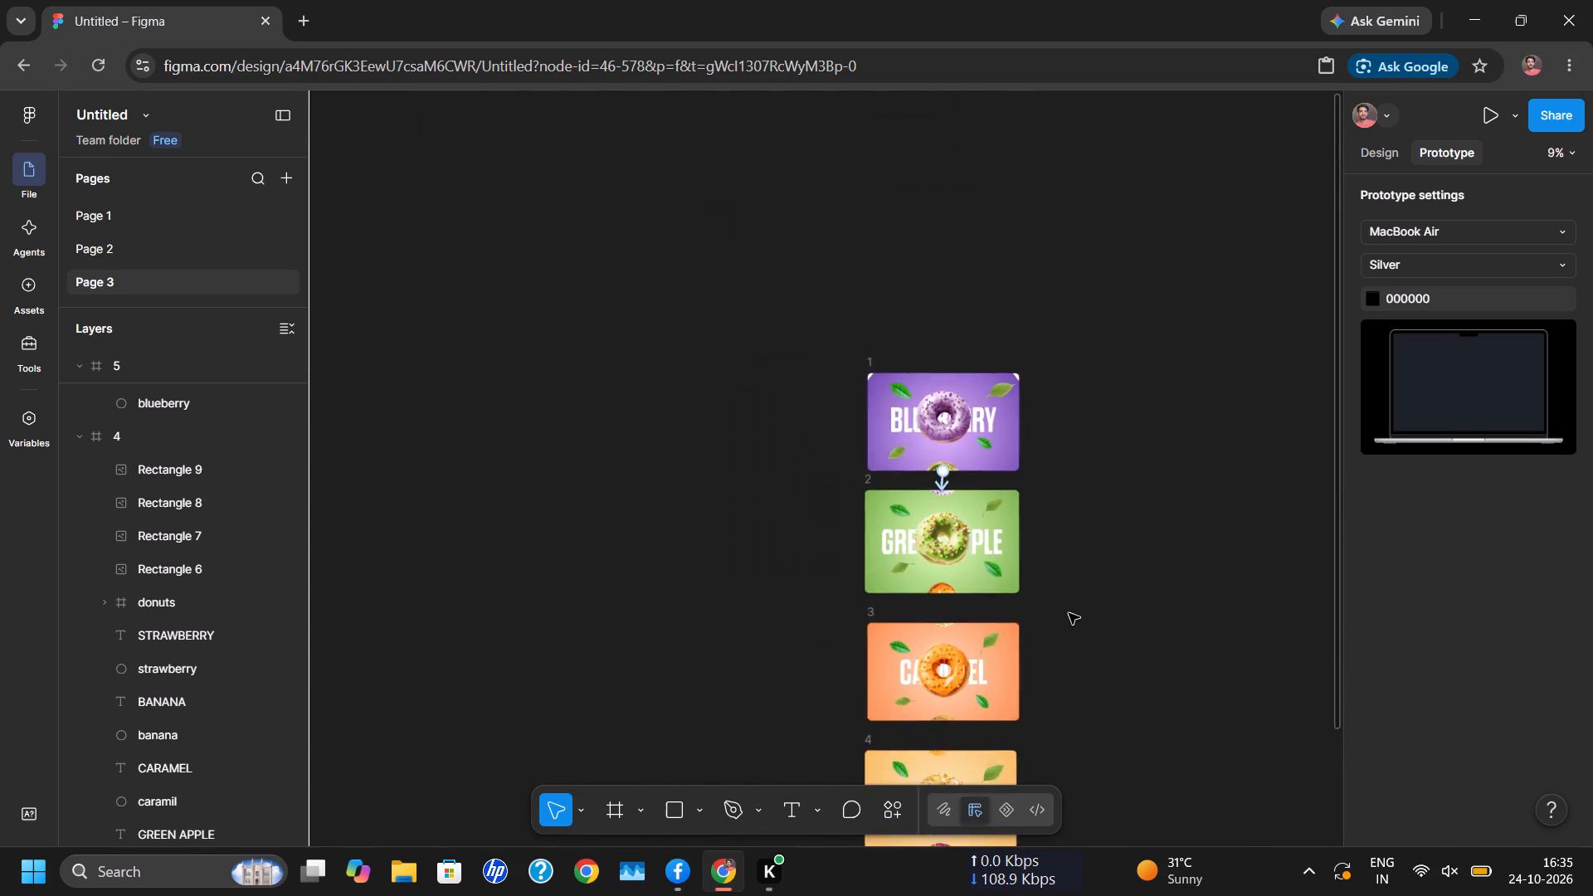
scroll(1069, 613, "up", 1)
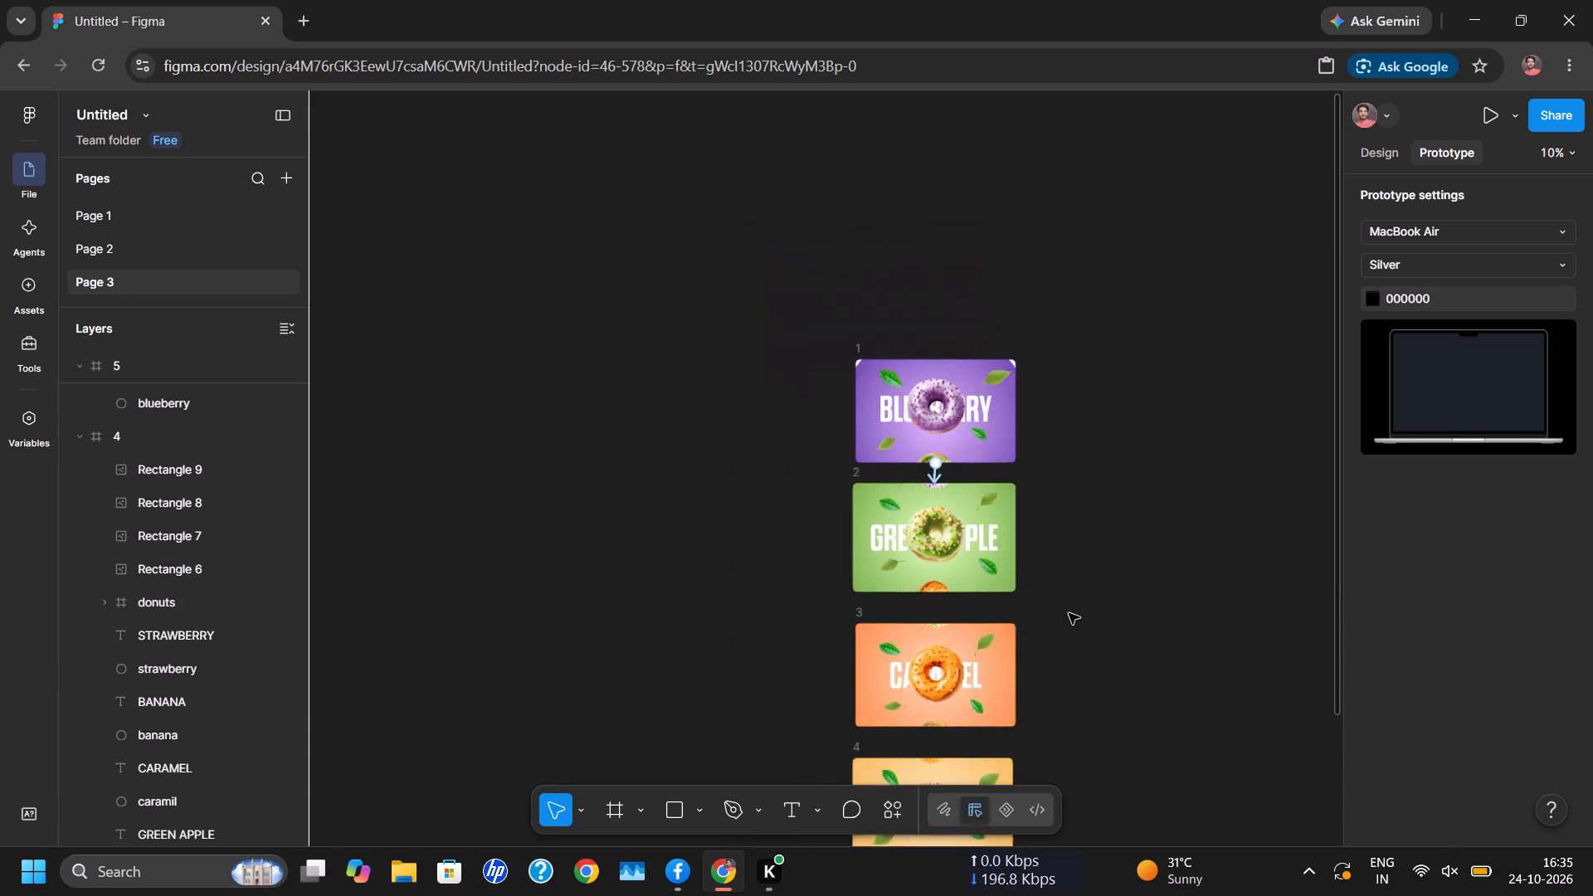
scroll(1069, 613, "up", 1)
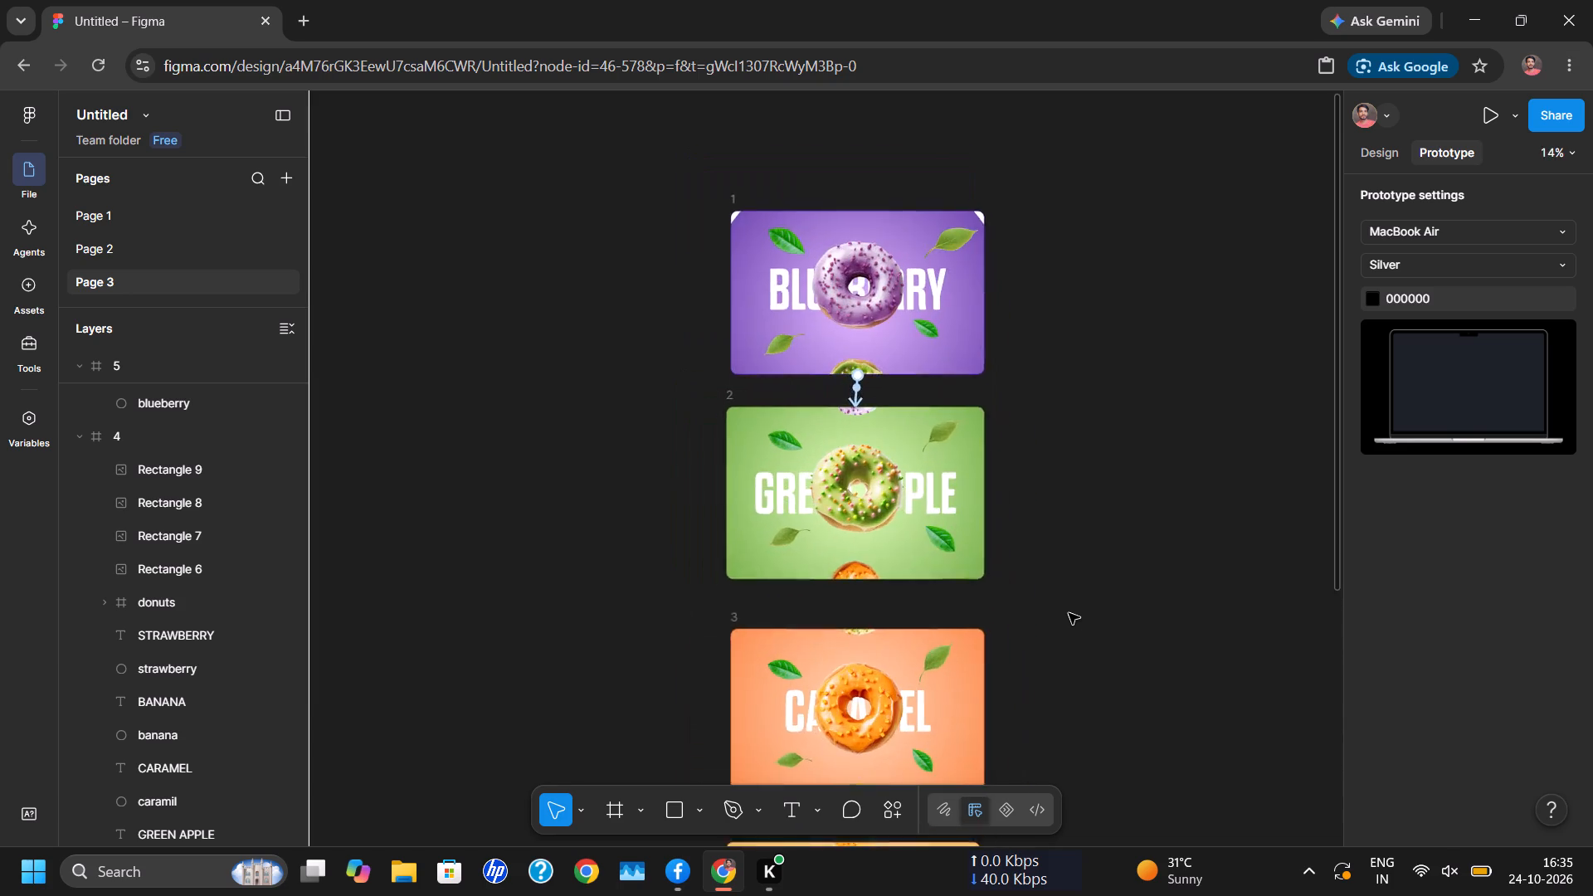
scroll(1069, 613, "up", 1)
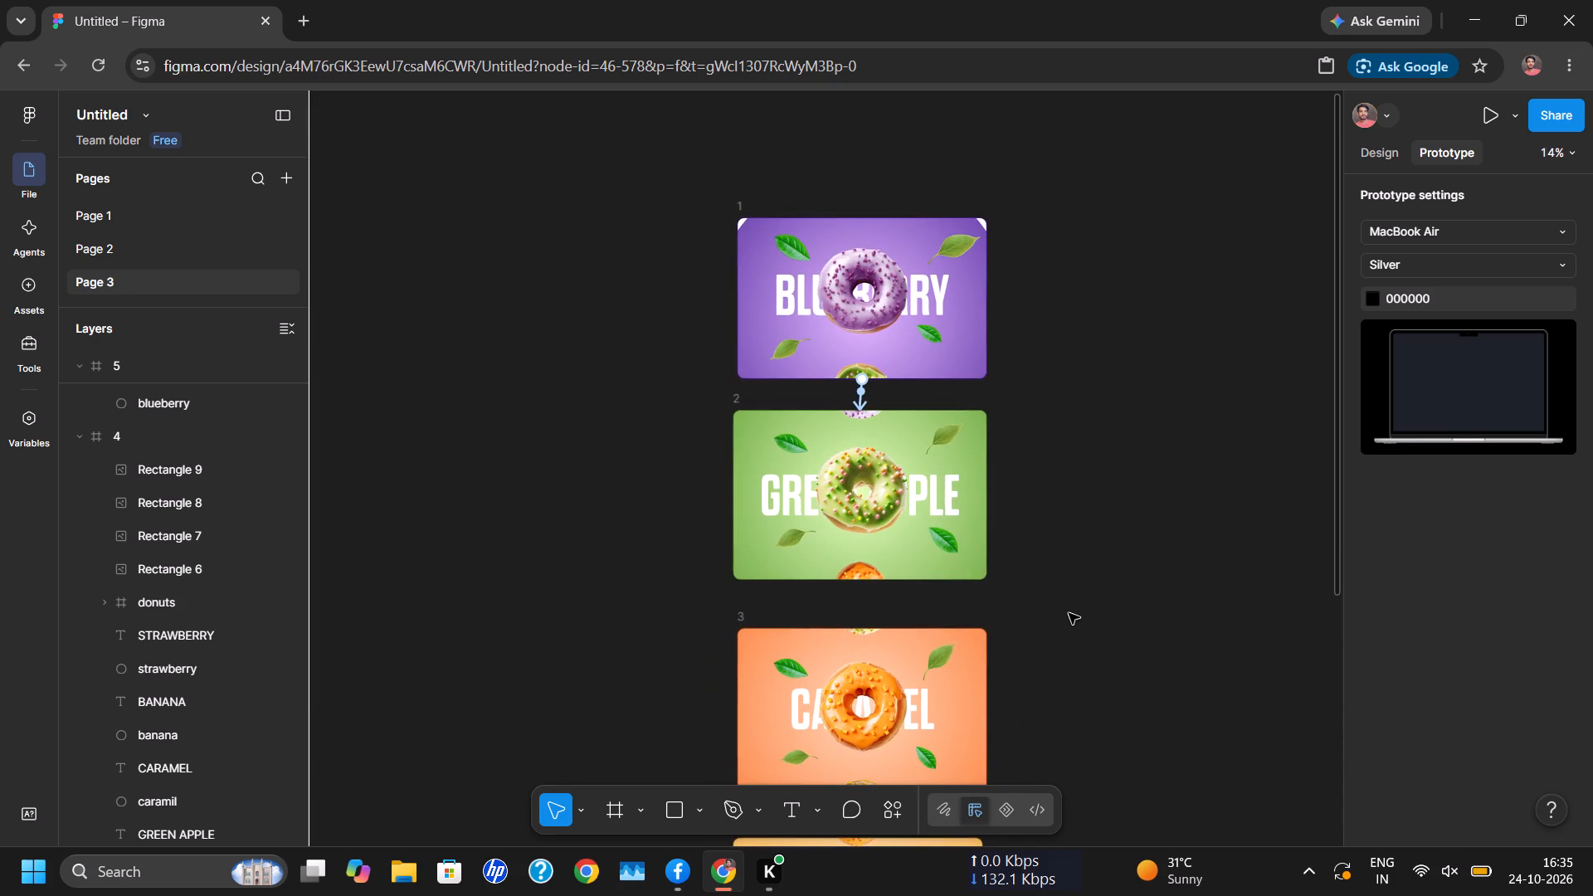
scroll(1069, 613, "left", 1)
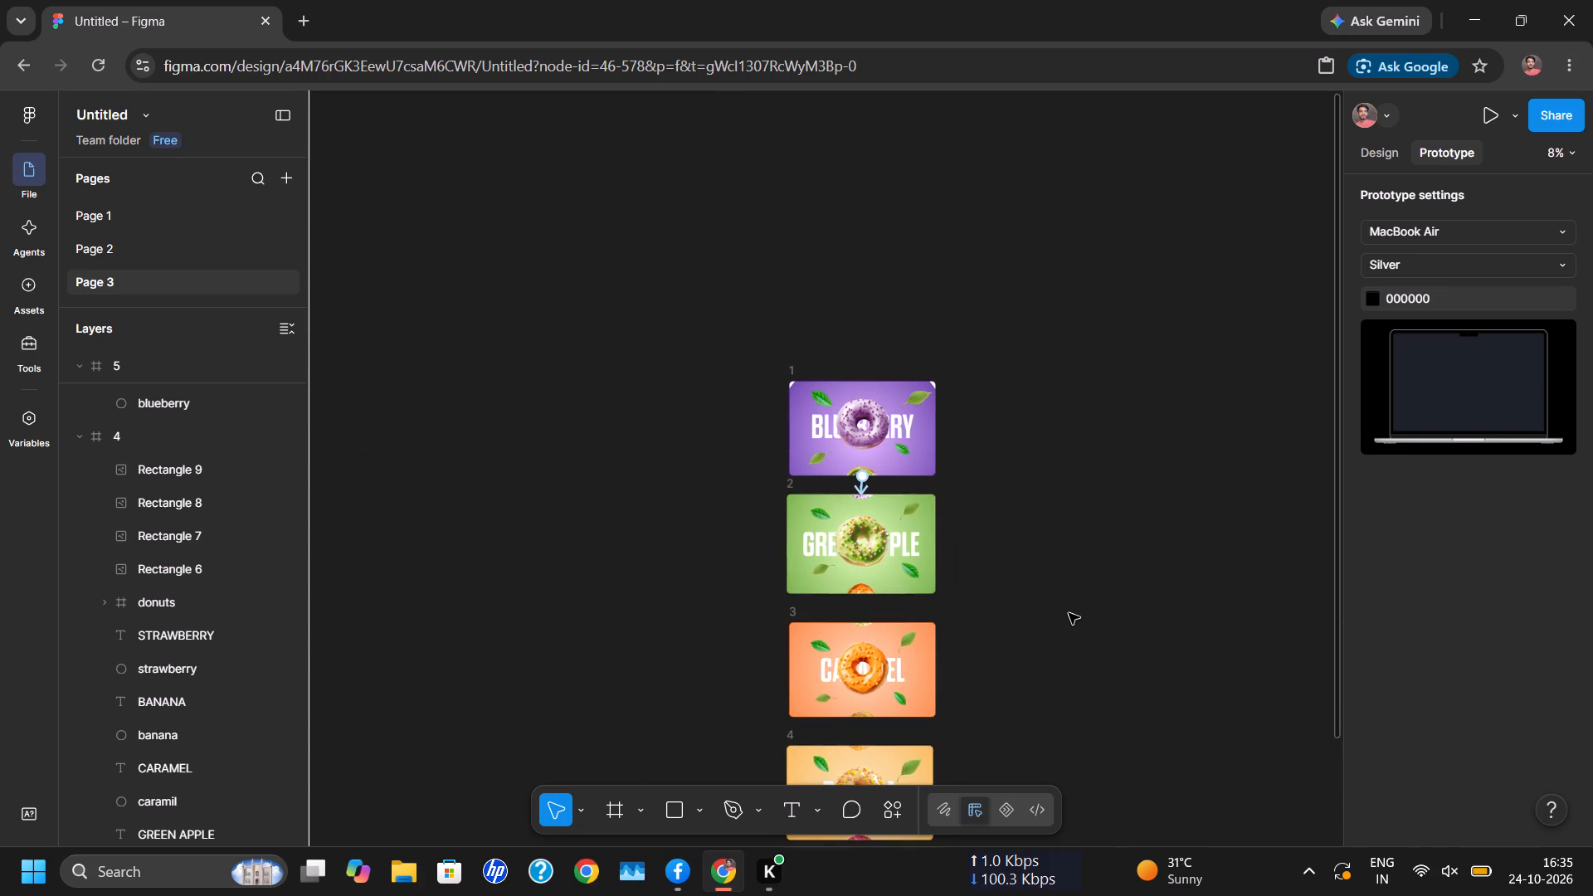
scroll(1048, 613, "left", 1)
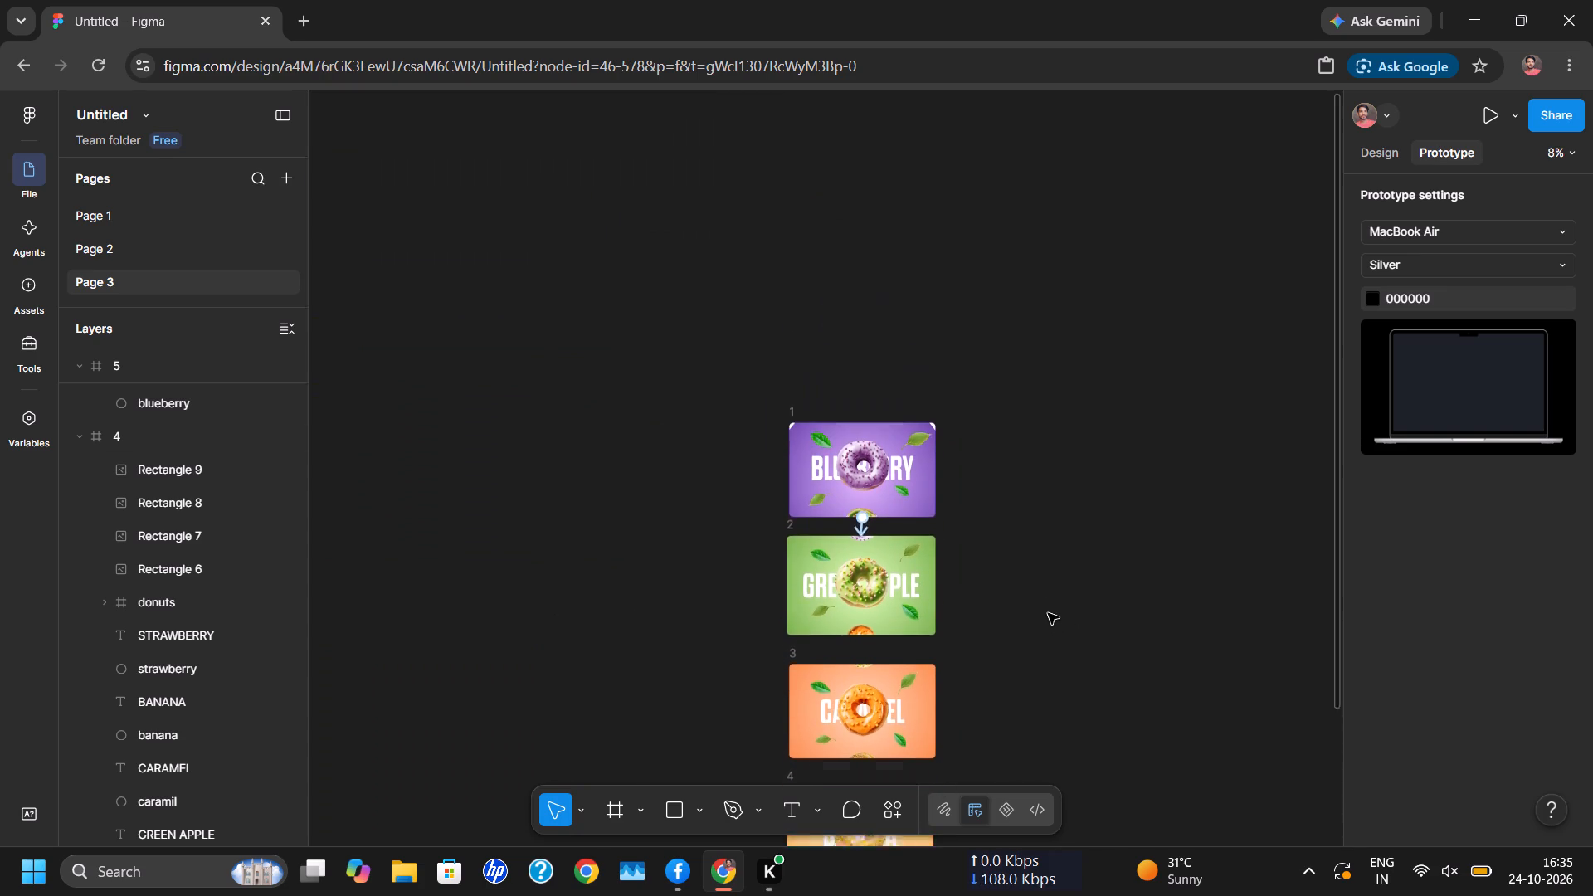
scroll(1048, 613, "left", 1)
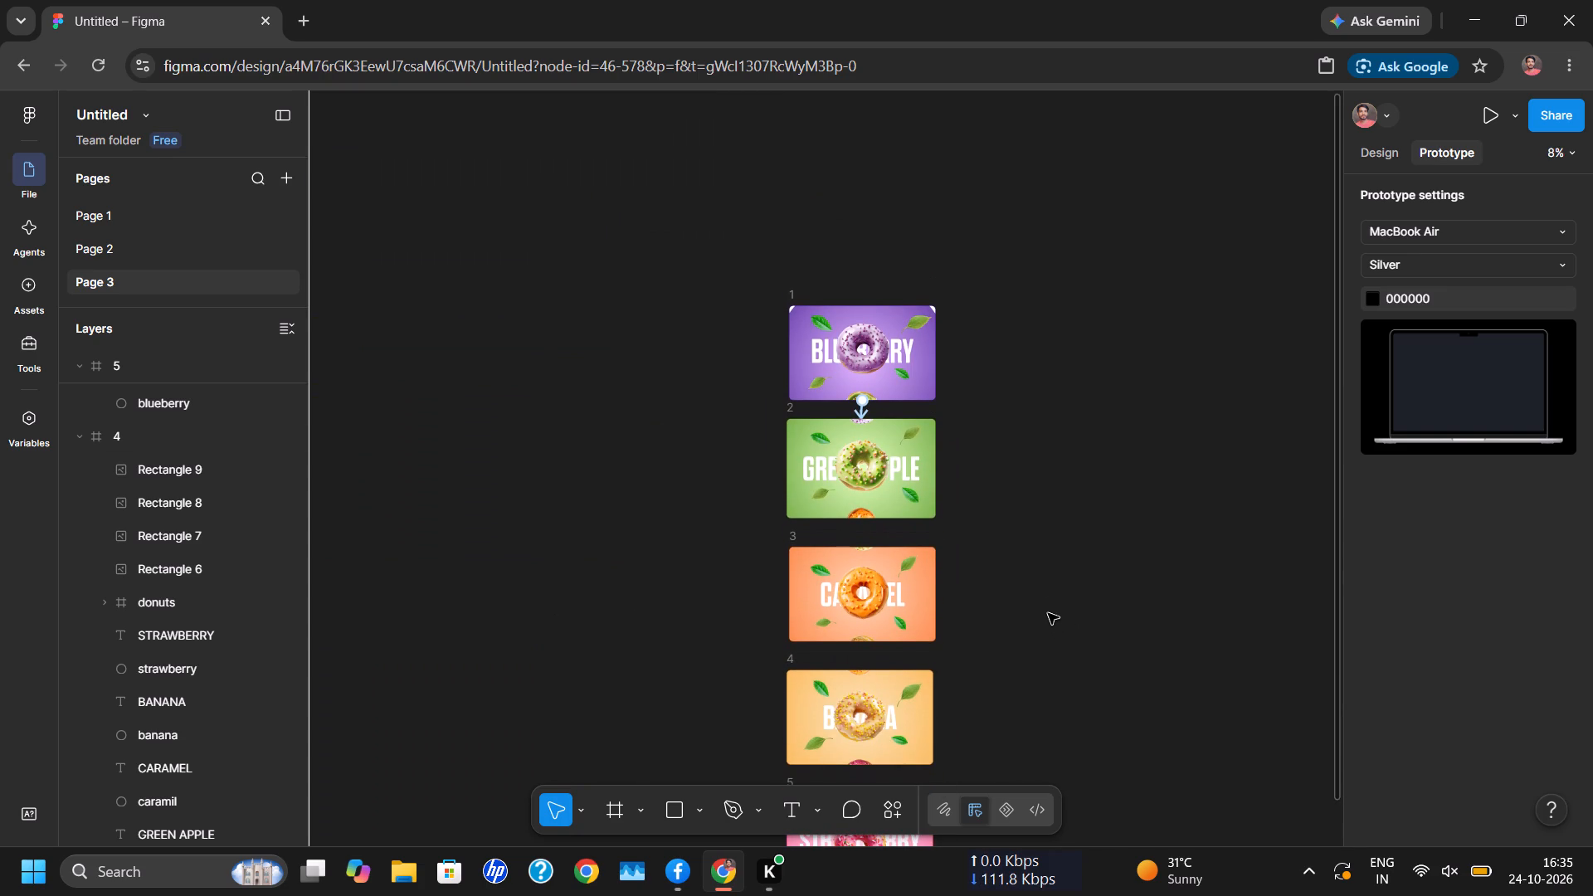
scroll(1048, 613, "left", 1)
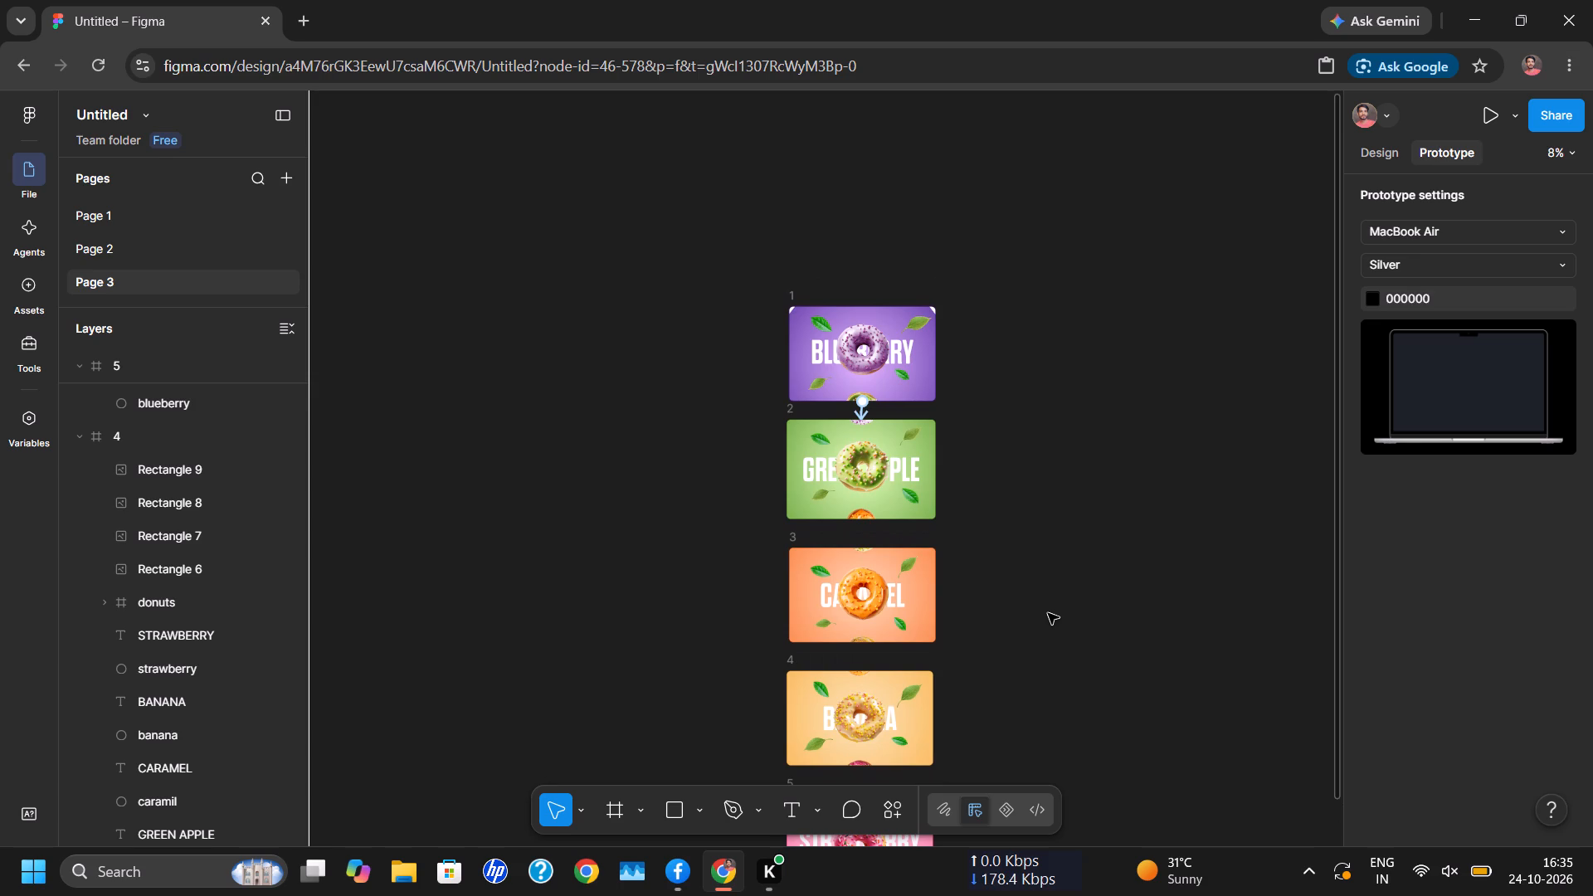
scroll(1048, 613, "left", 1)
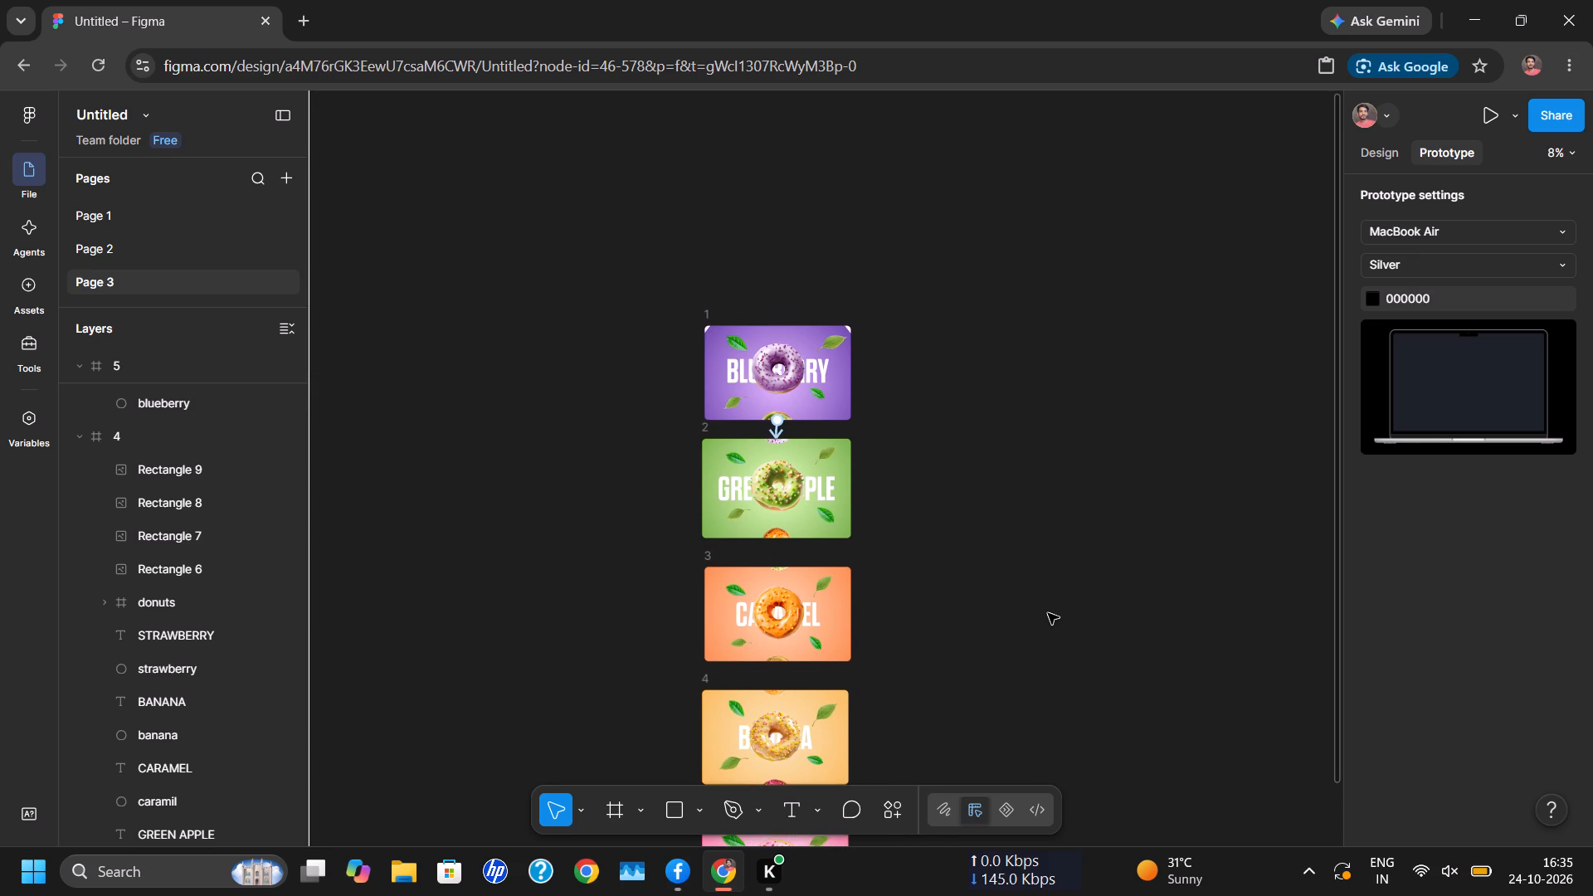
scroll(1048, 613, "left", 1)
scroll(1048, 613, "down", 1)
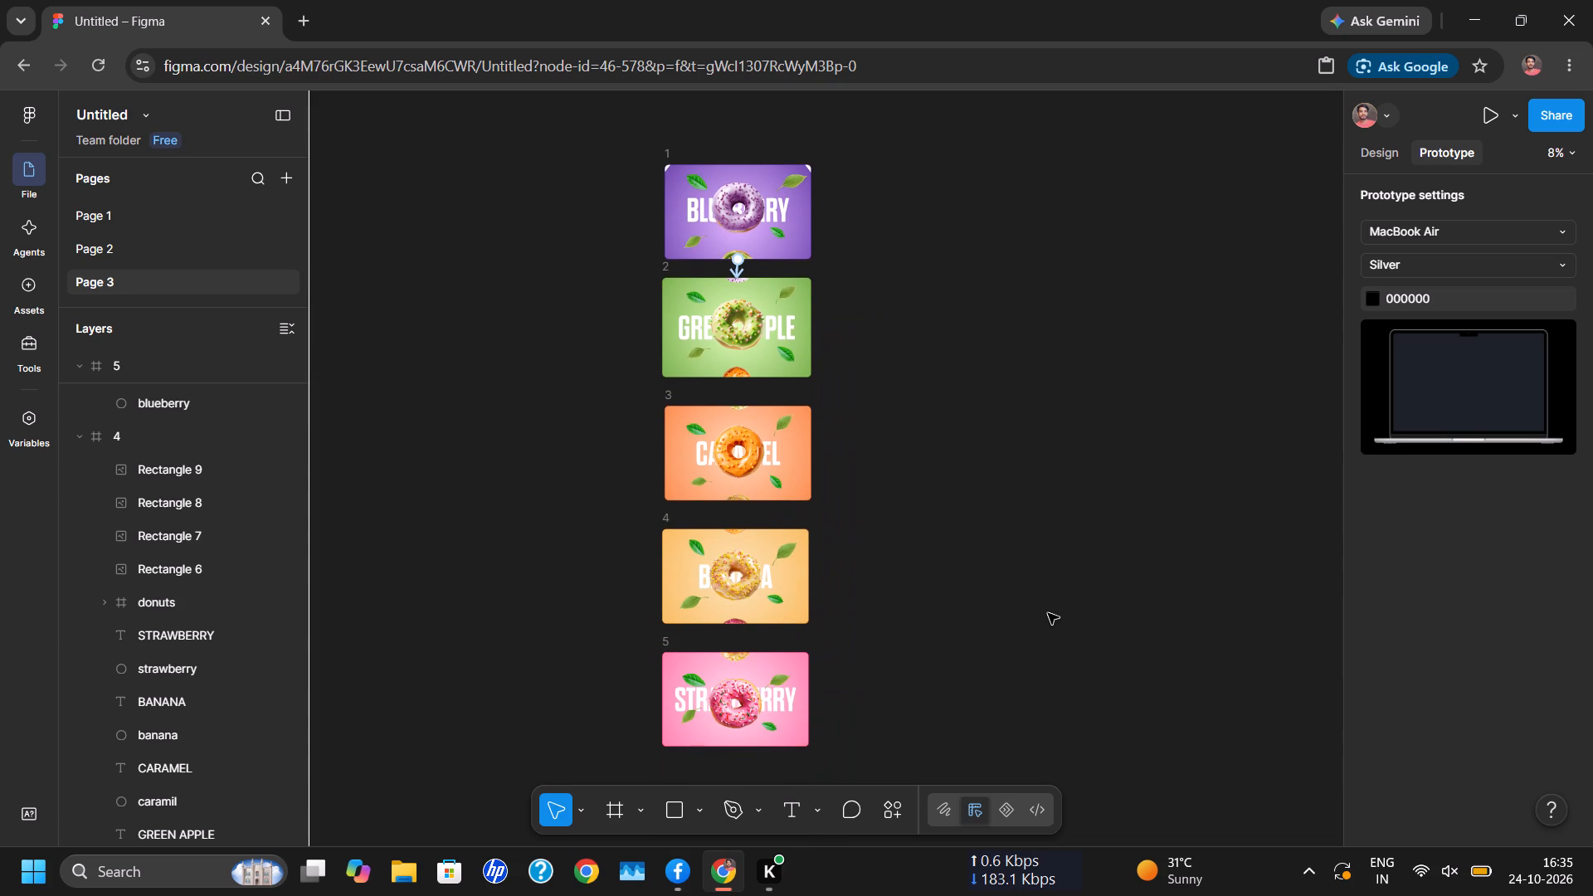
scroll(1048, 613, "down", 1)
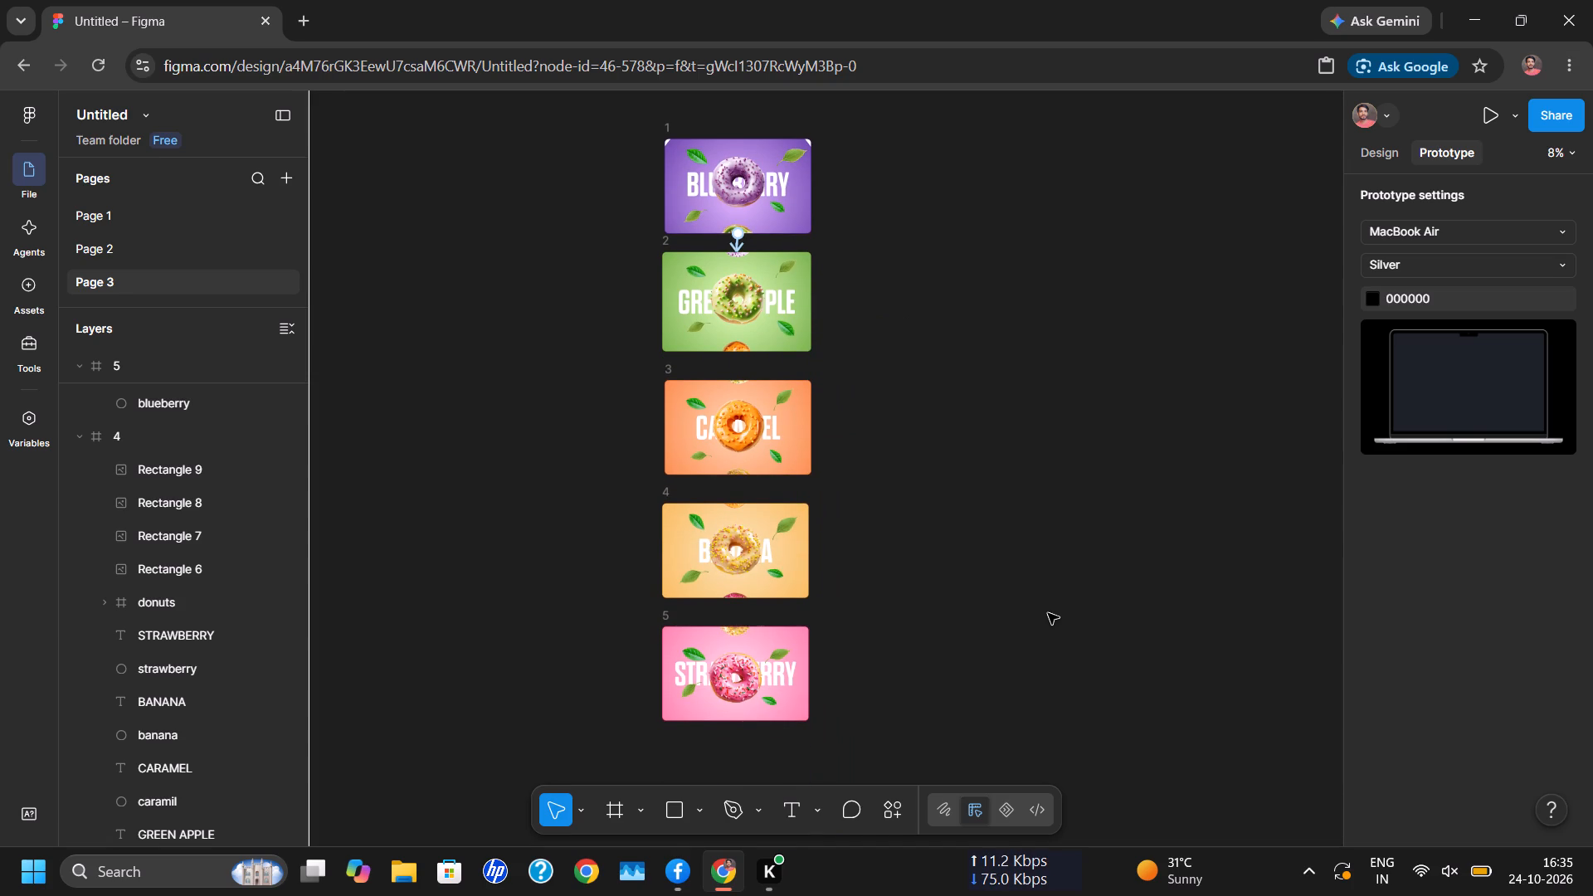
Select strawberry frame 5 and collapse its nested layers.
scroll(1048, 613, "up", 1)
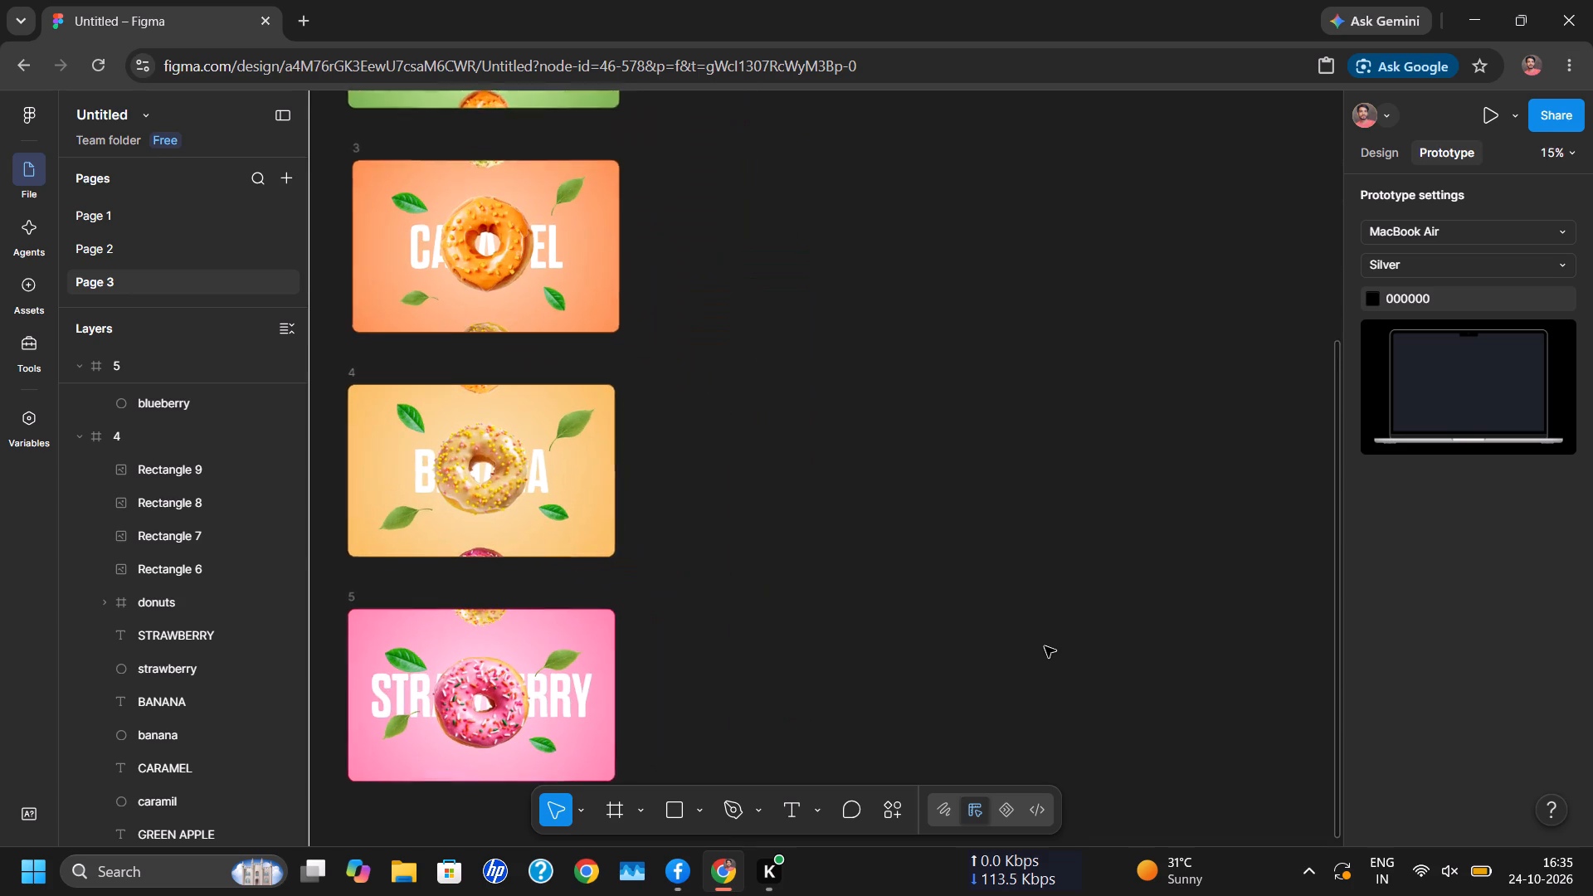
scroll(1045, 646, "right", 2)
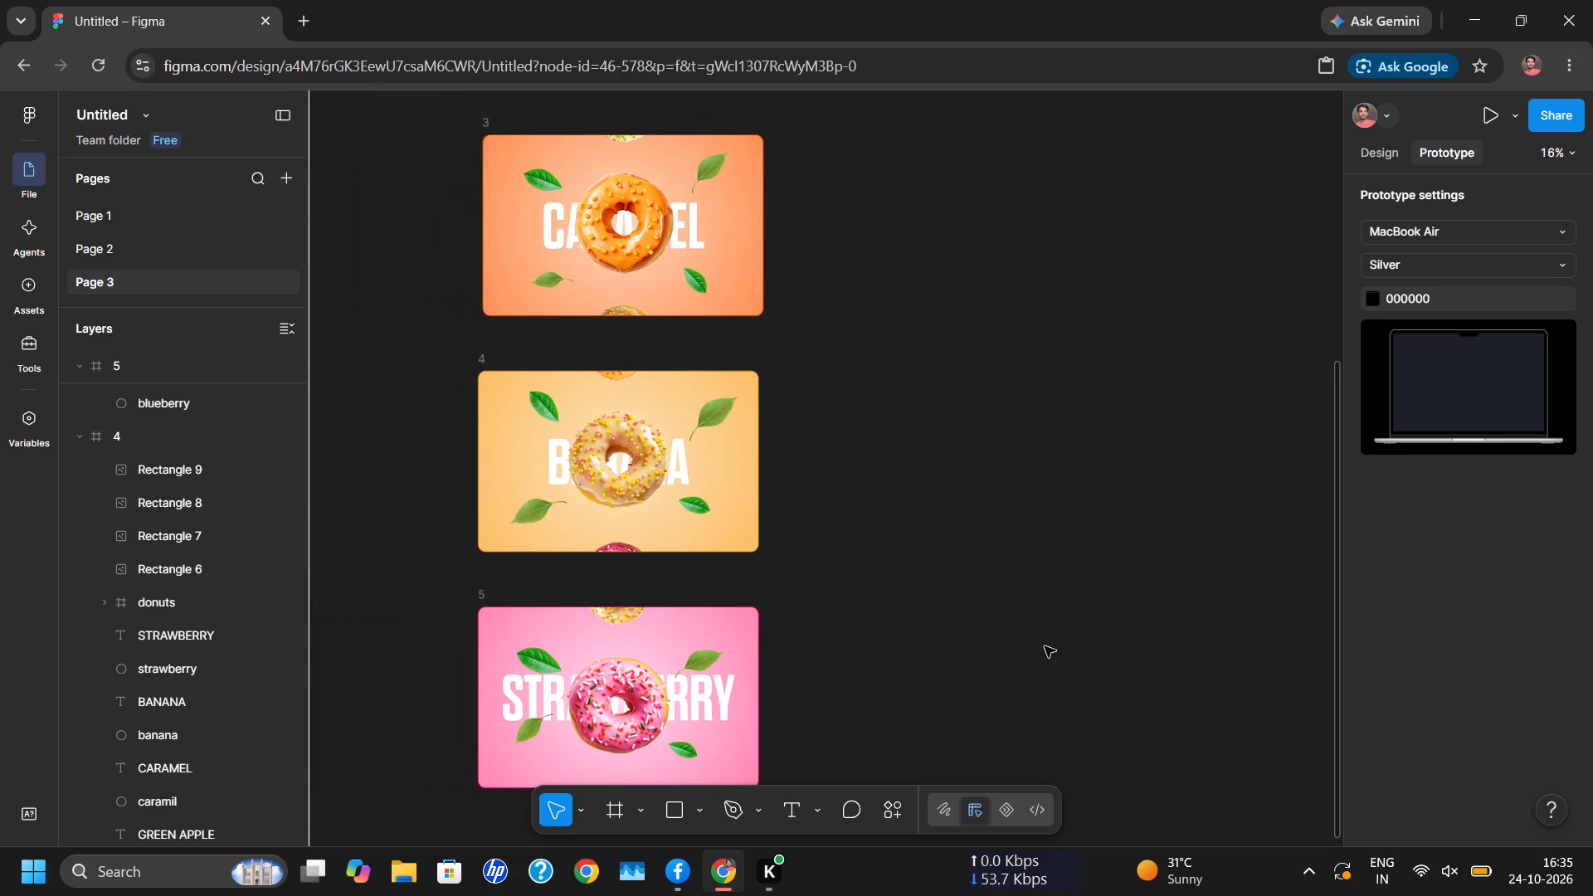
scroll(1045, 646, "right", 1)
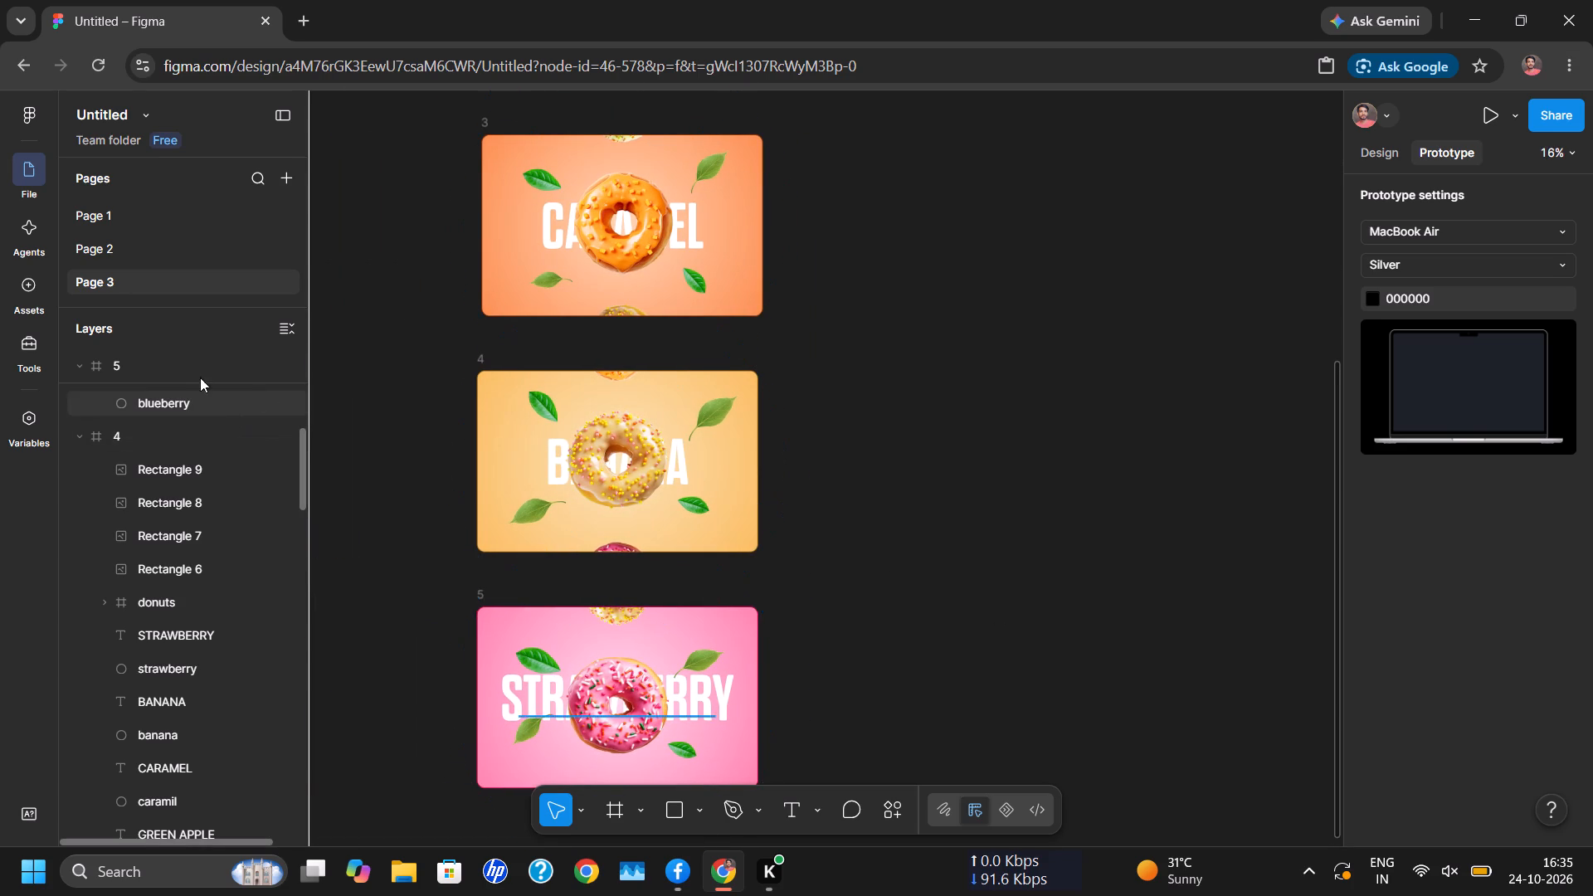
left_click(192, 369)
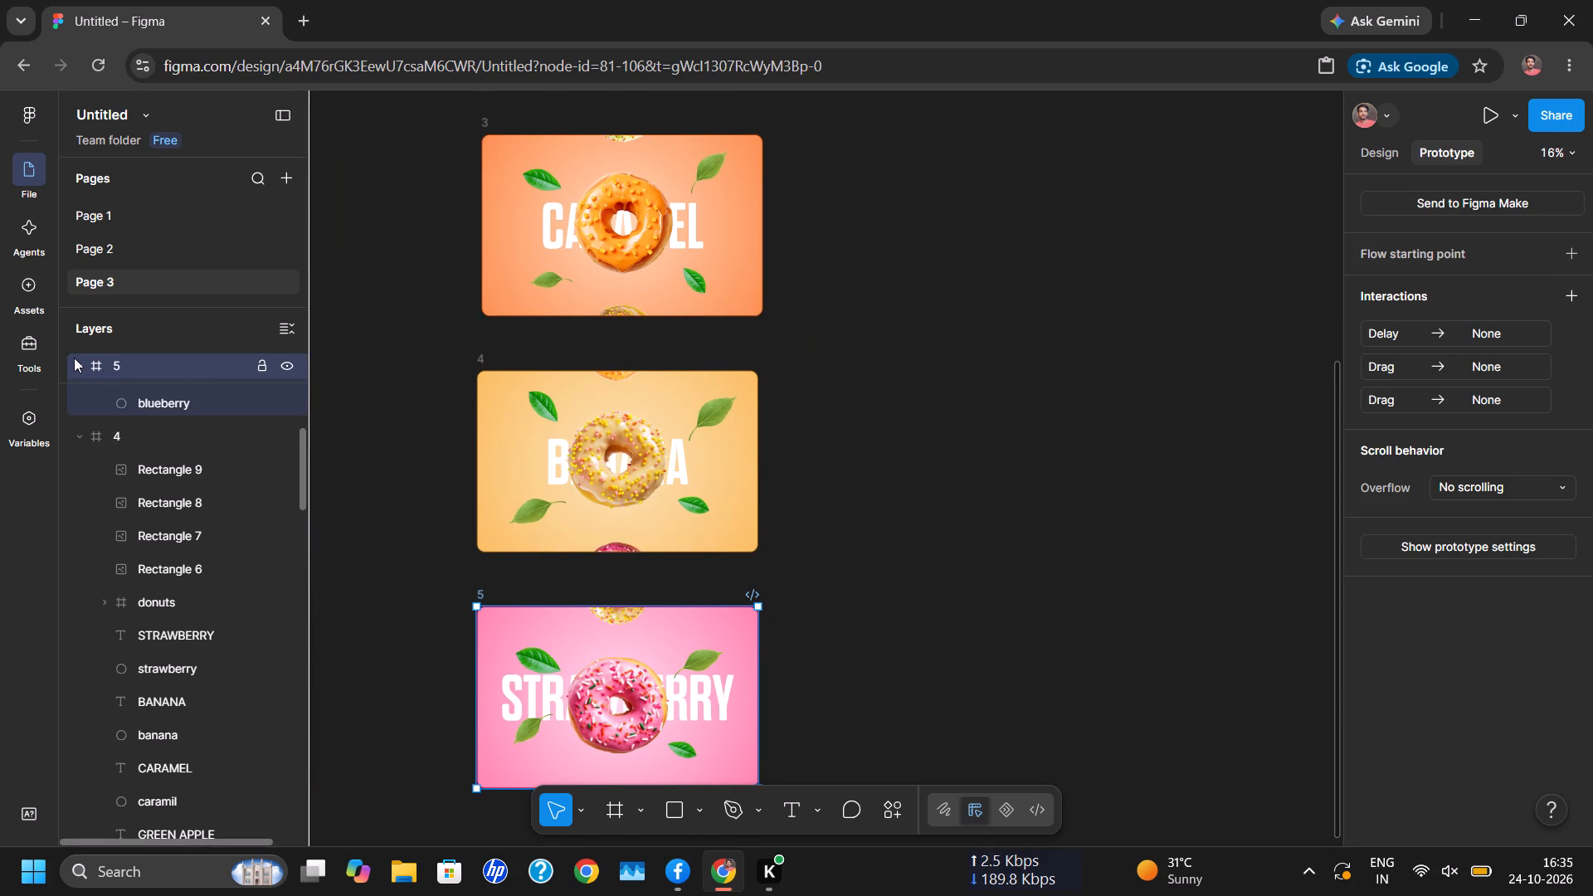
left_click(74, 358)
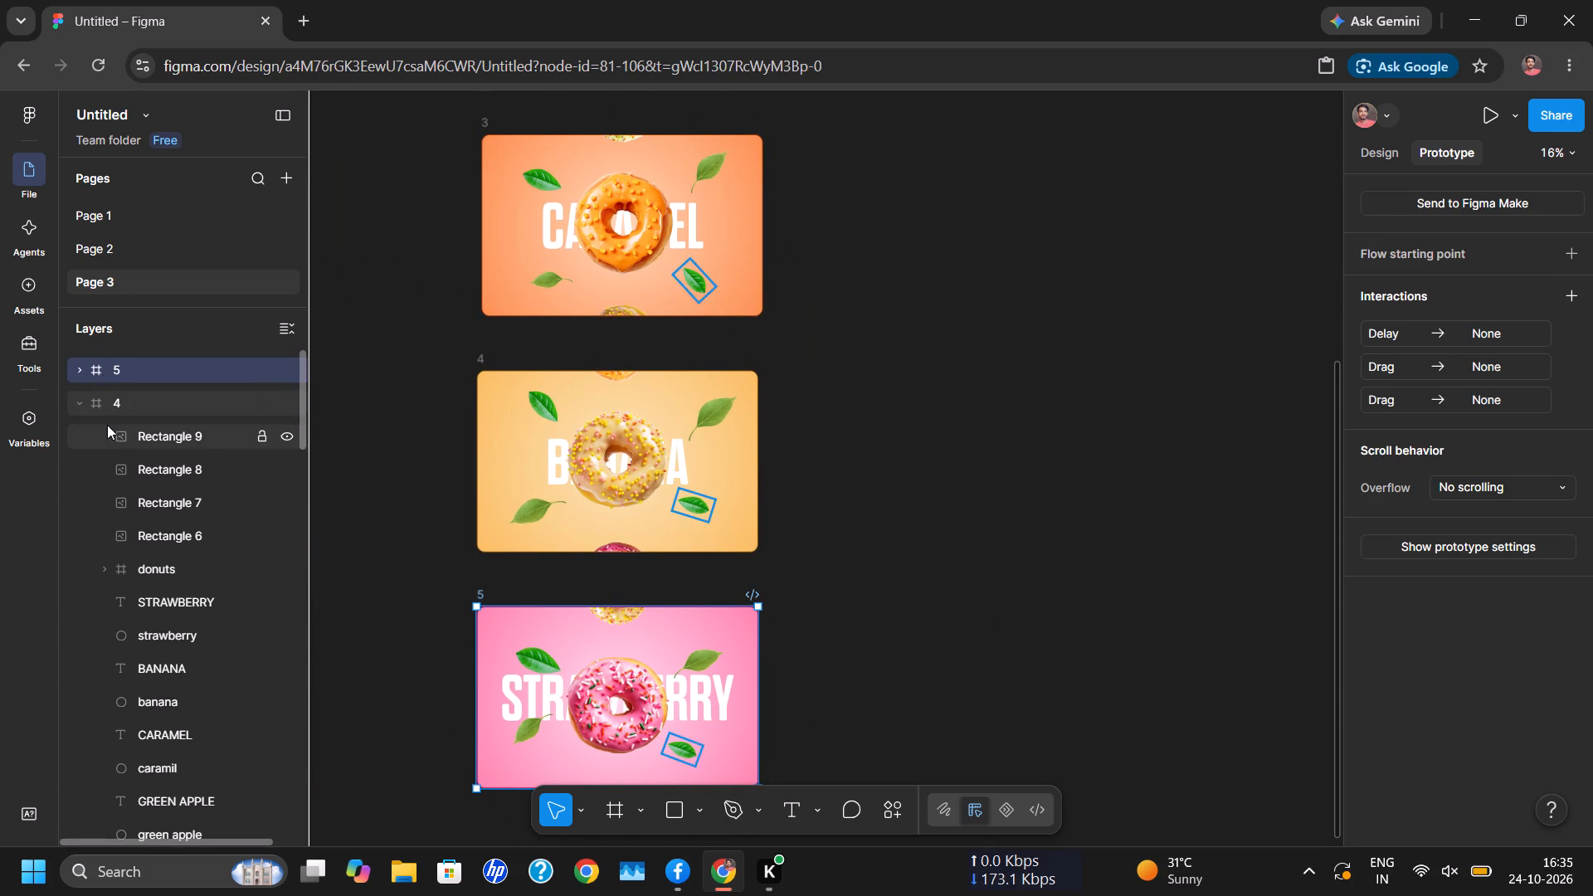
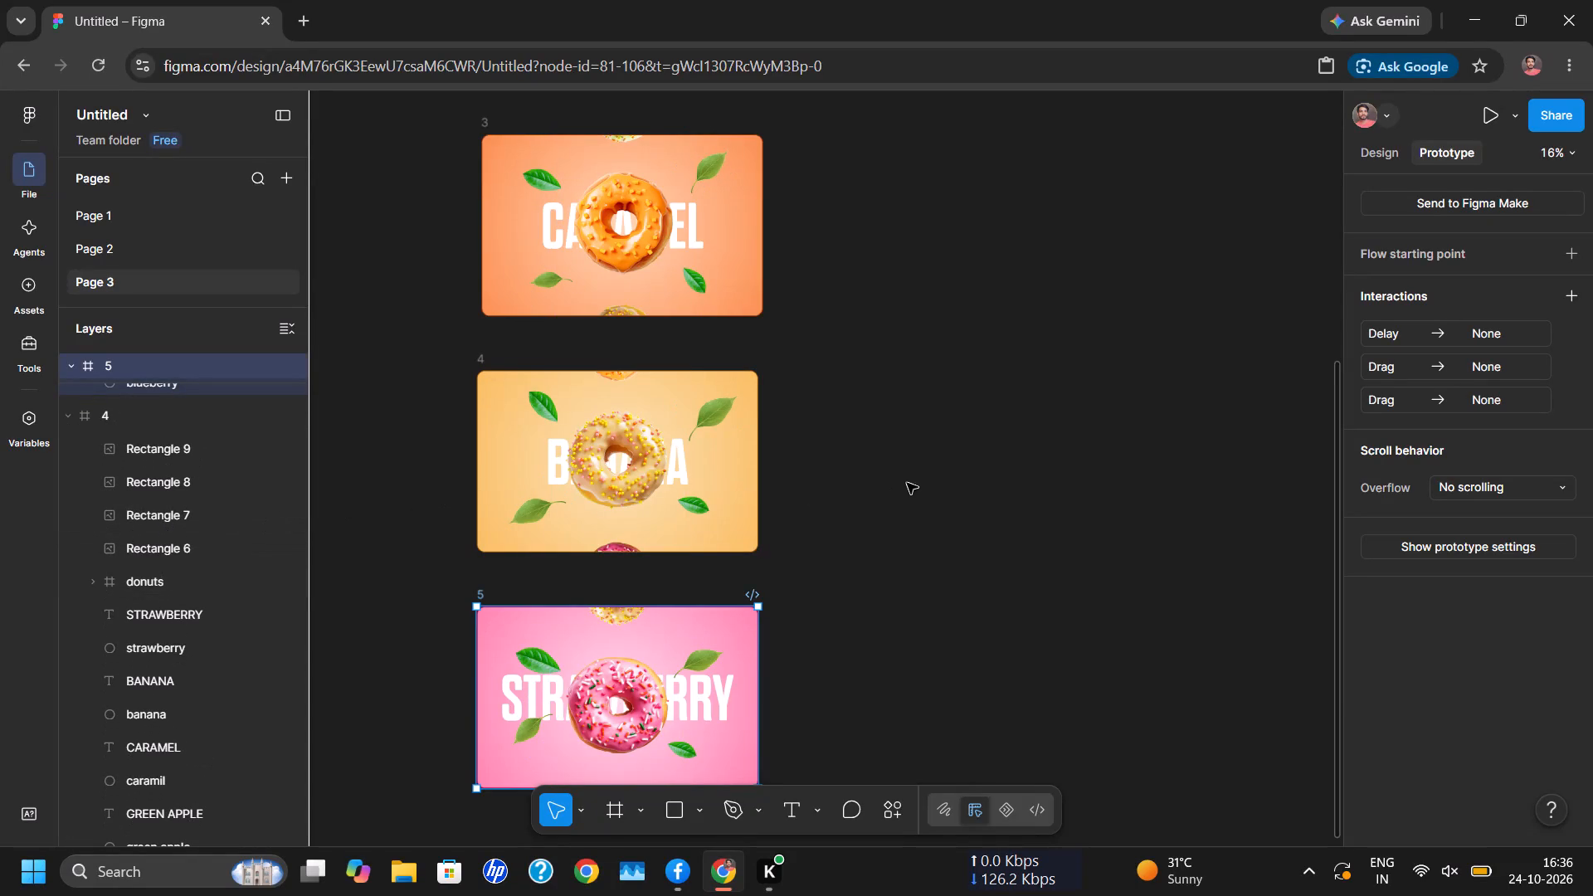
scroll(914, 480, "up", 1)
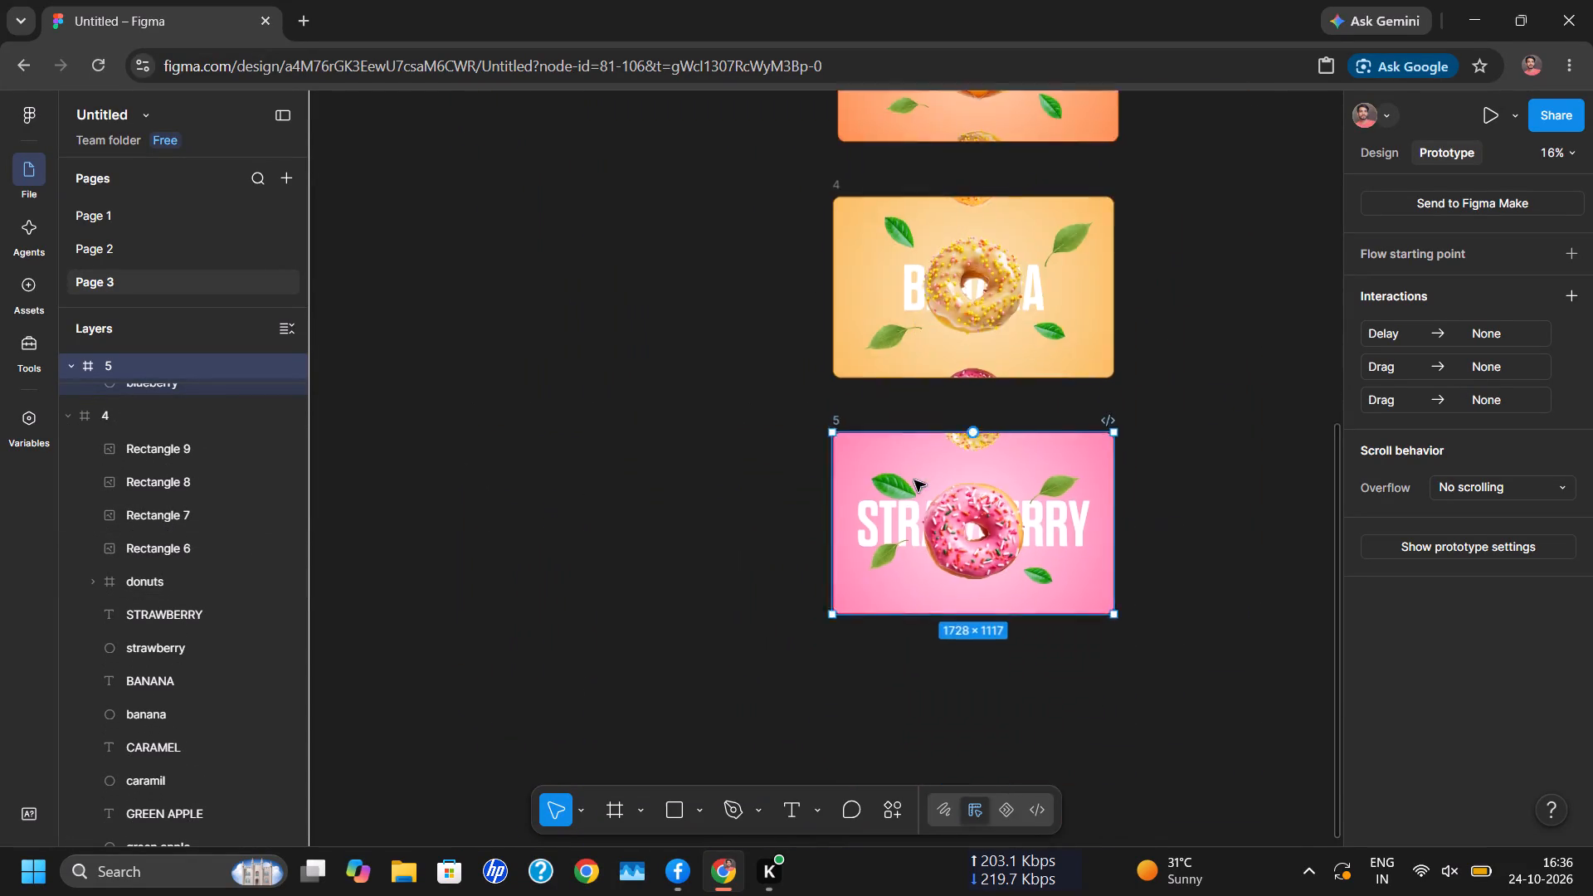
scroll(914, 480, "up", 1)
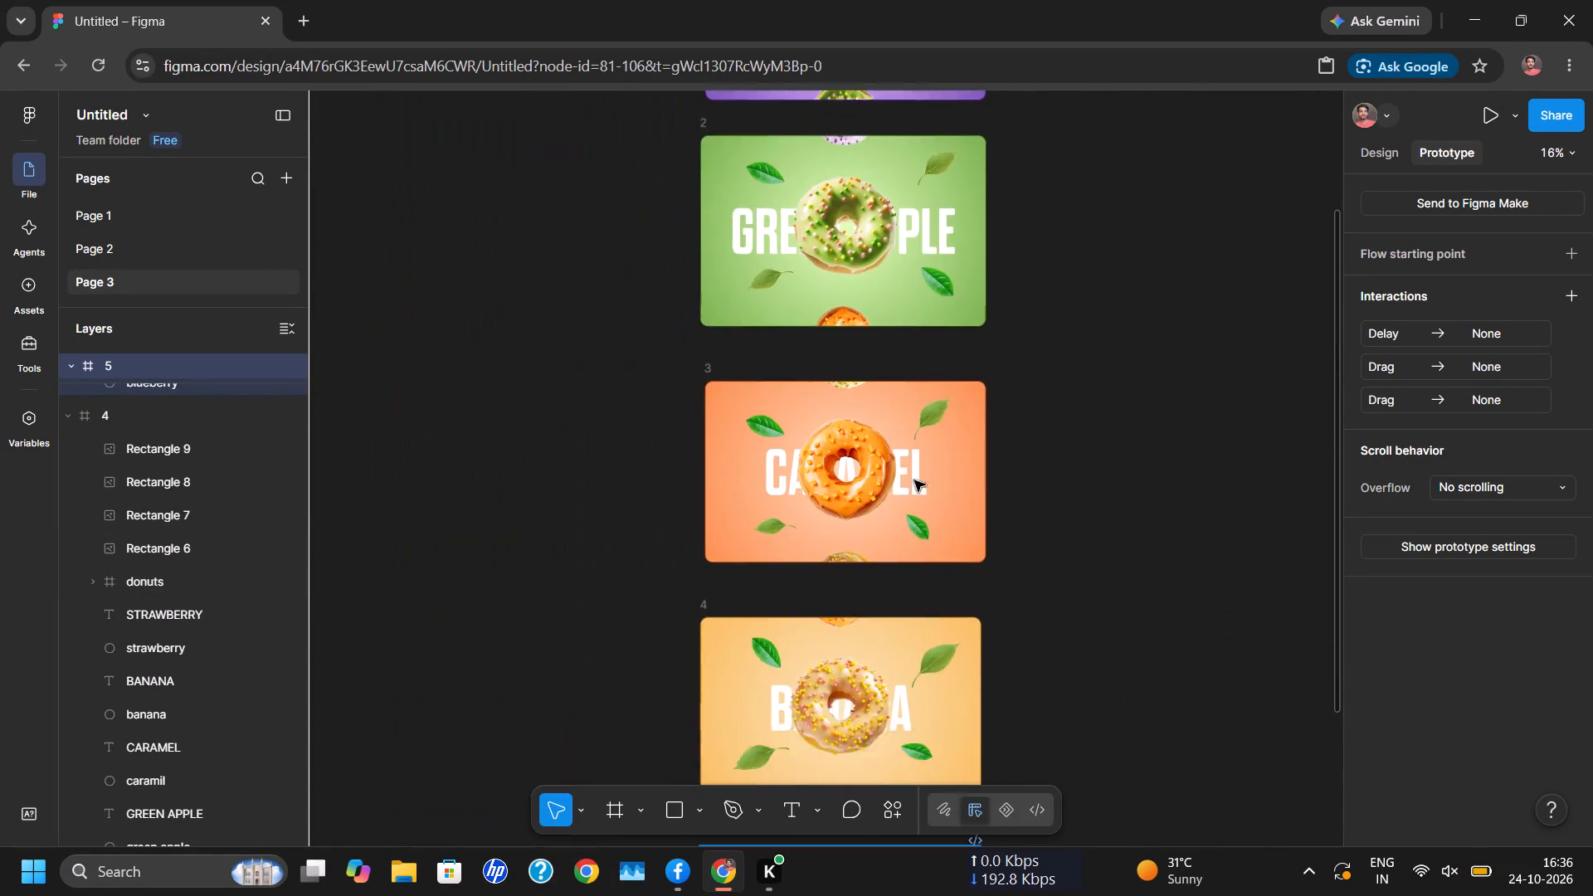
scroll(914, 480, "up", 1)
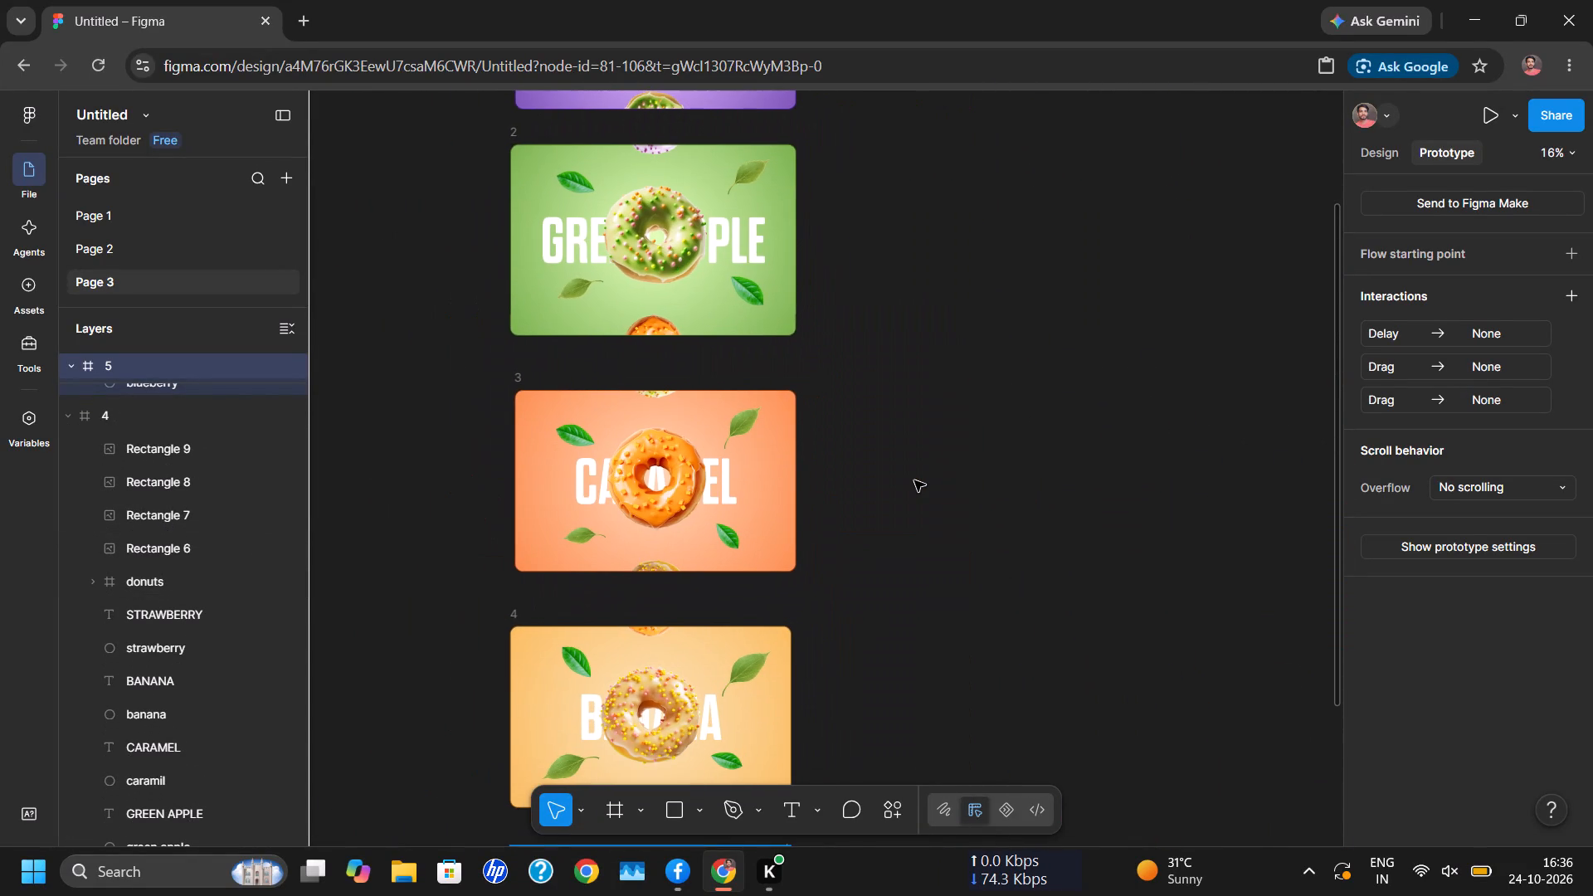
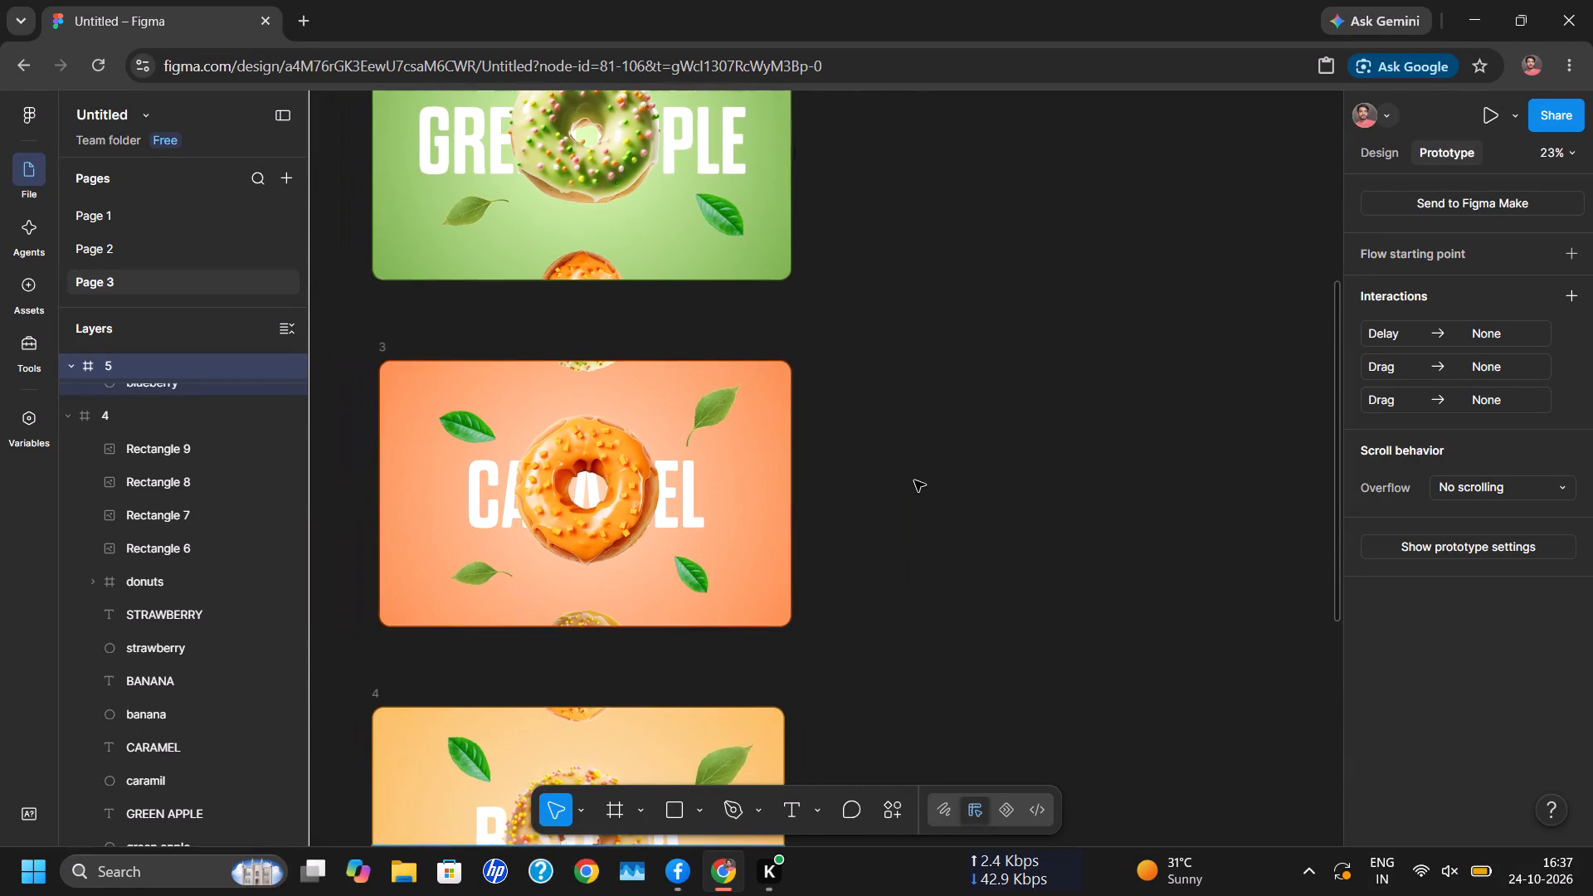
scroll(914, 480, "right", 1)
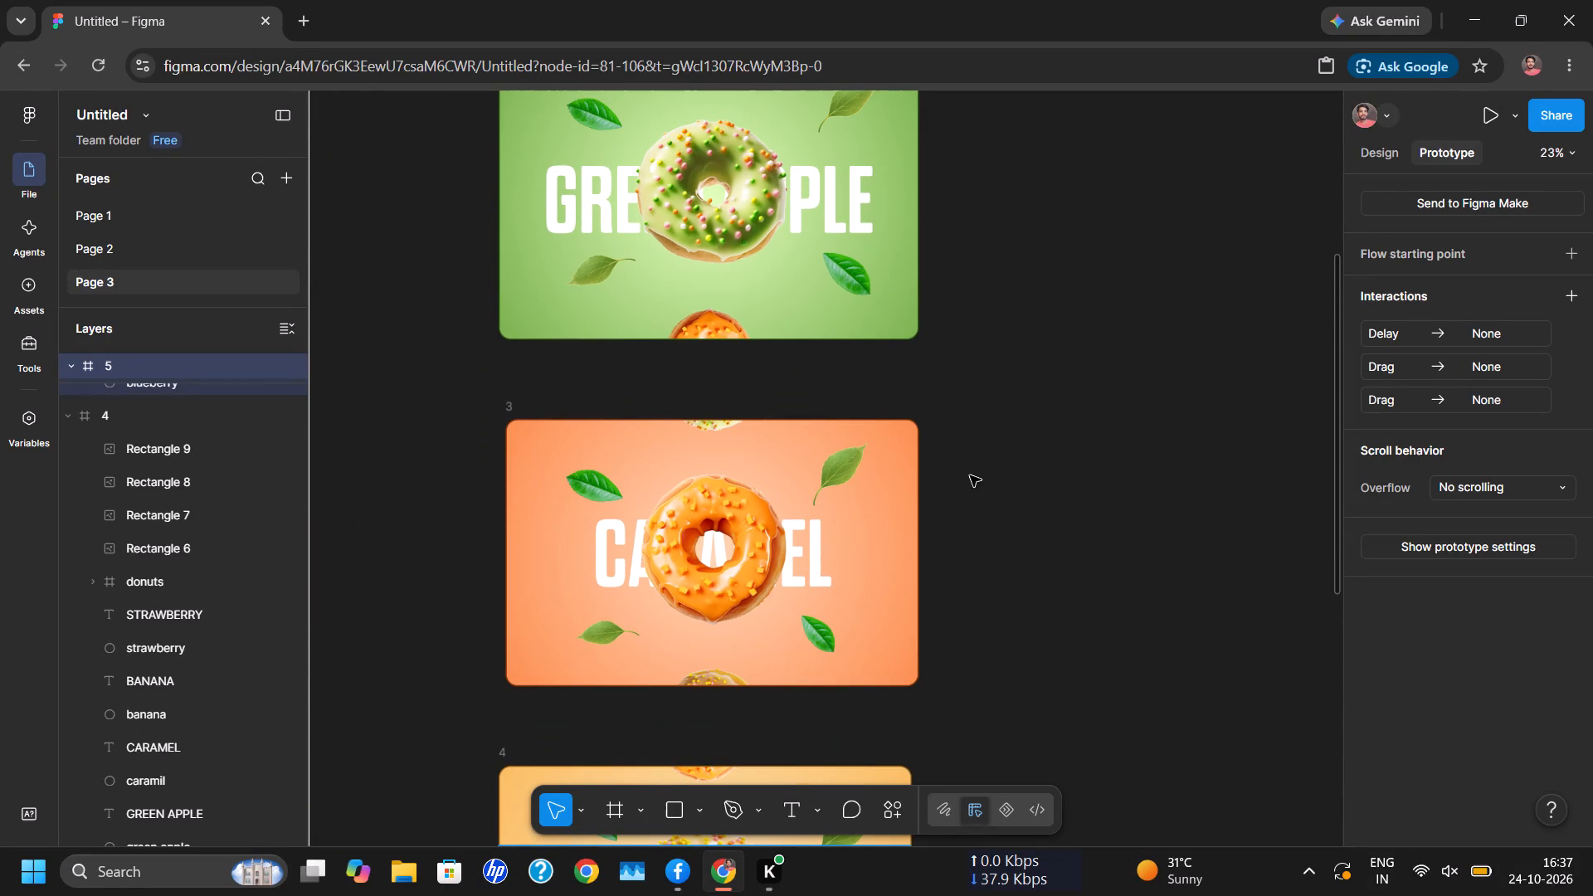
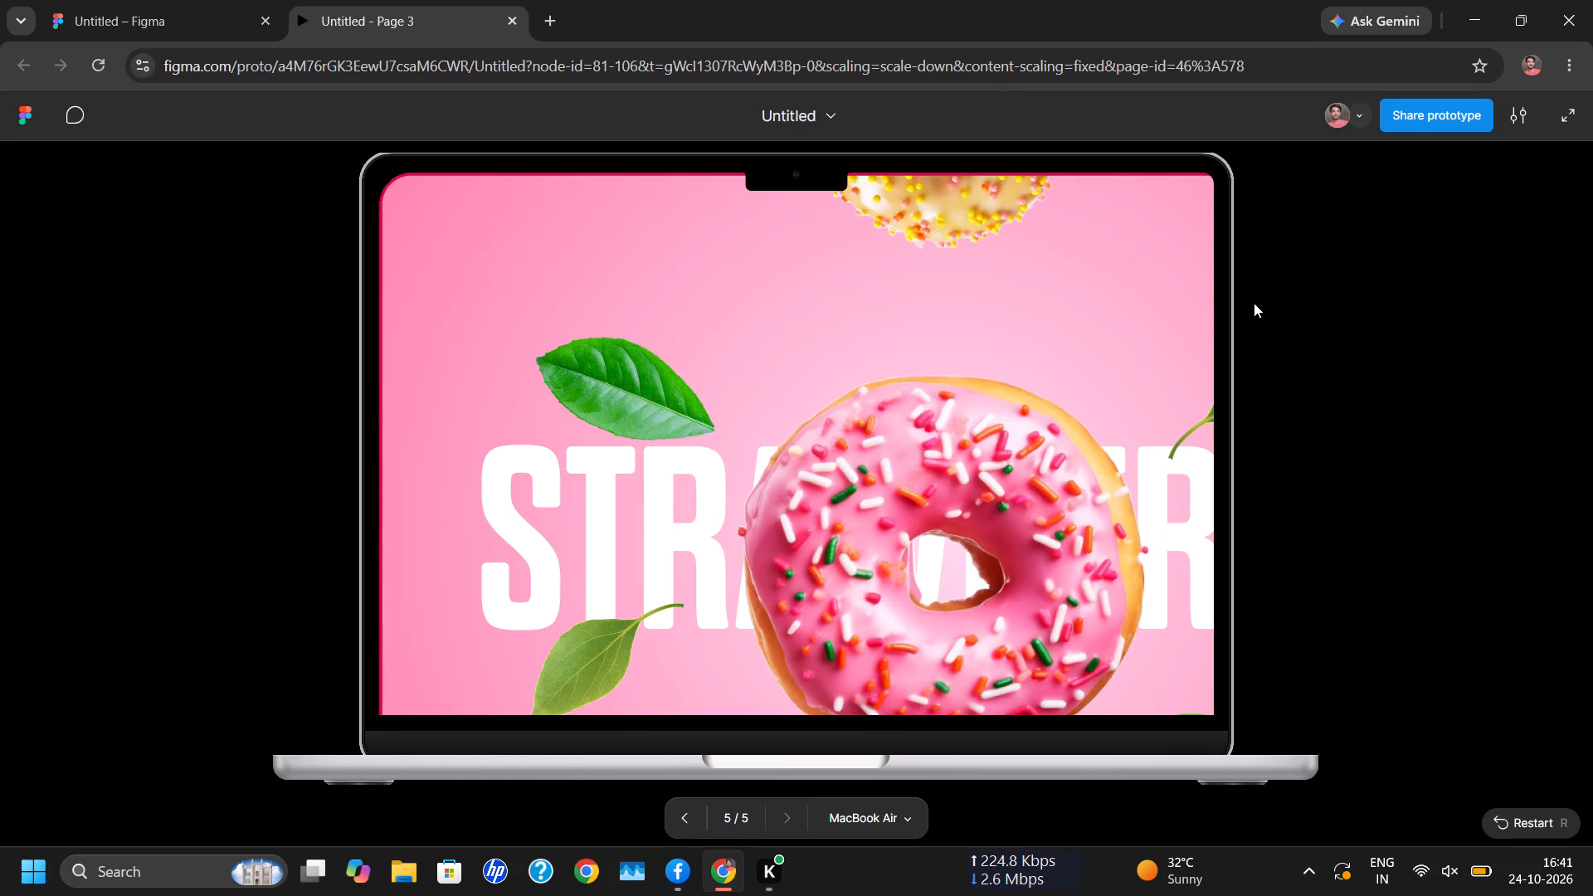
Examine the Strawberry frame in the prototype preview by panning across it in both directions.
scroll(1254, 303, "left", 1)
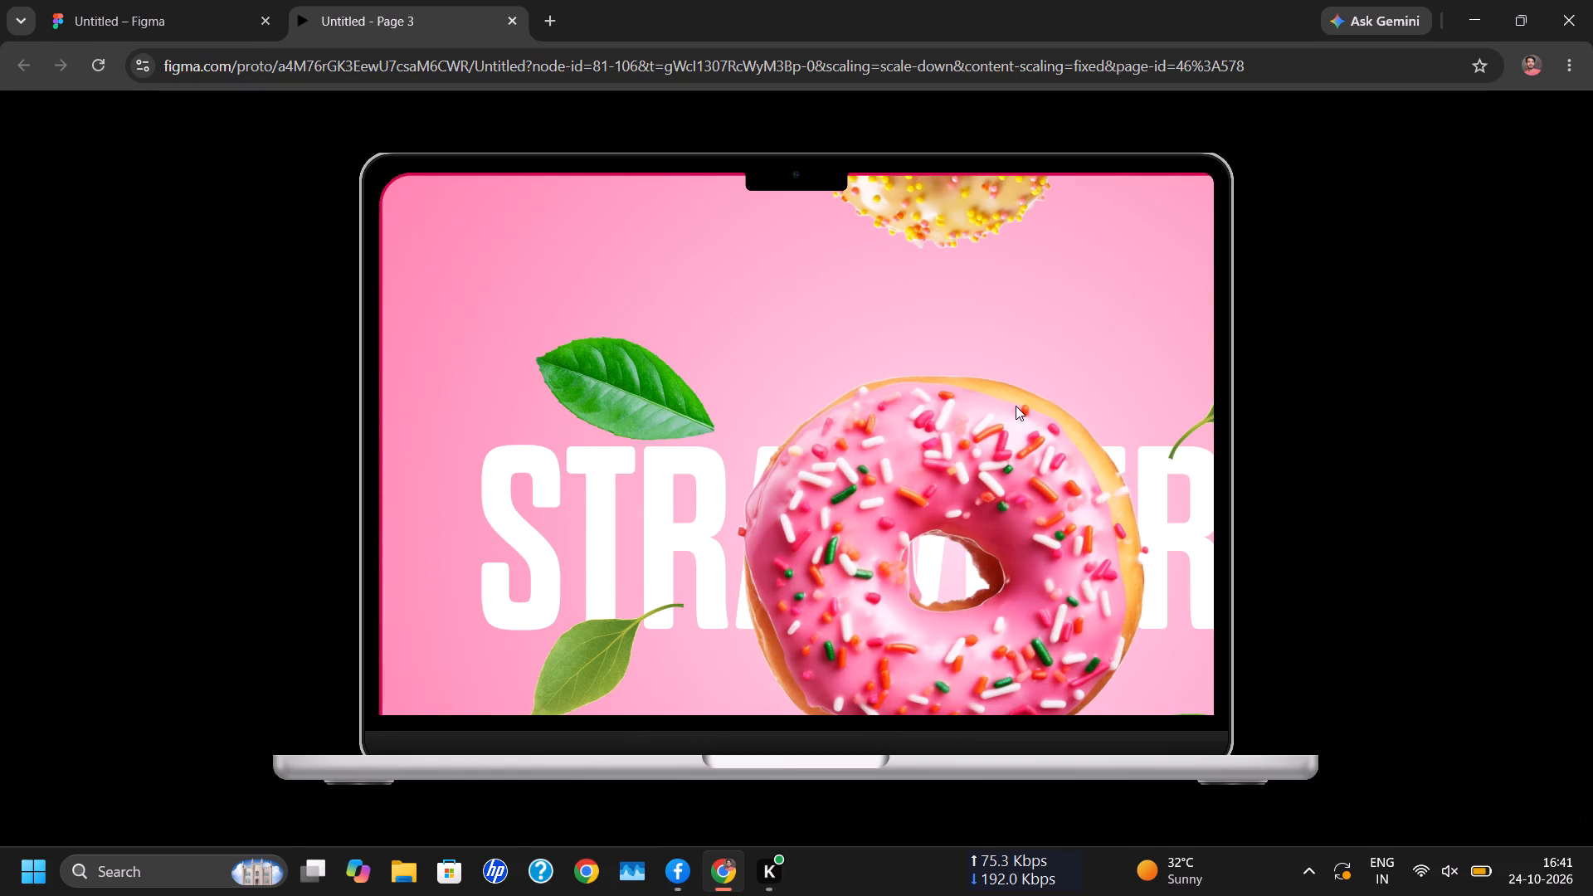
scroll(1012, 414, "down", 3)
scroll(1012, 414, "left", 6)
scroll(1012, 414, "right", 1)
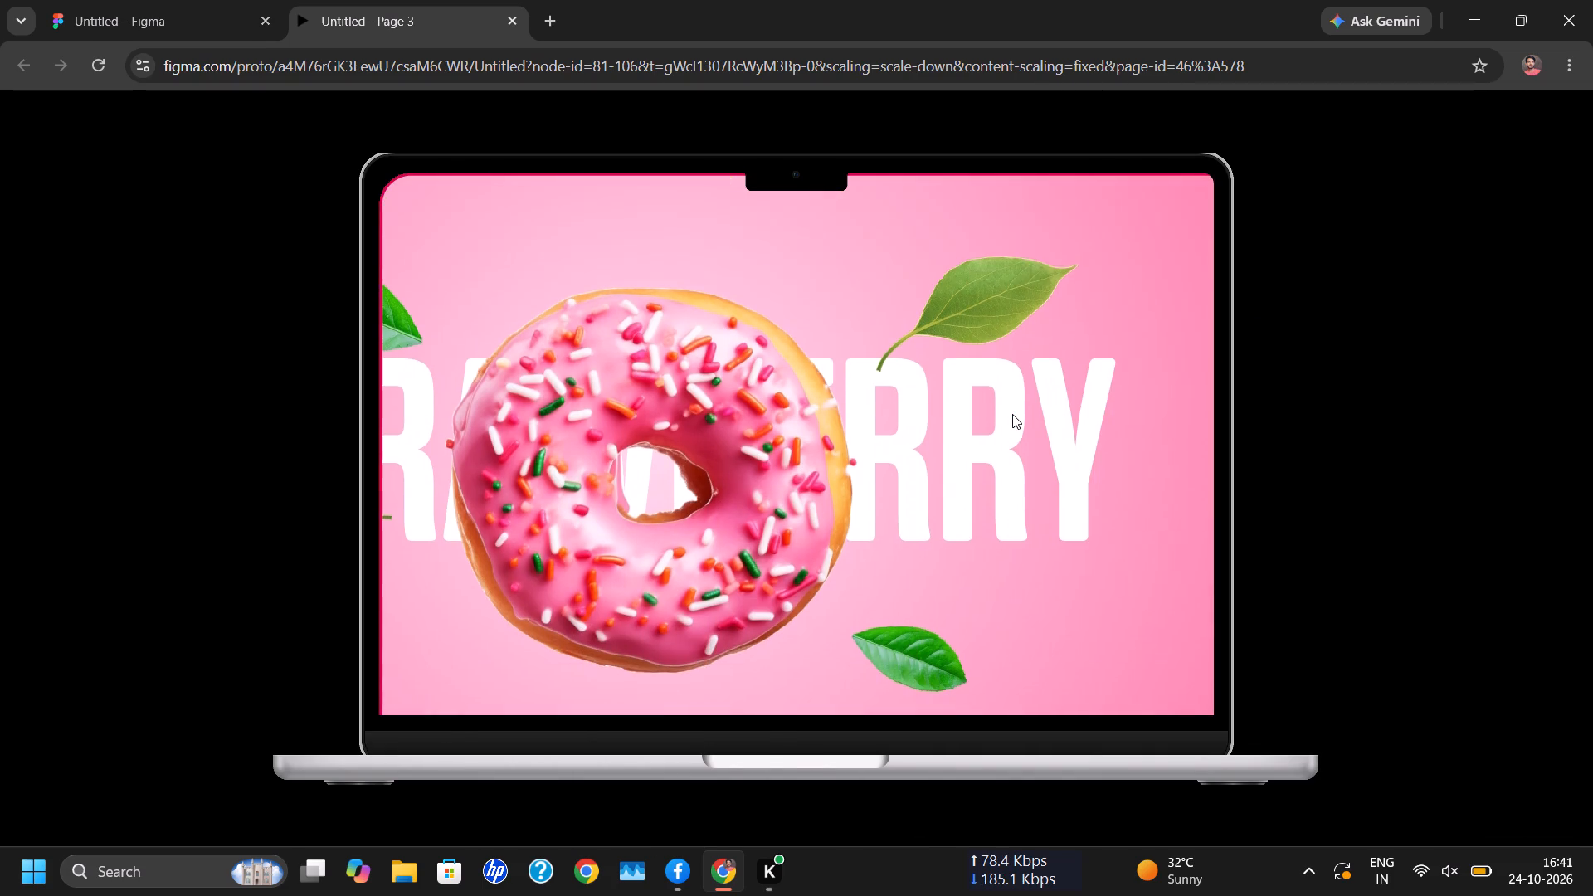
scroll(1012, 414, "right", 4)
scroll(1012, 414, "up", 8)
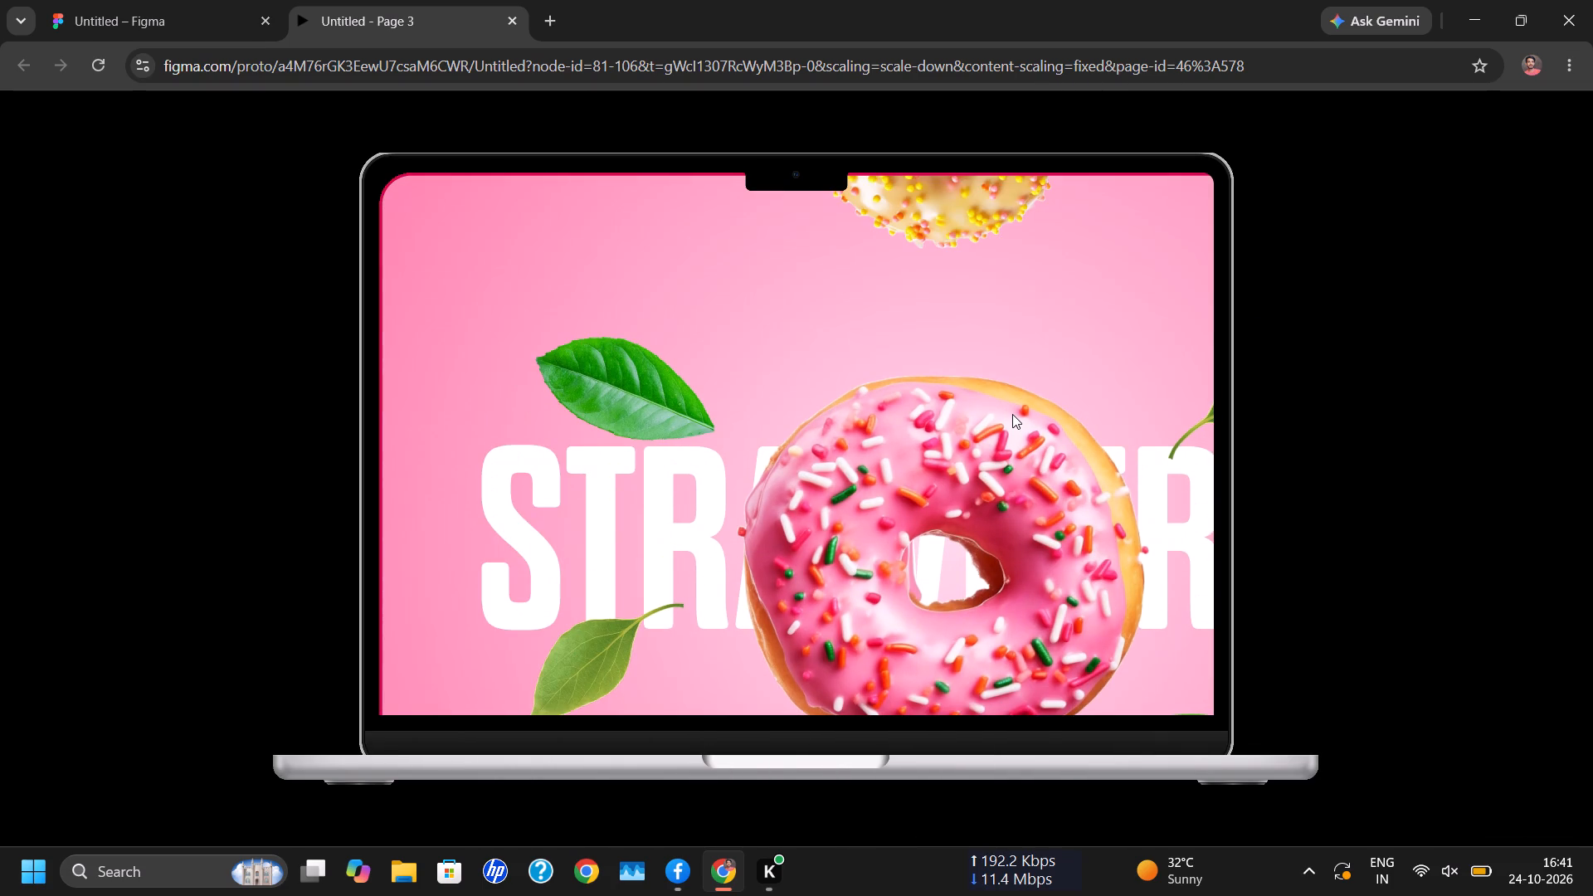
scroll(1012, 414, "up", 2)
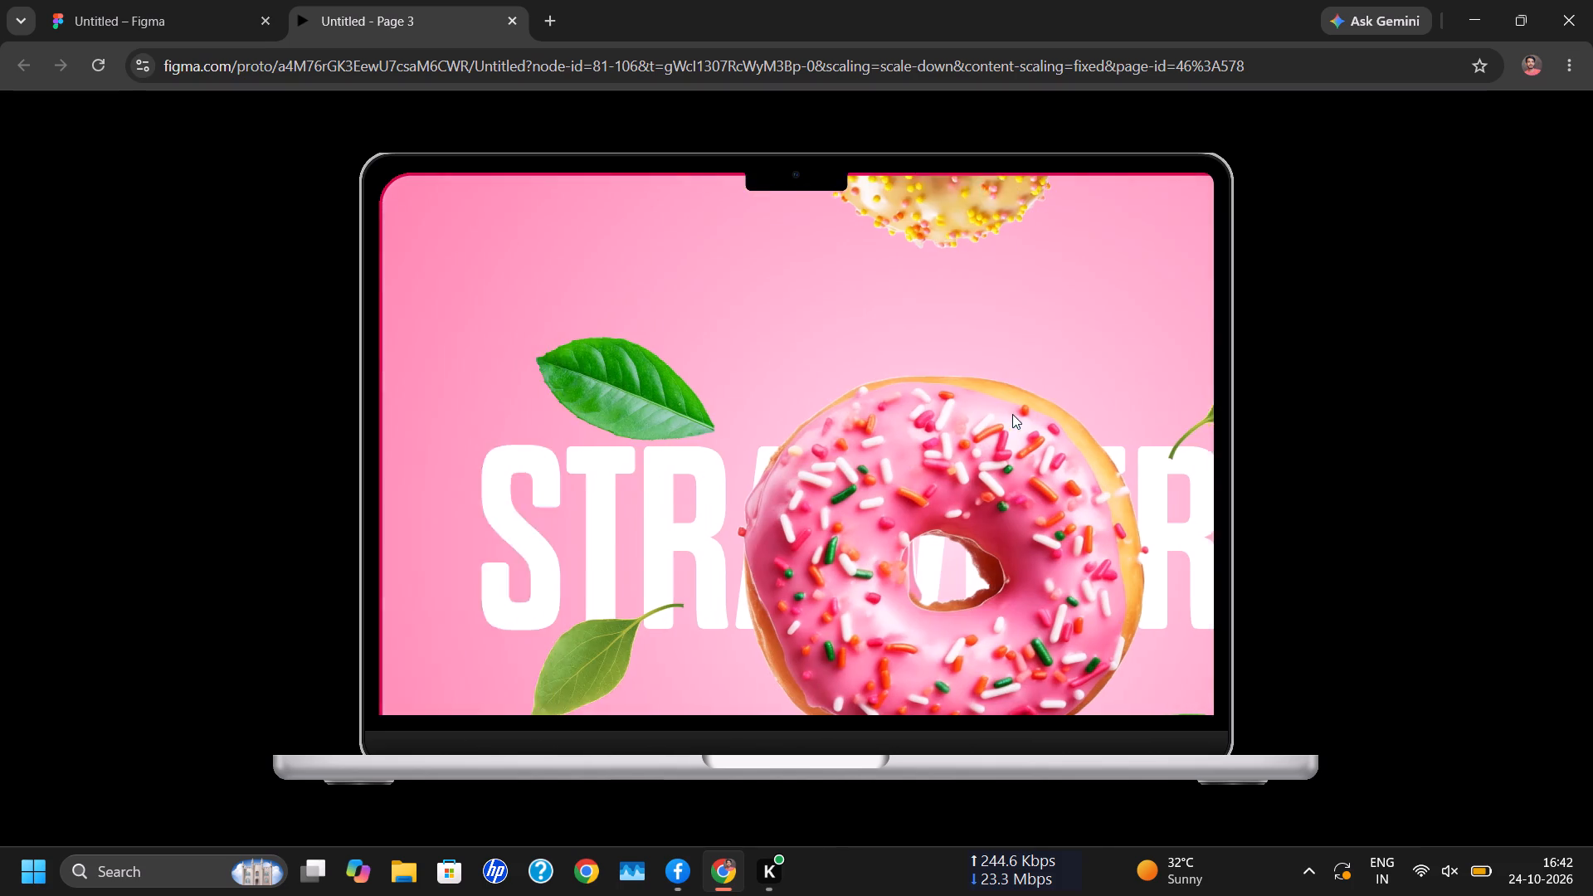
scroll(1012, 414, "up", 2)
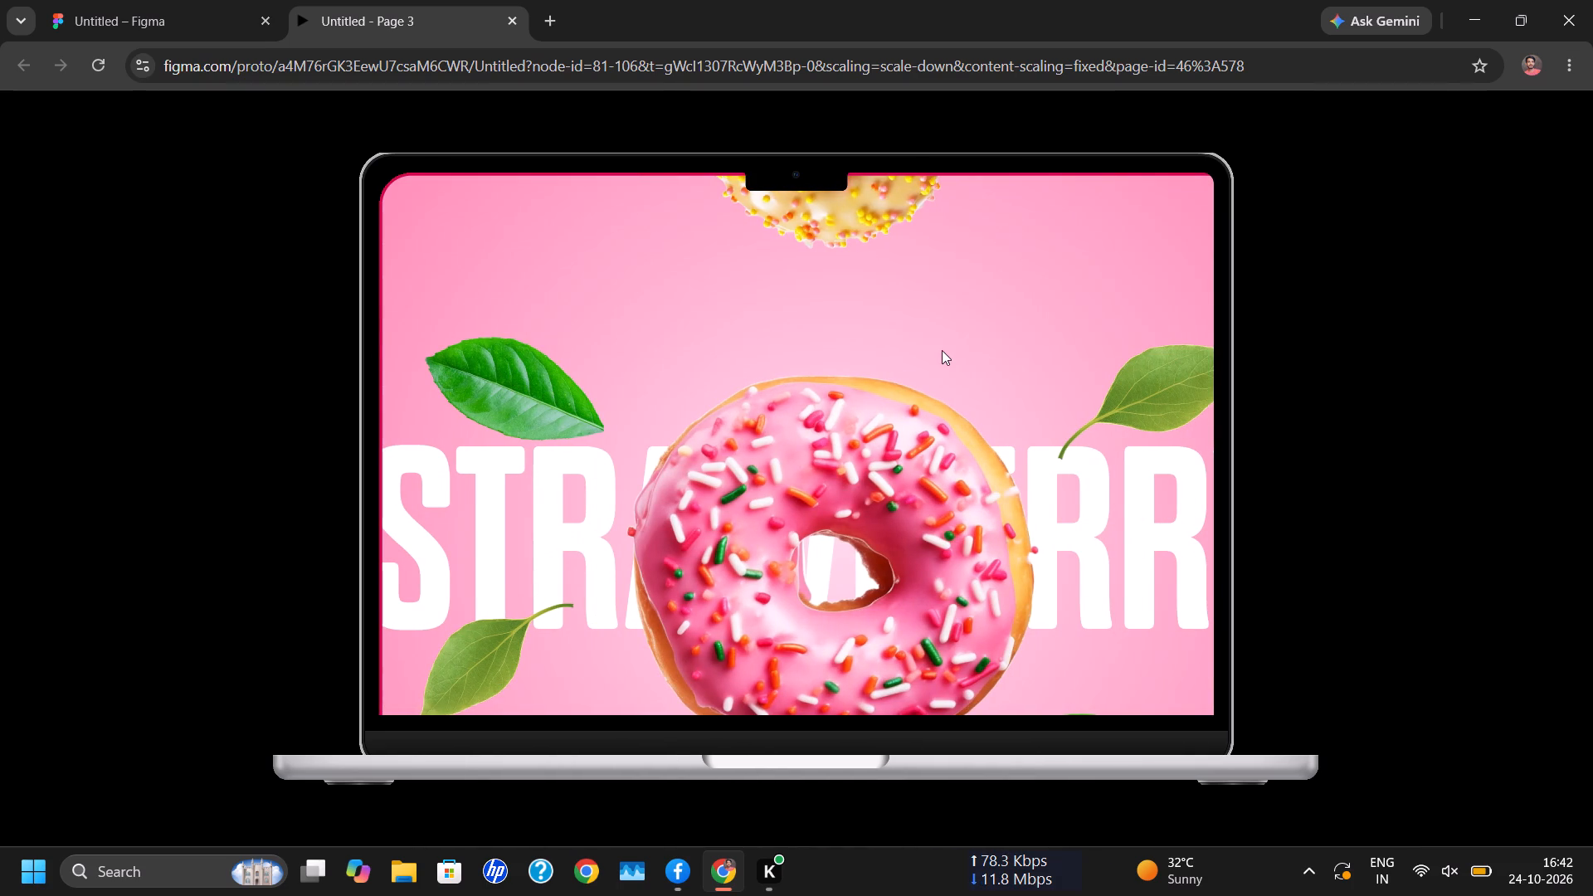
right_click(942, 350)
Leave the preview for the file browser and reopen the Untitled - Page 3 prototype from the recent files.
left_click(30, 54)
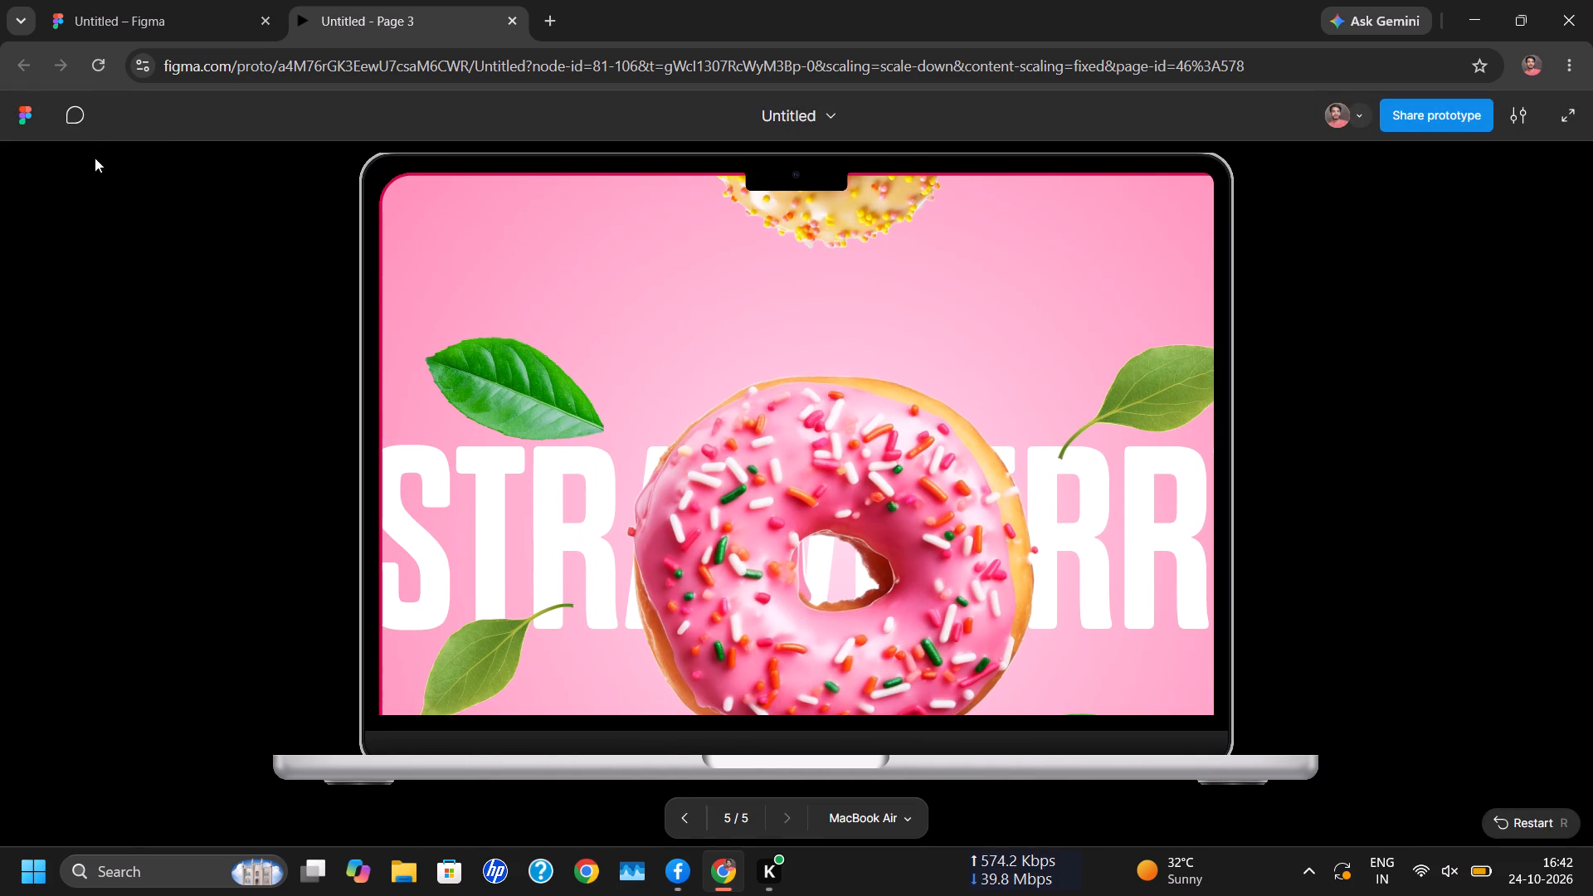
left_click(27, 115)
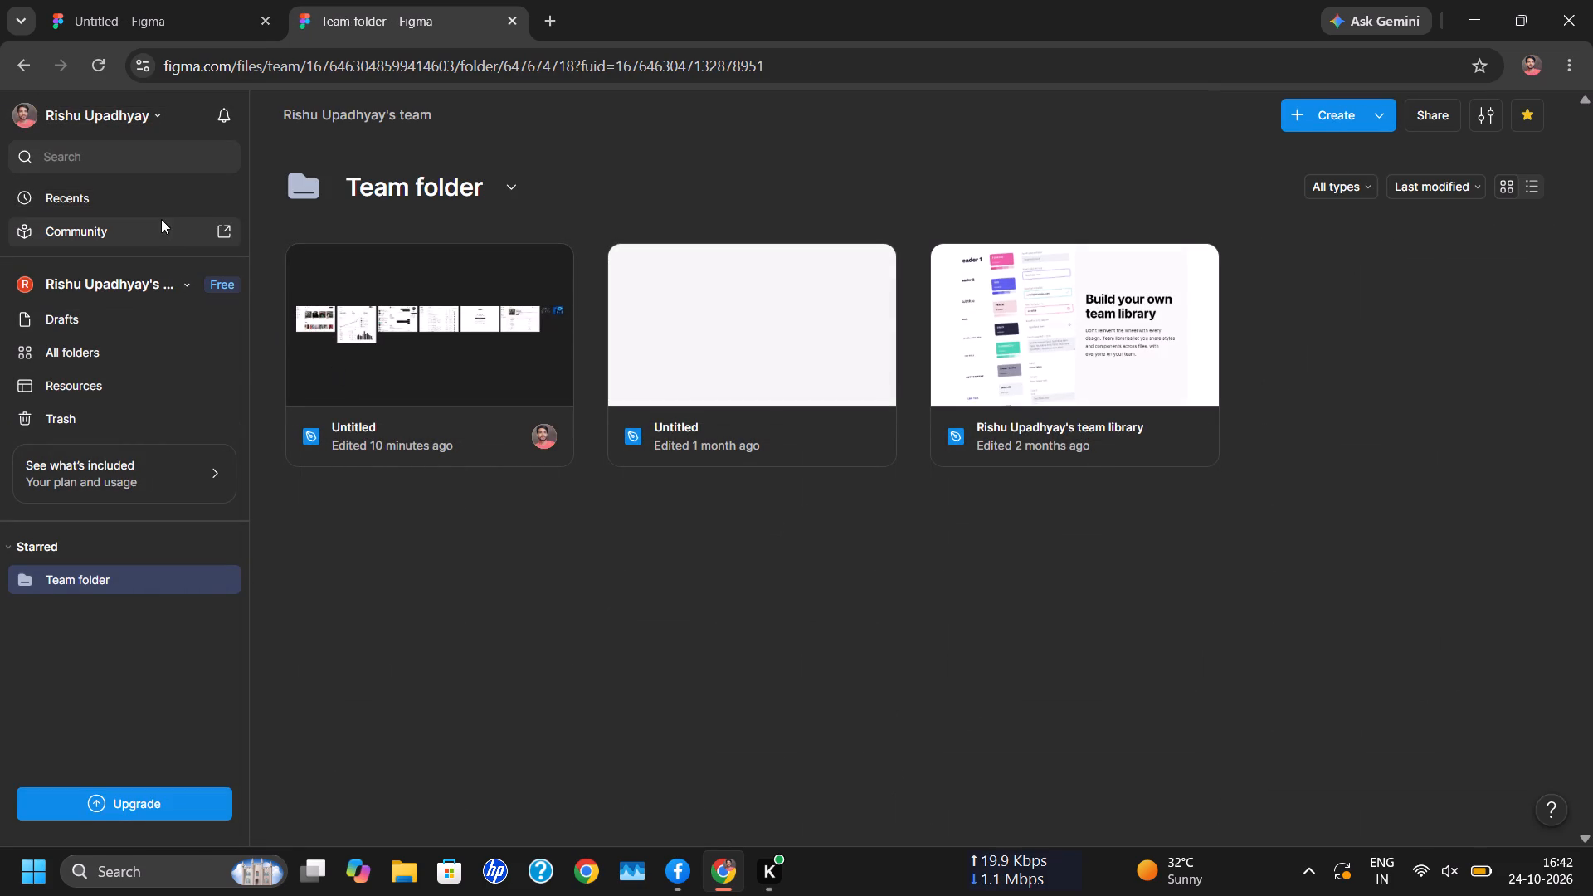
left_click(139, 197)
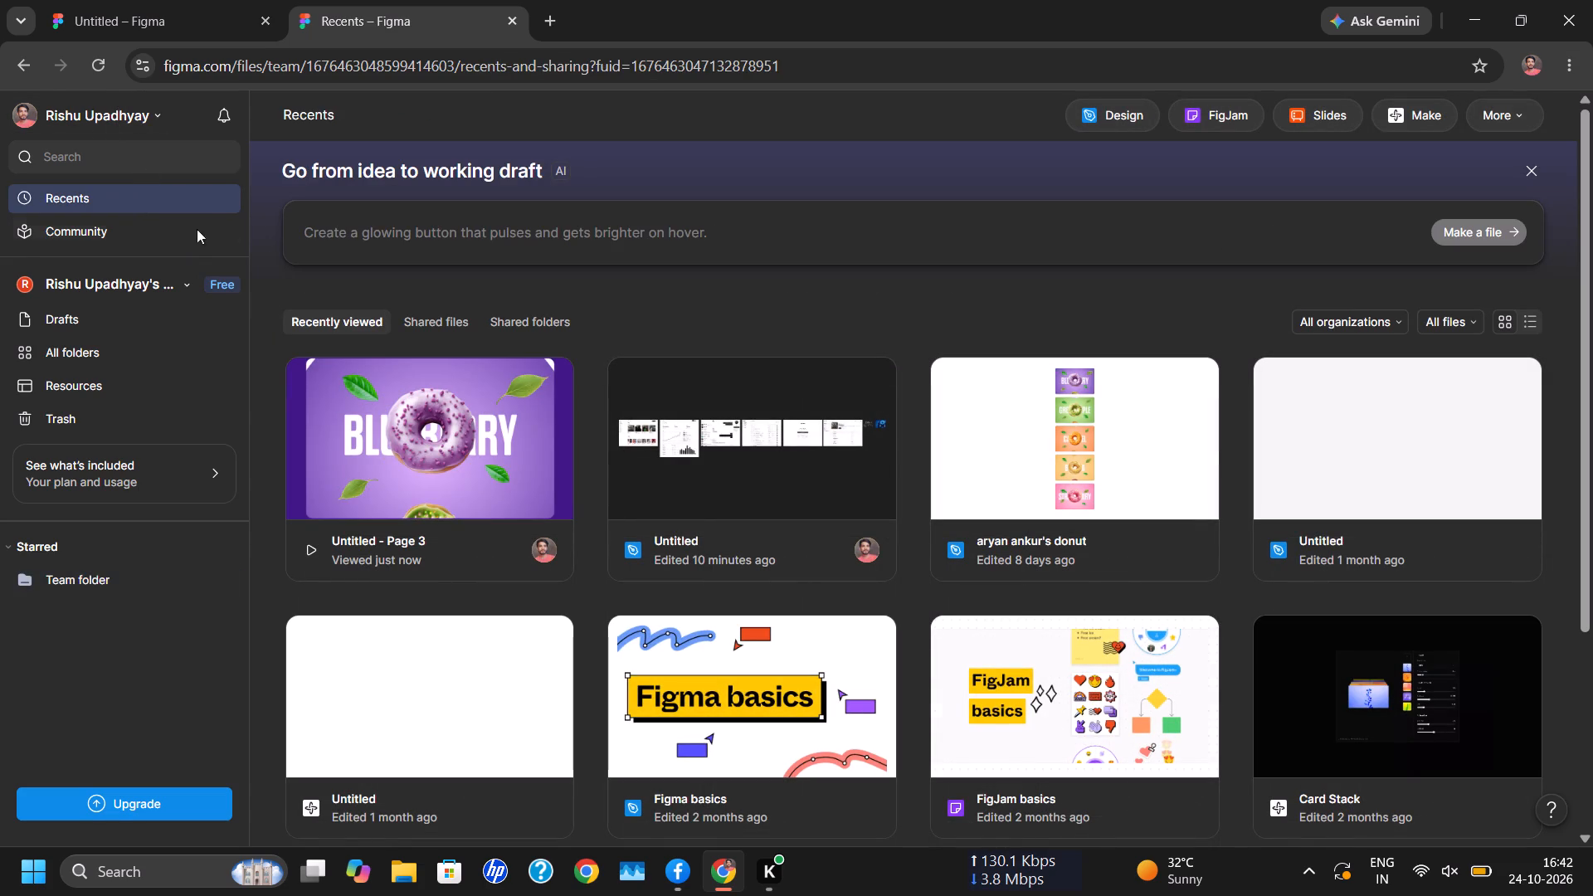
double_click(419, 446)
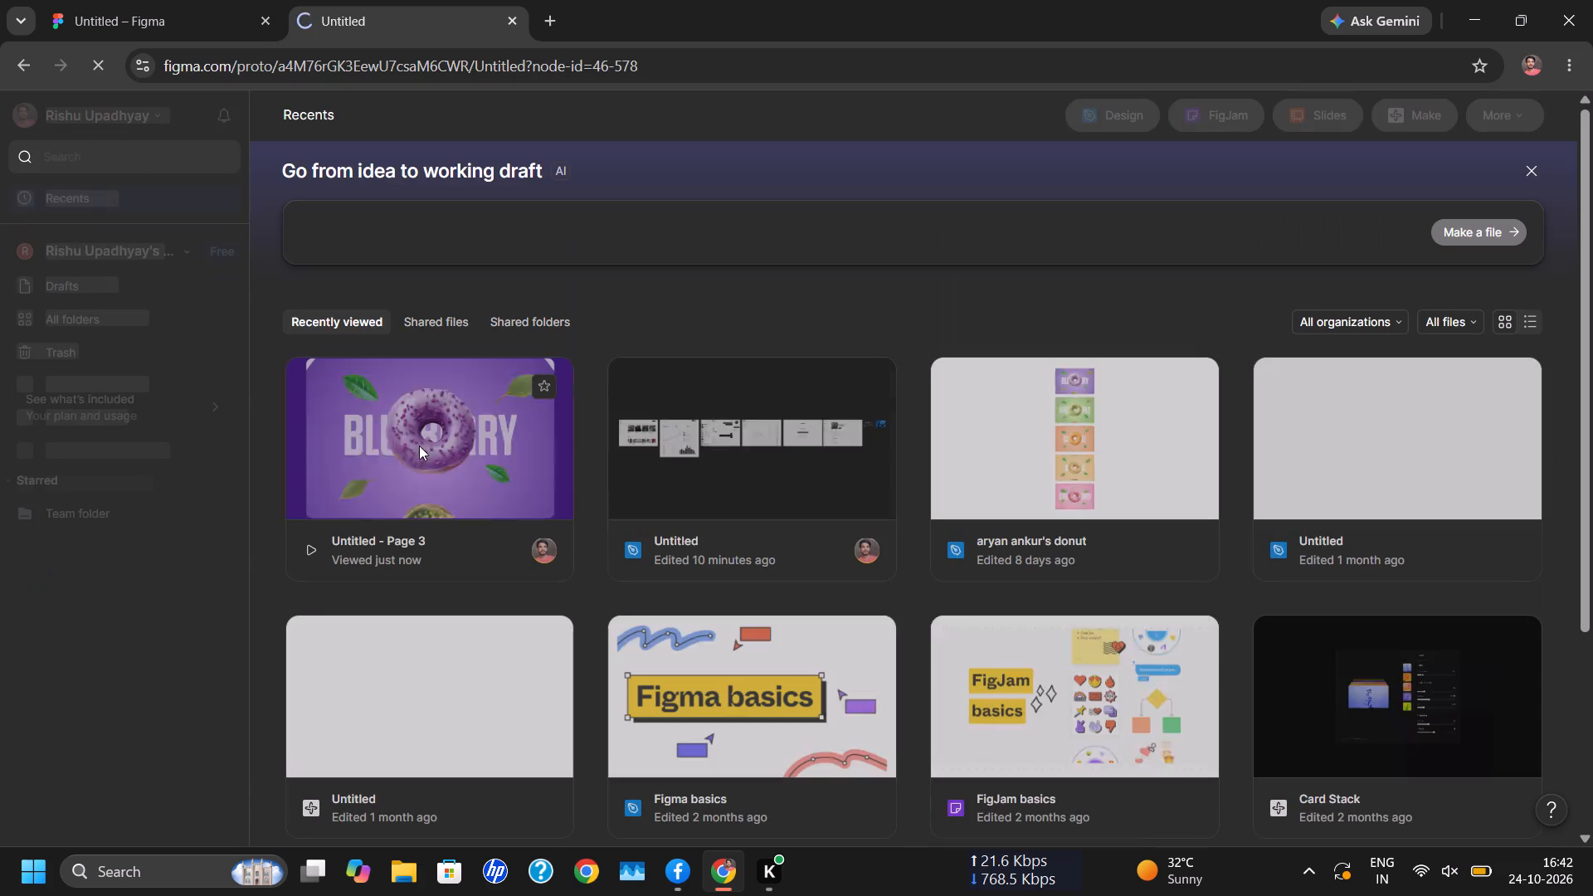
left_click(419, 446)
double_click(419, 446)
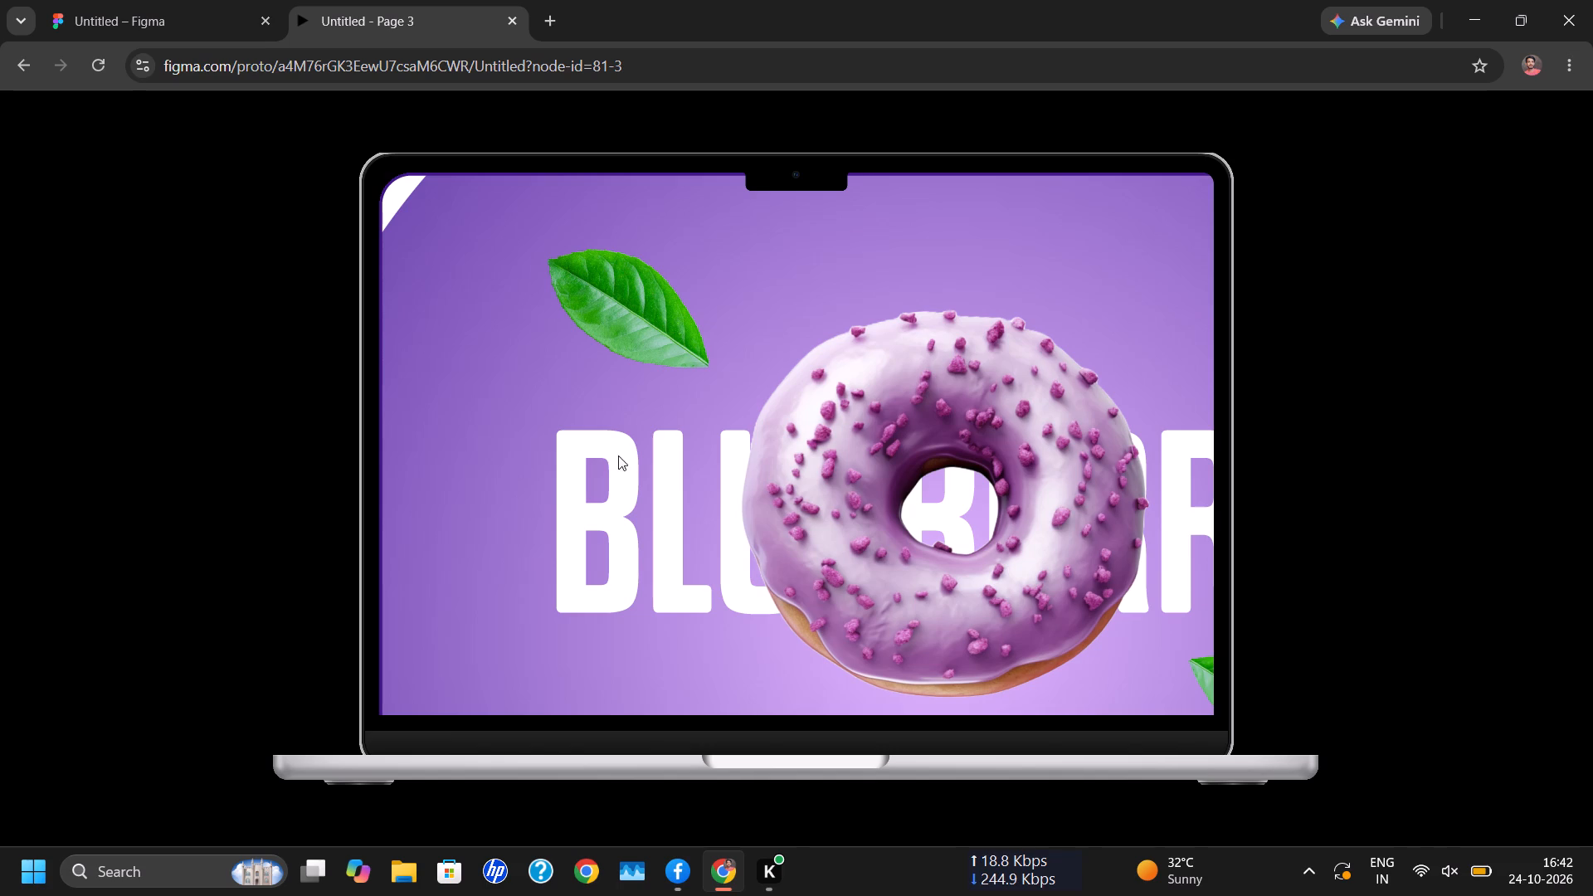
Test the prototype by stepping forward from the Blueberry frame to the Strawberry frame and back to Blueberry.
key("Down")
key("Up")
key("Right")
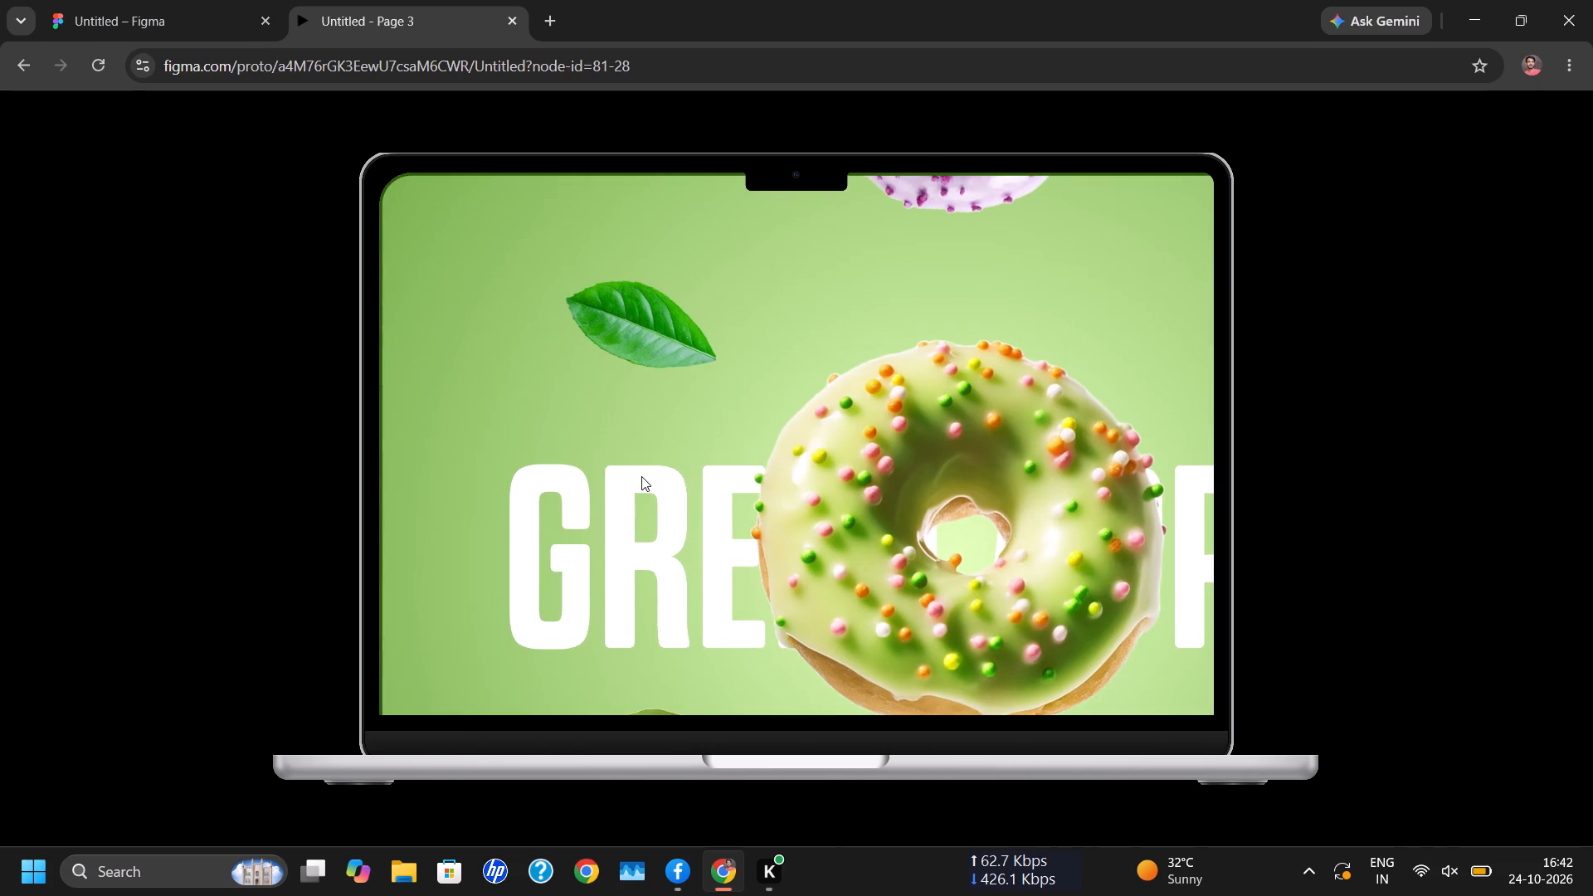
key("Right")
key("Right")
key("Right")
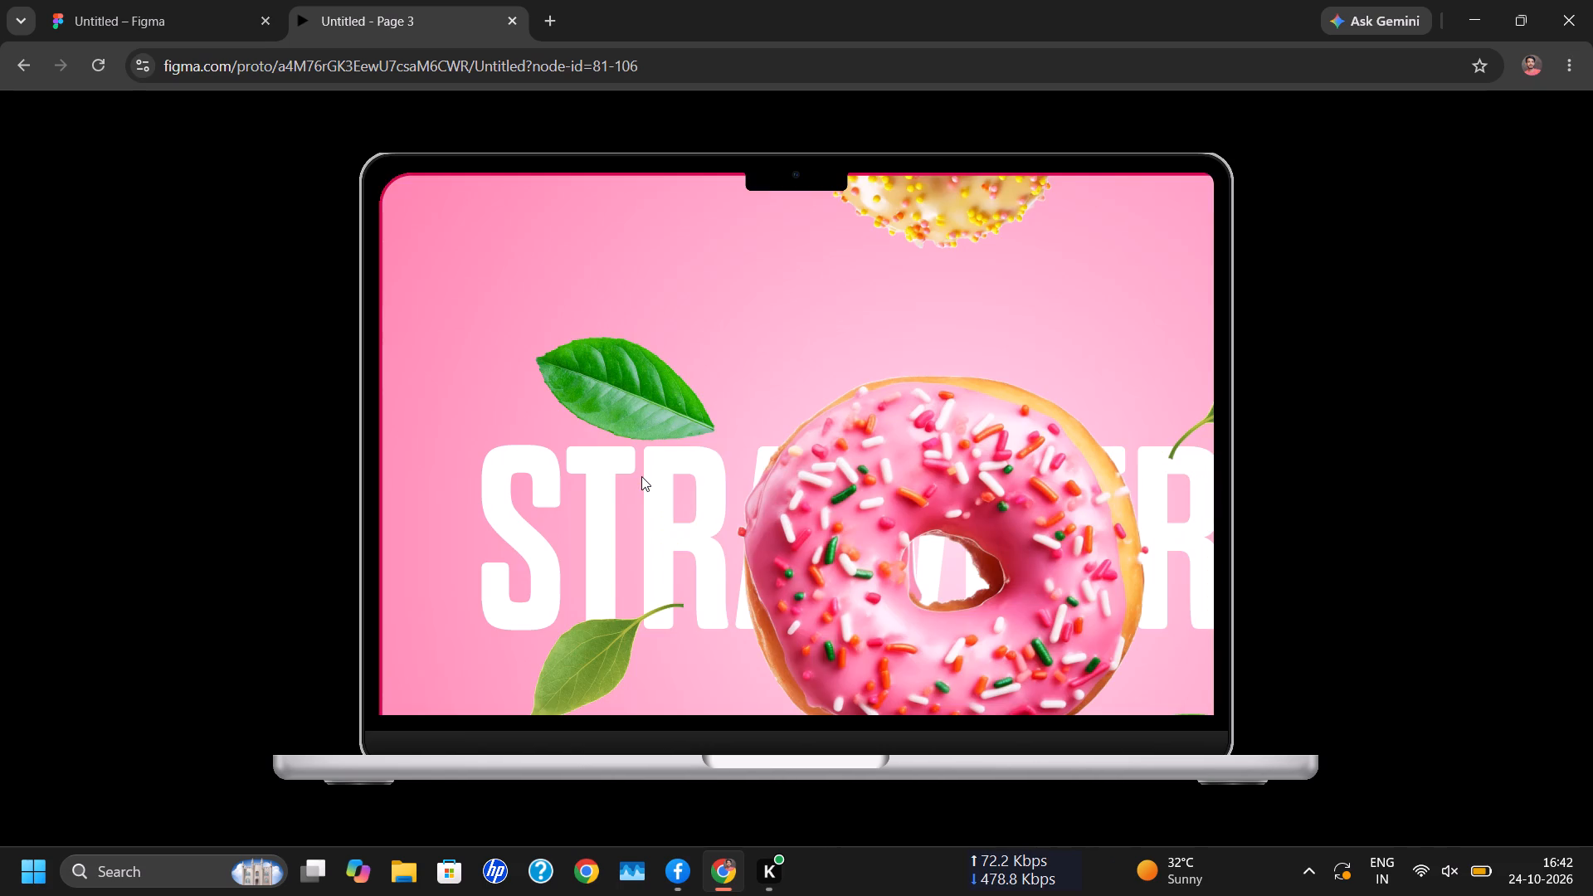
key("Right")
key("Right")
key("Left")
key("Left")
key("Left")
key("Left")
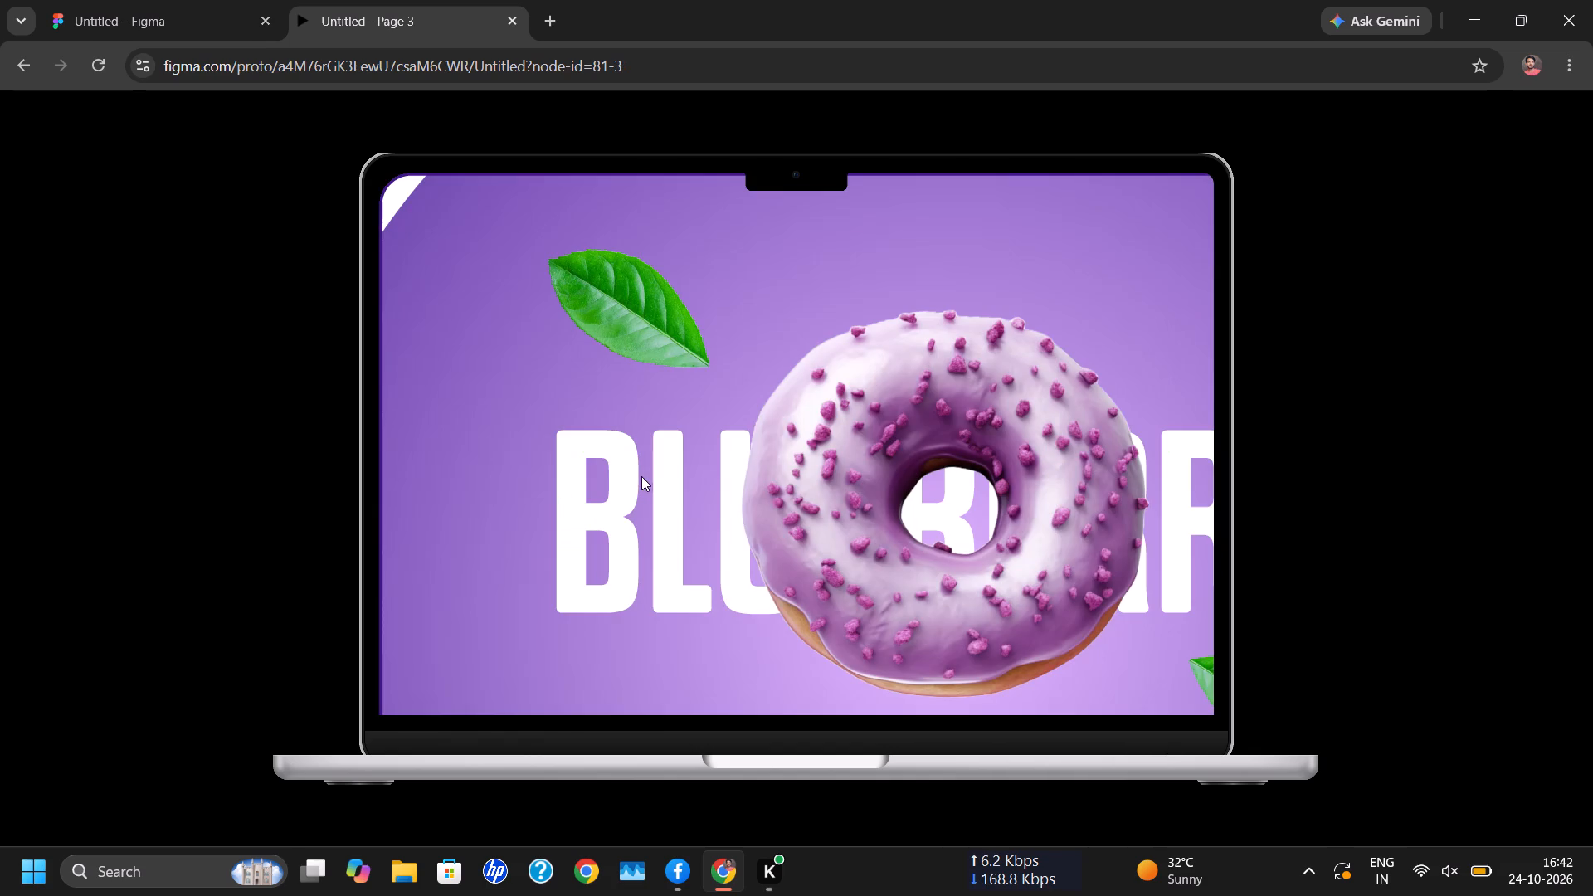
key("Left")
key("Left")
Step forward through the flavour frames to Strawberry again, checking scrolling on the Caramel and Banana frames.
key("Right")
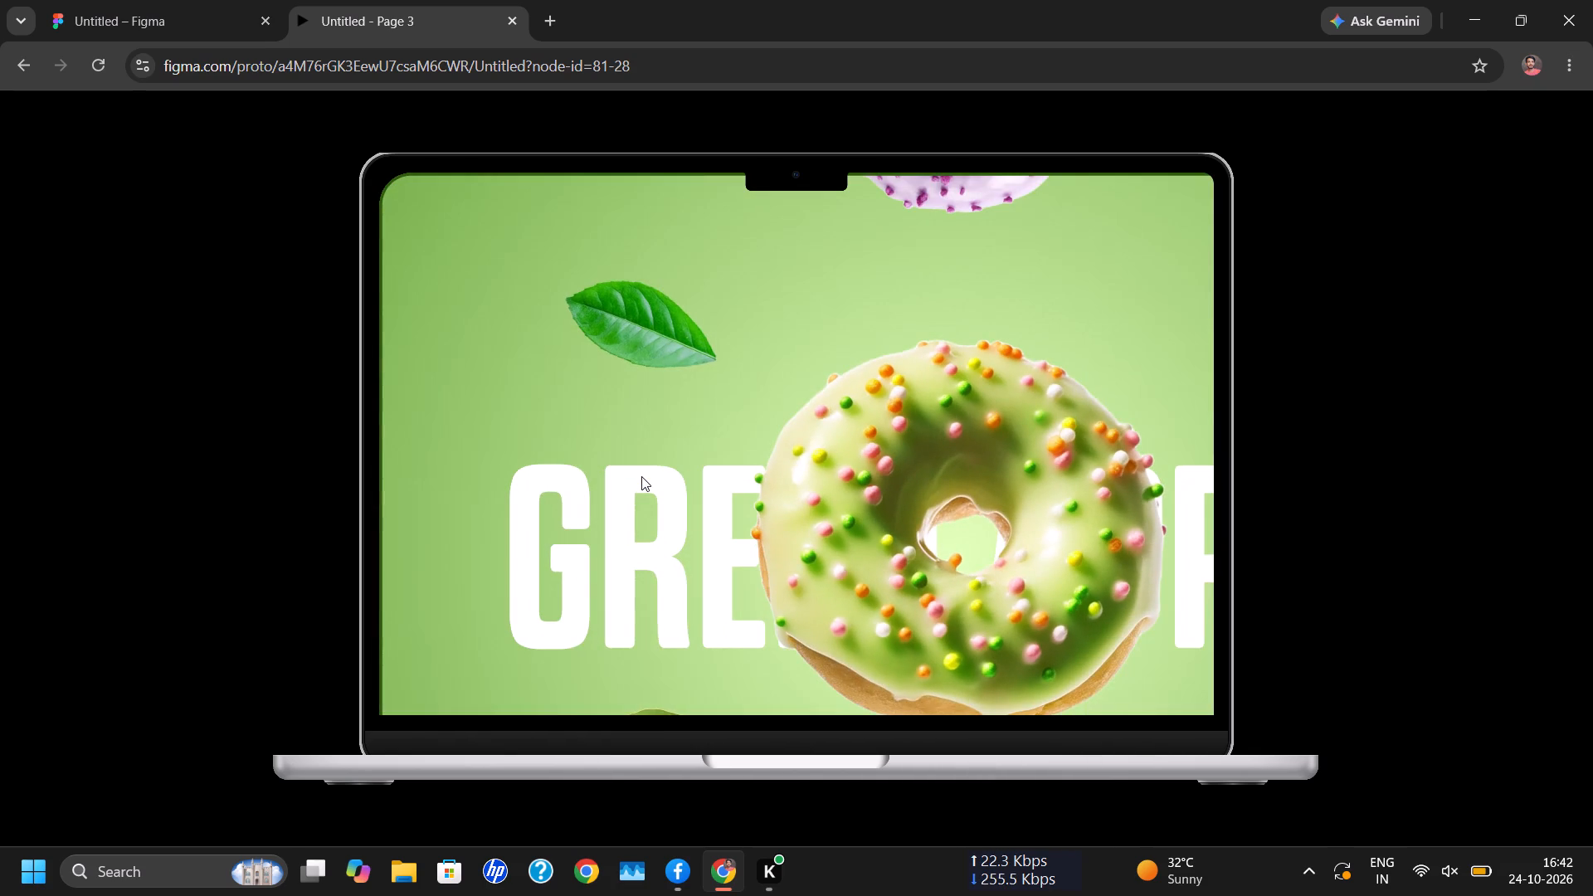
key("Right")
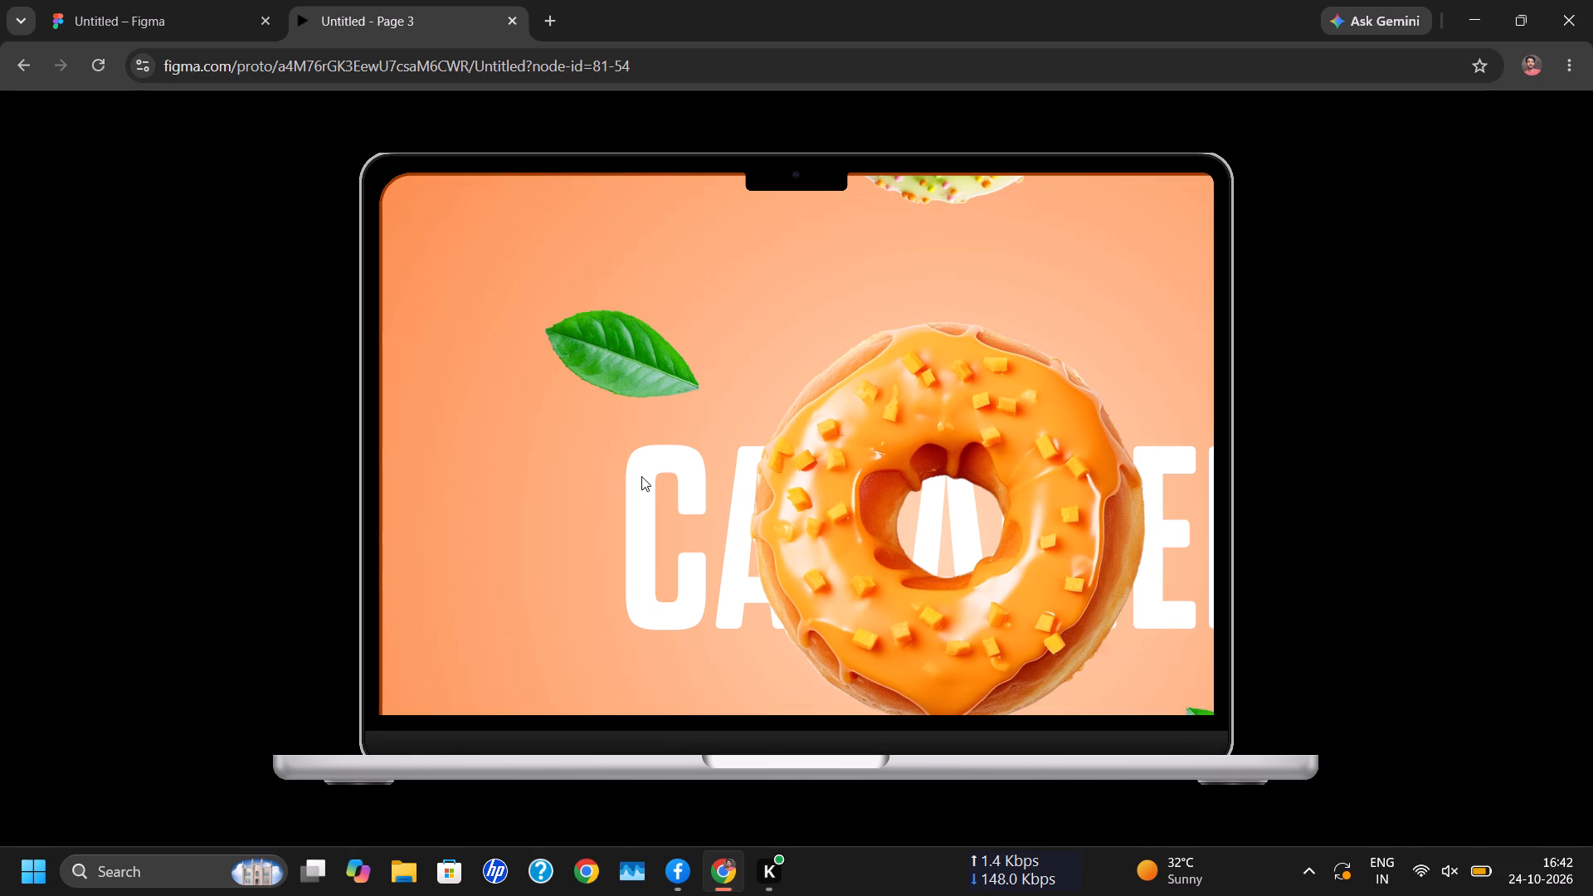
scroll(863, 519, "down", 5)
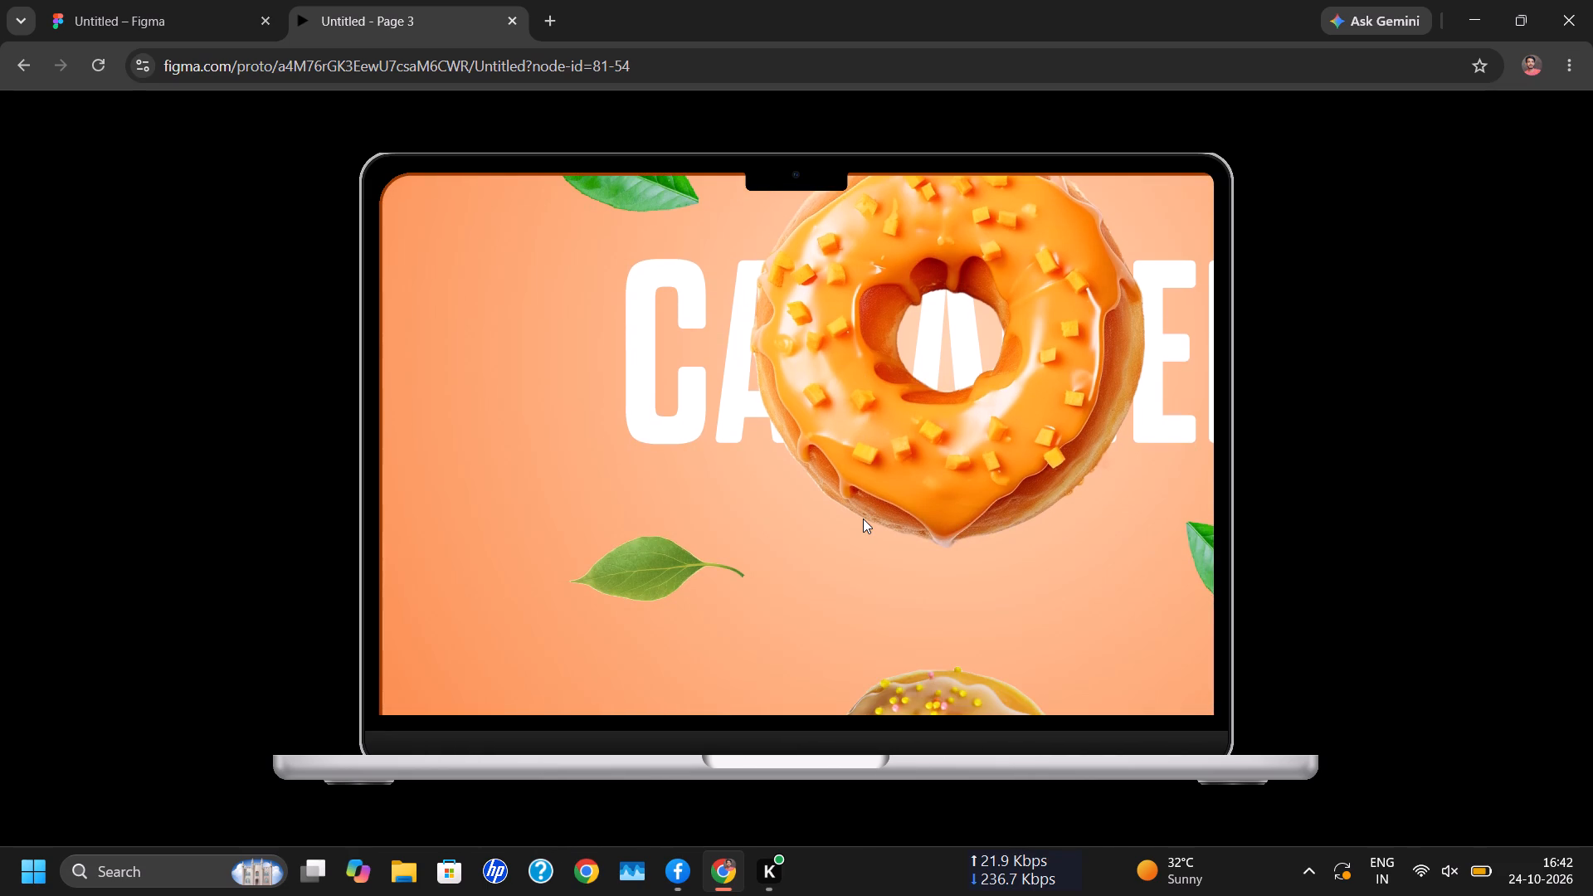
scroll(863, 519, "down", 3)
key("Right")
scroll(863, 519, "left", 1)
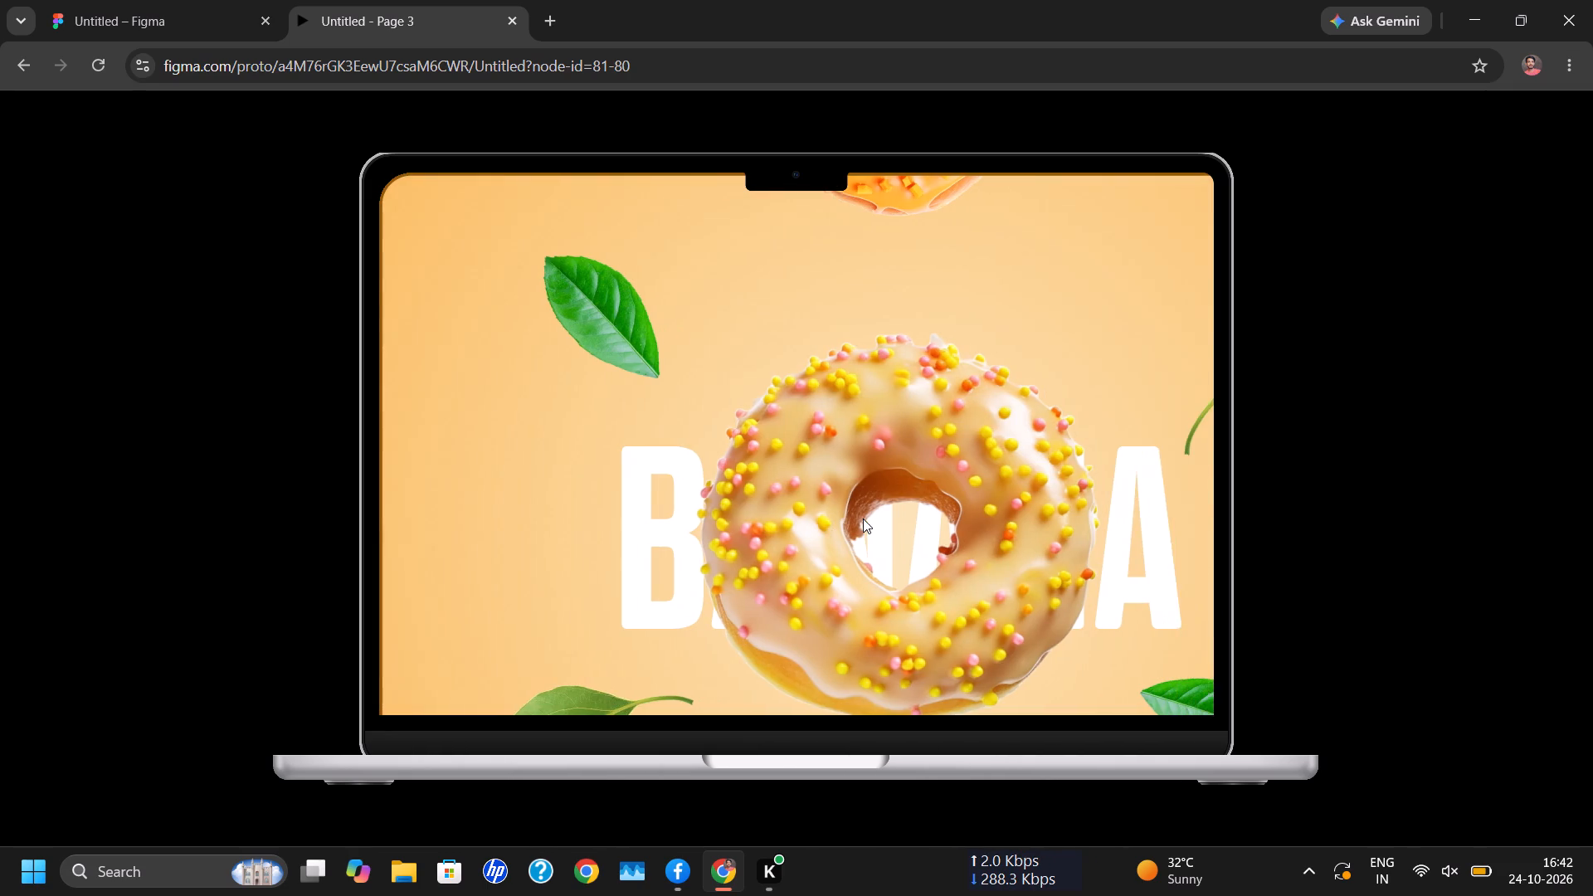
scroll(863, 519, "left", 3)
key("Right")
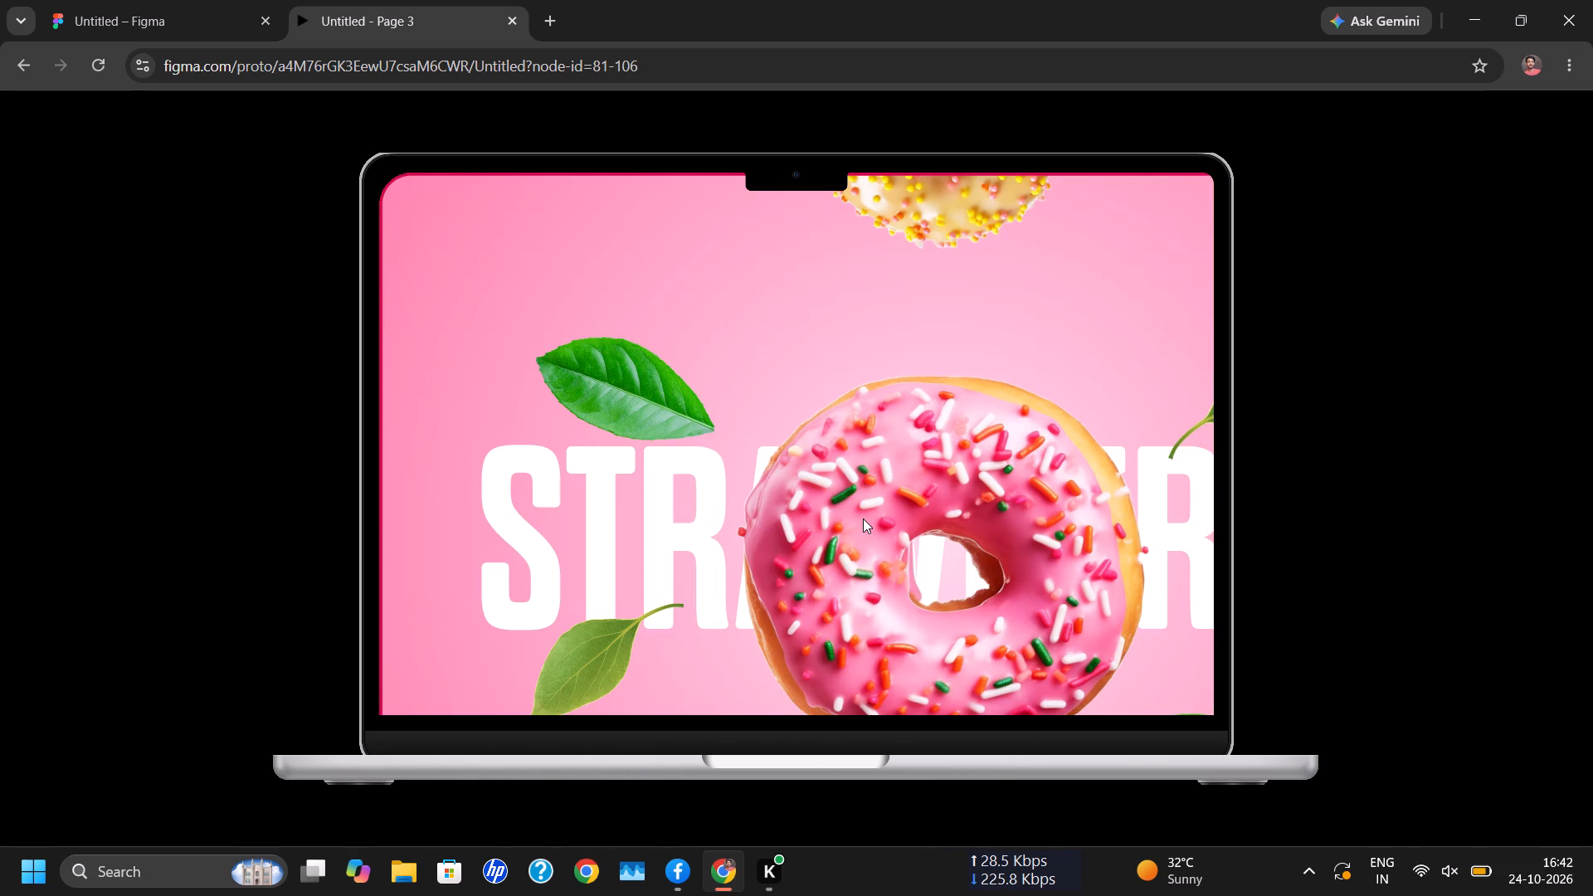
key("Right")
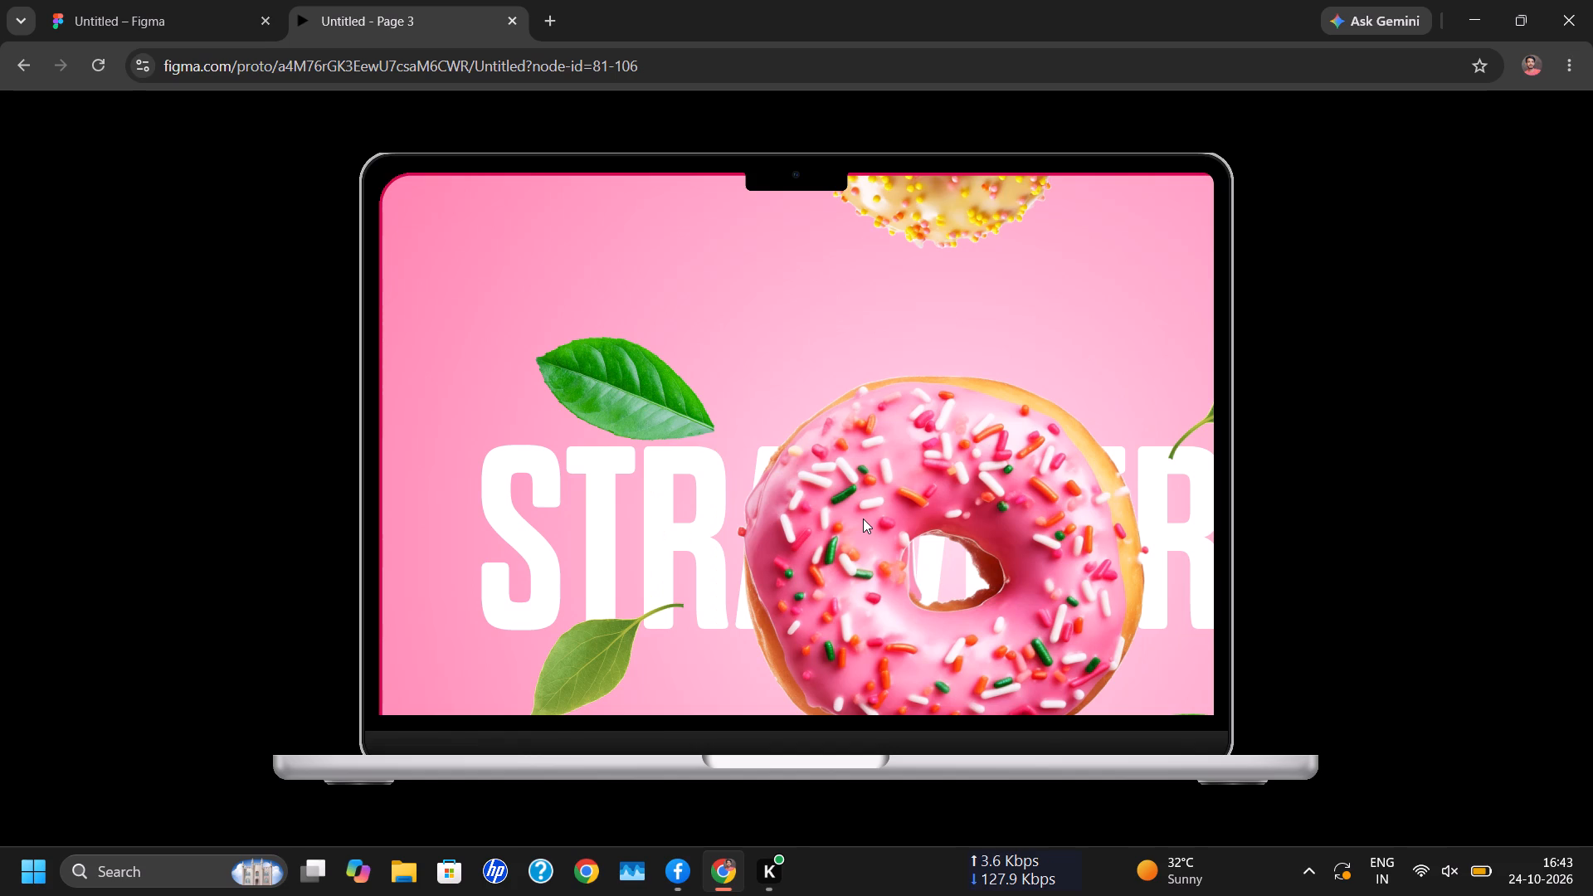
key("Right")
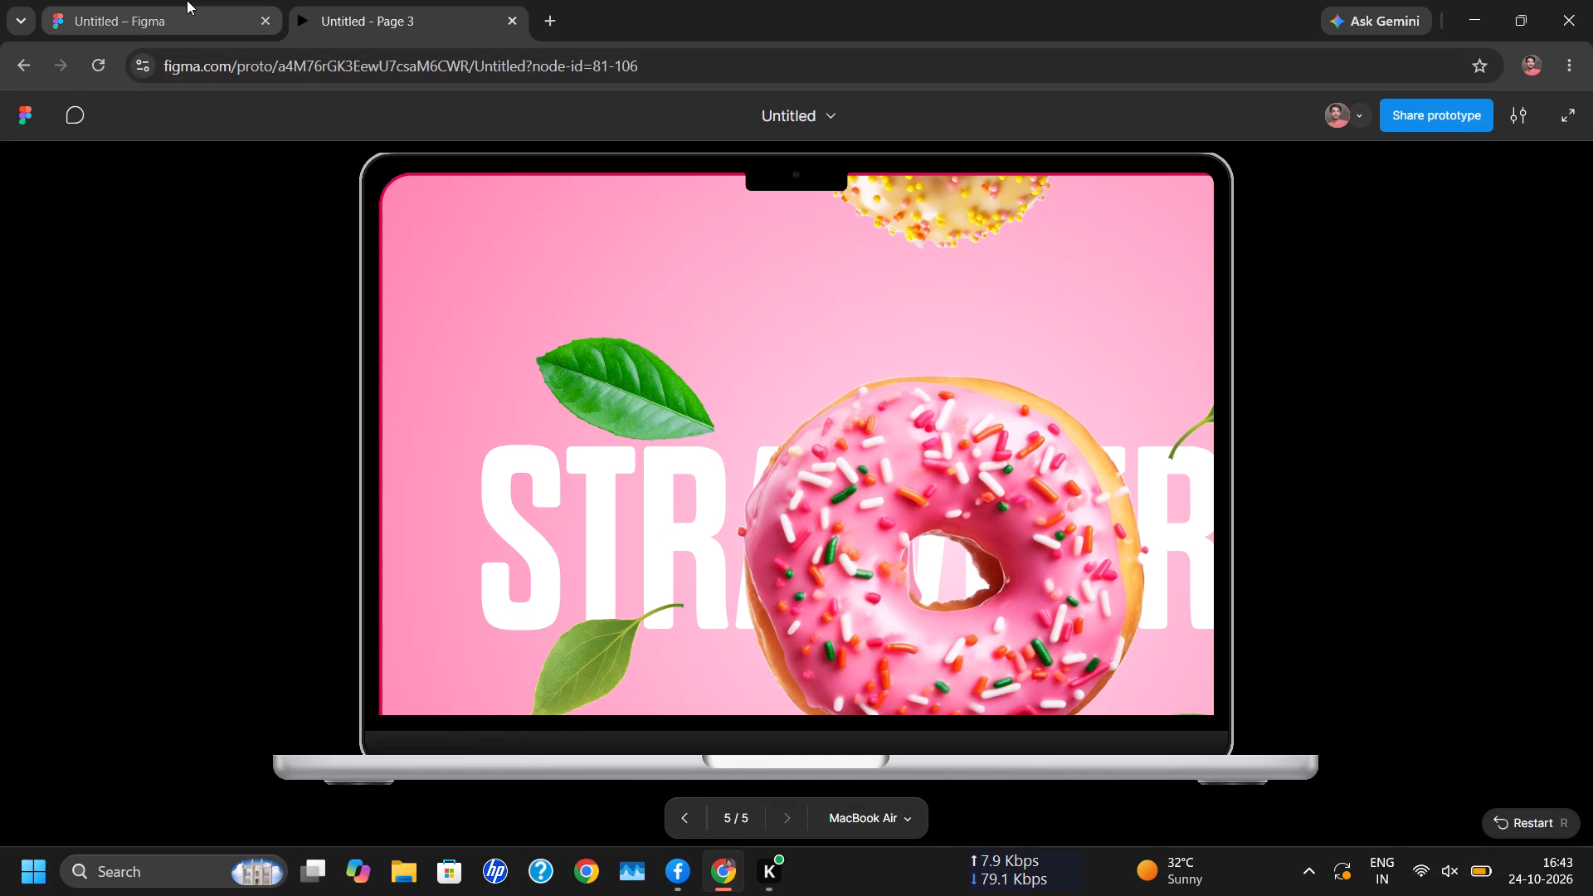
Return to the Untitled design file and look over the flavour frames on Page 3 in prototype mode.
left_click(187, 13)
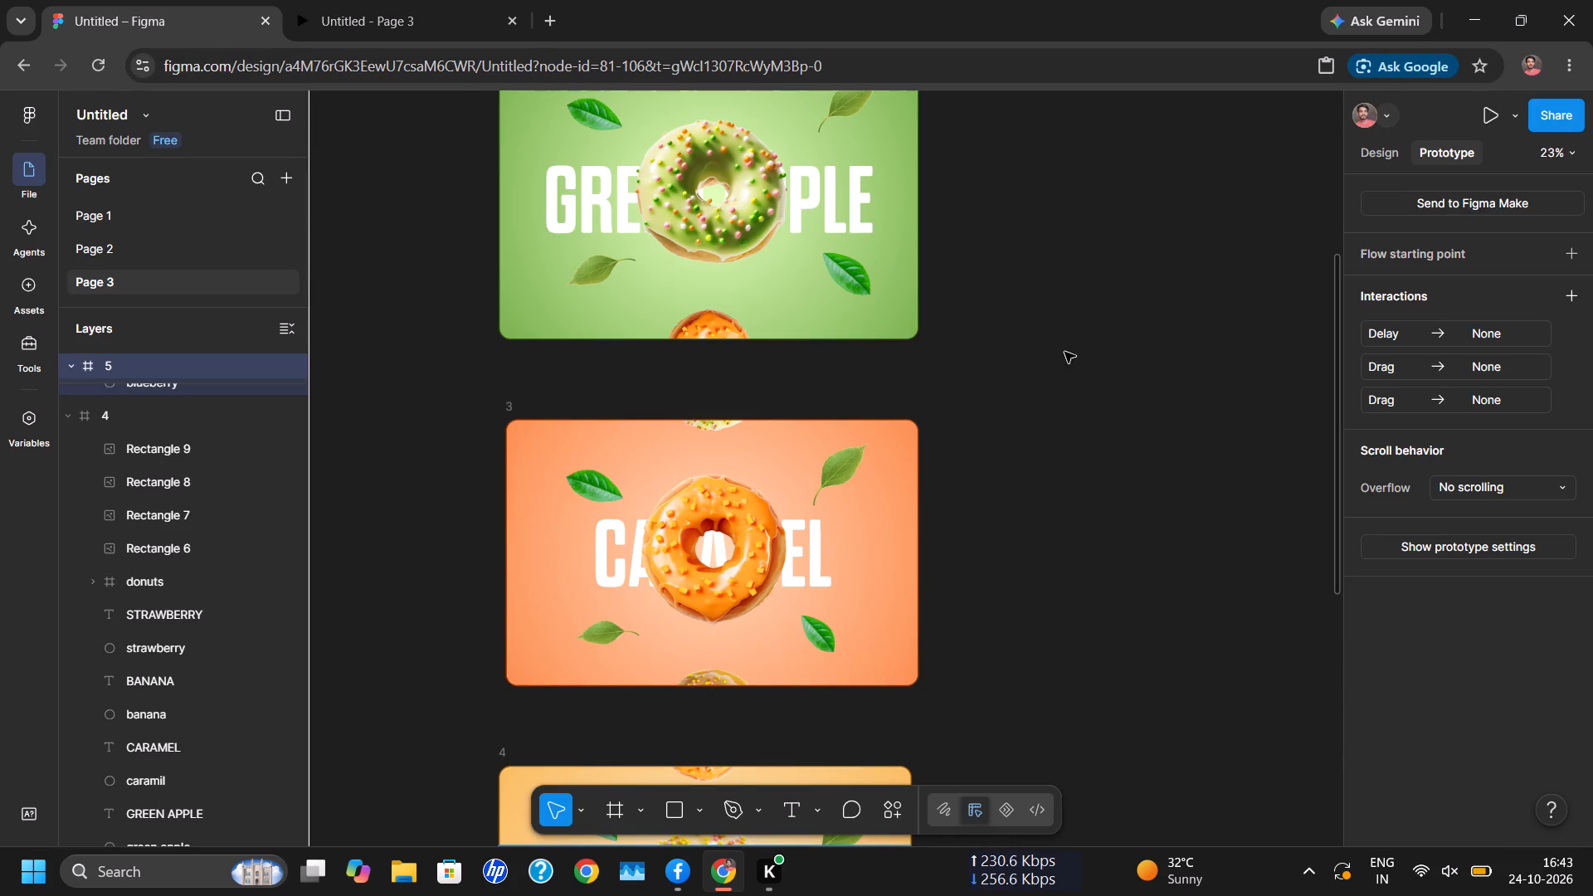
scroll(901, 411, "up", 3)
scroll(901, 411, "down", 3)
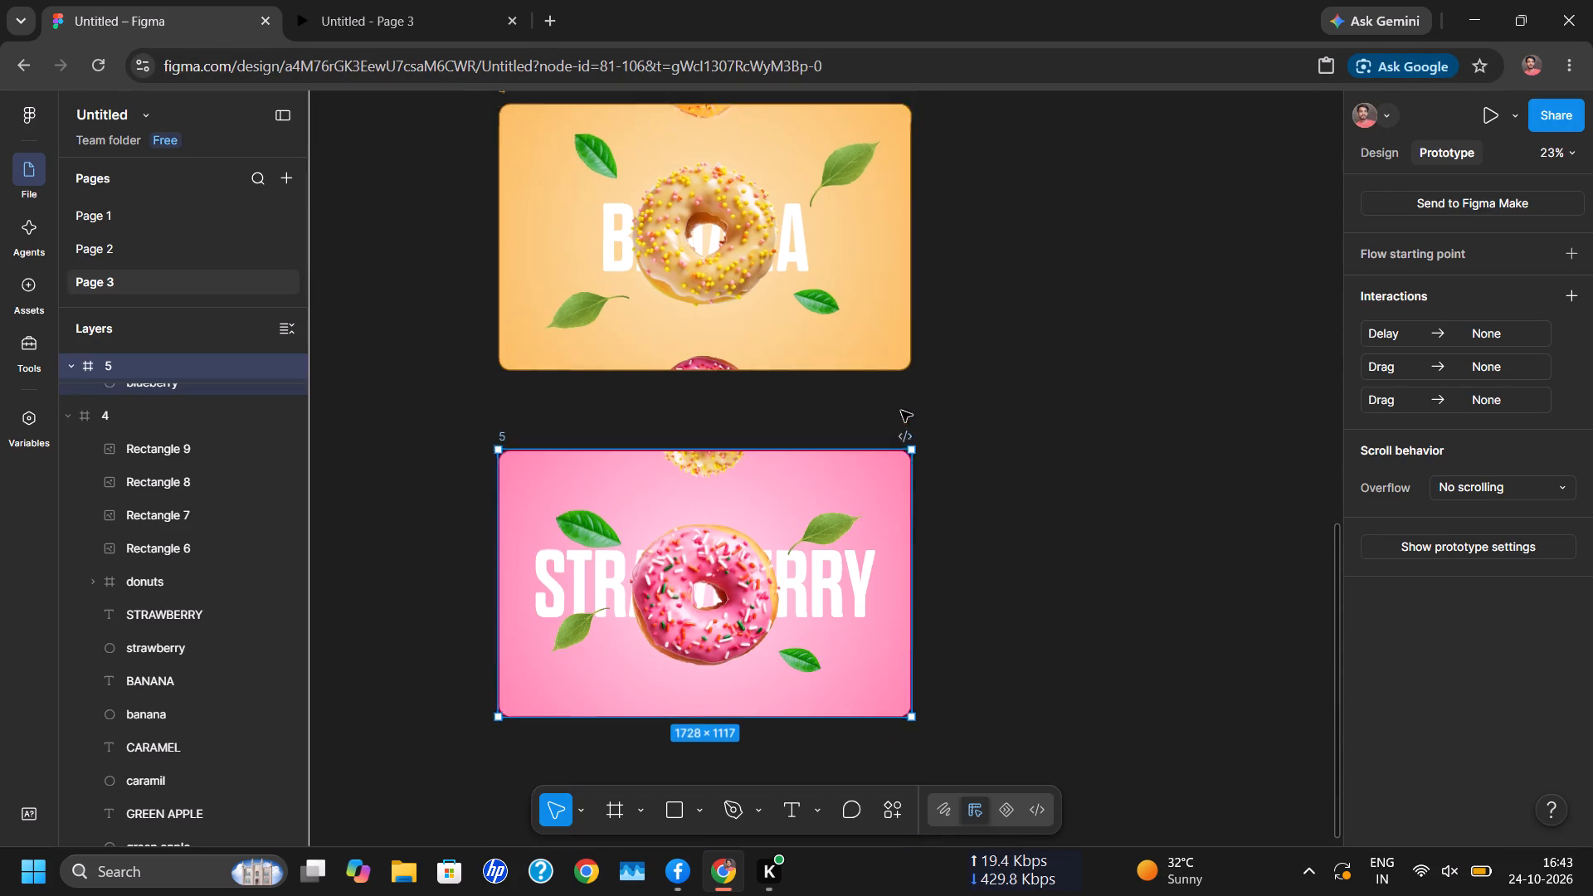
scroll(901, 411, "up", 3)
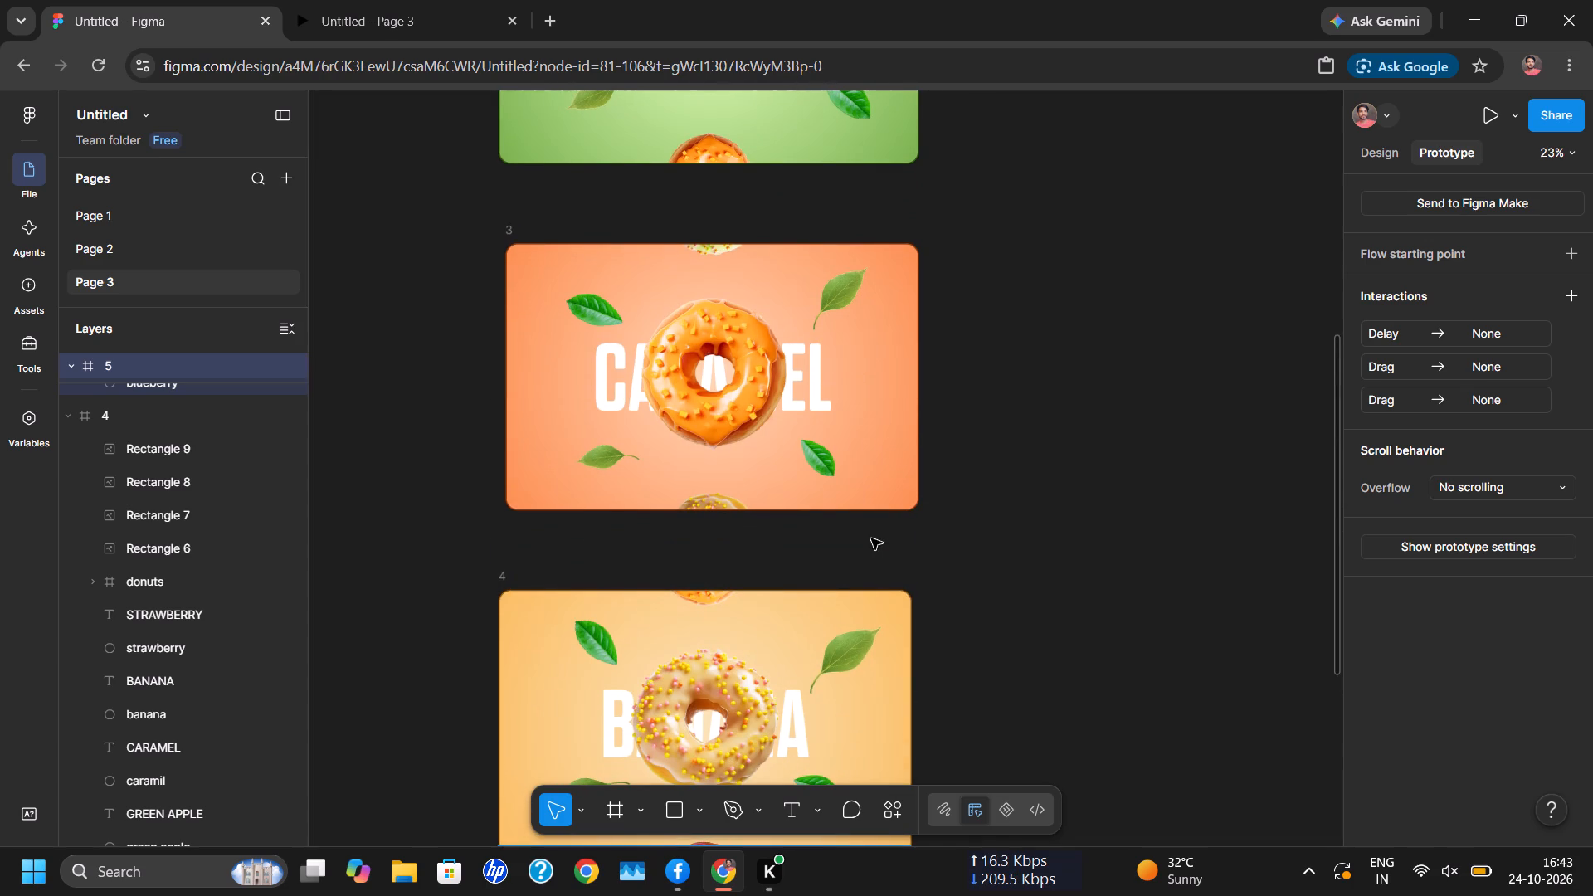
left_click(1444, 153)
scroll(1247, 213, "up", 3)
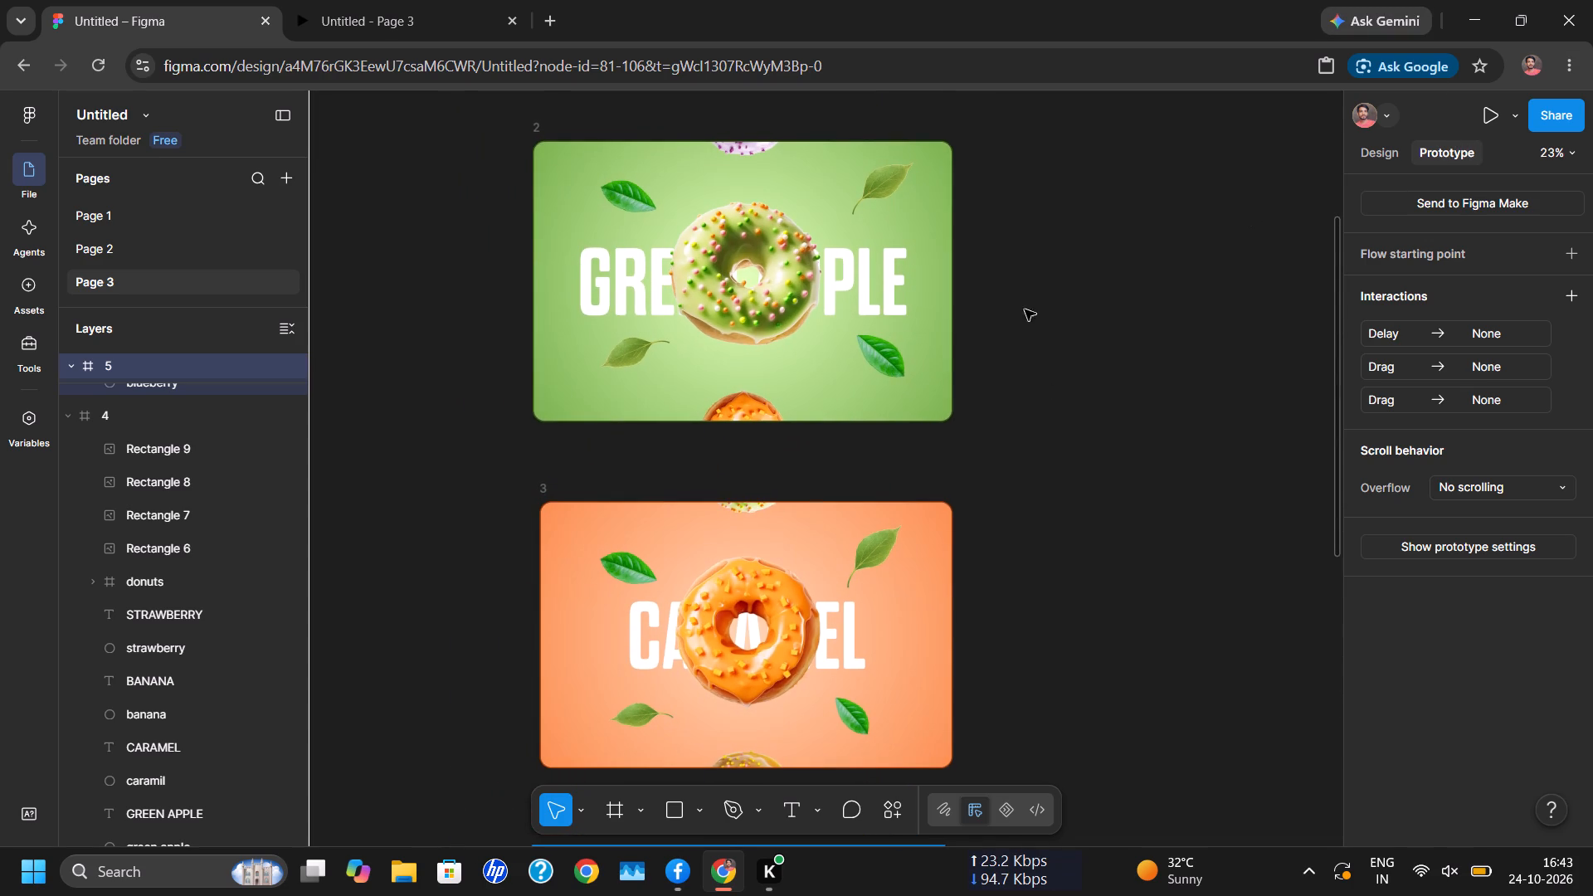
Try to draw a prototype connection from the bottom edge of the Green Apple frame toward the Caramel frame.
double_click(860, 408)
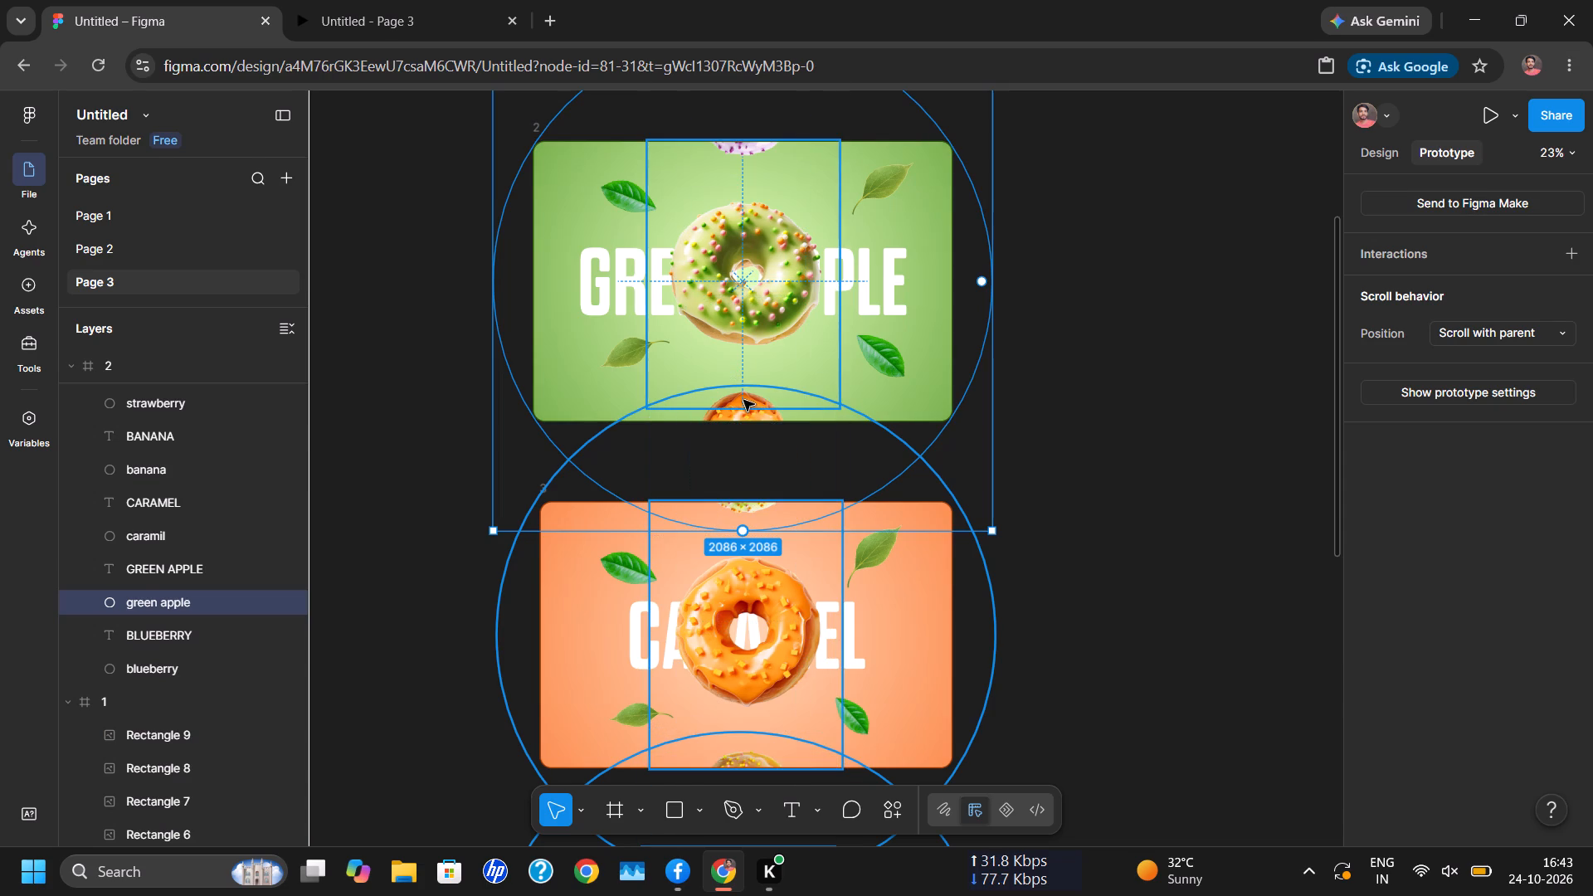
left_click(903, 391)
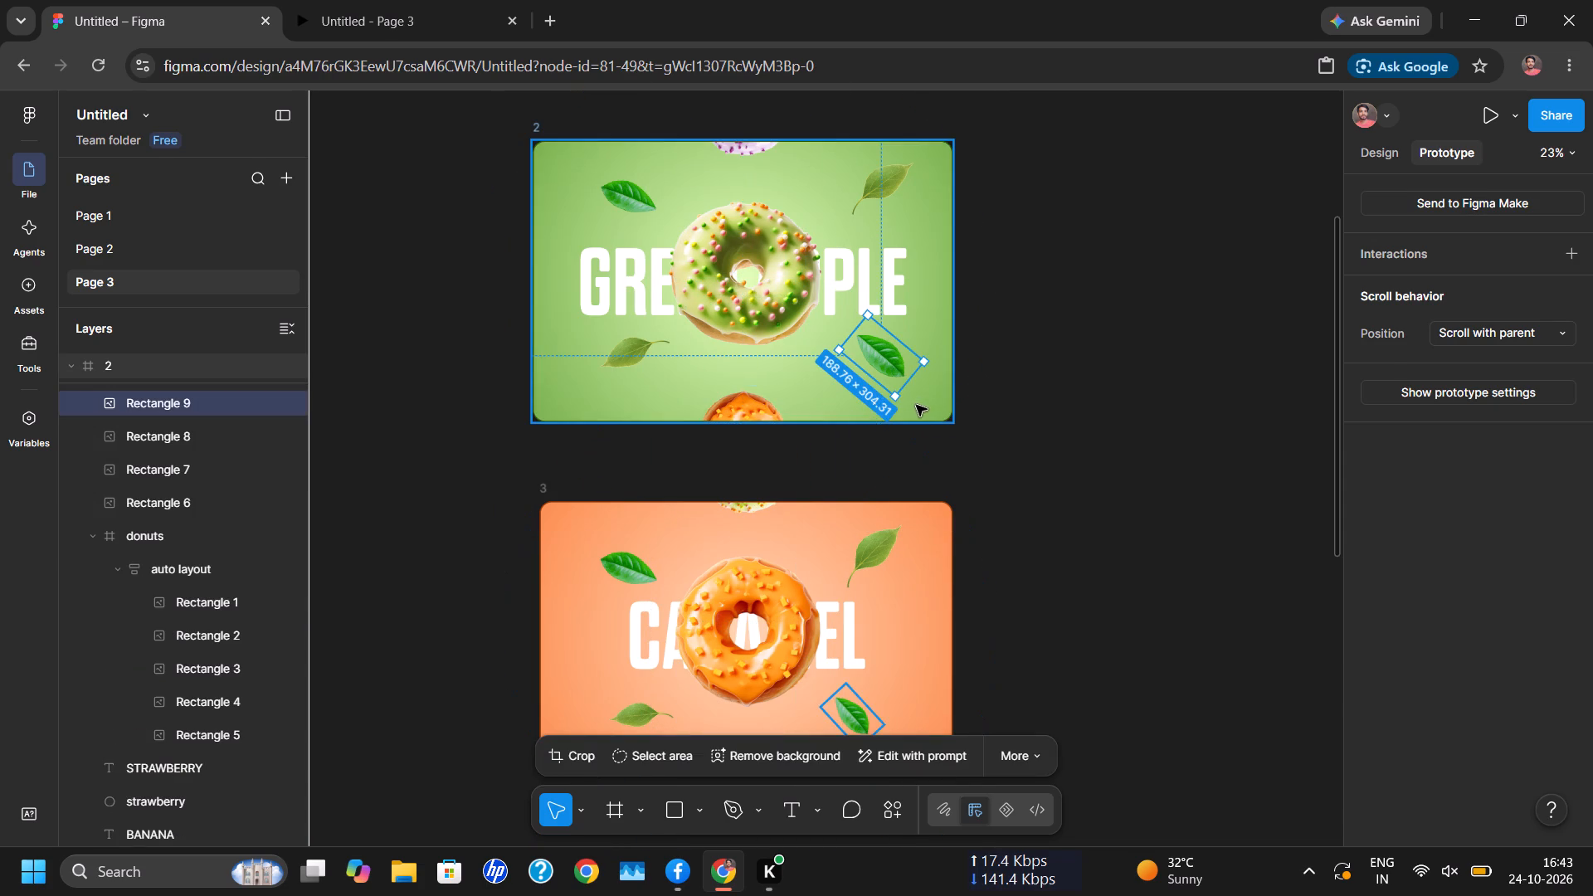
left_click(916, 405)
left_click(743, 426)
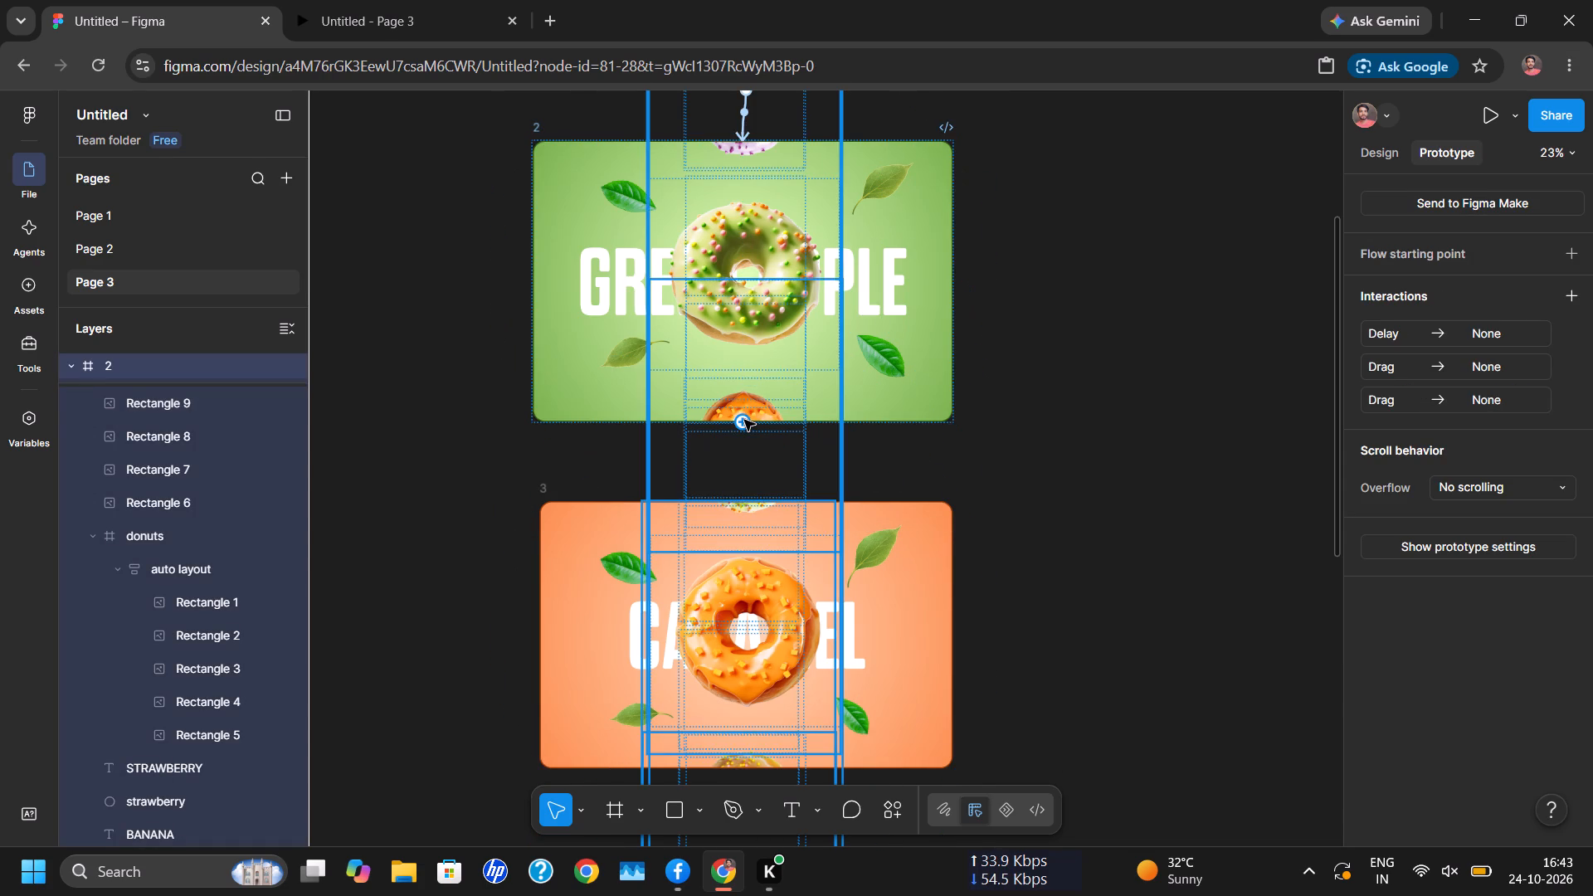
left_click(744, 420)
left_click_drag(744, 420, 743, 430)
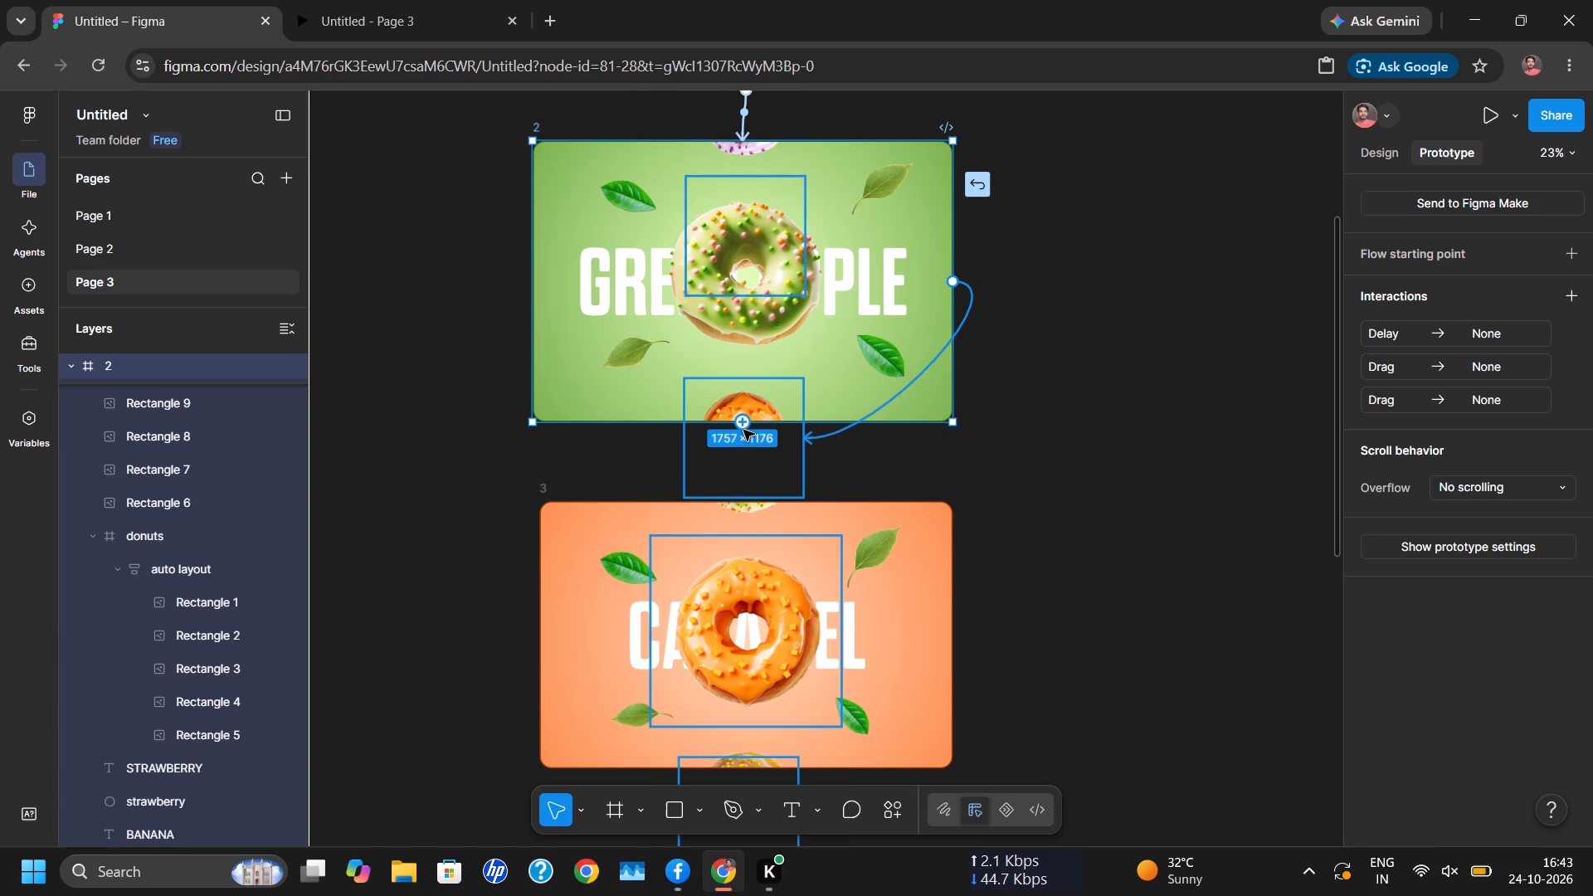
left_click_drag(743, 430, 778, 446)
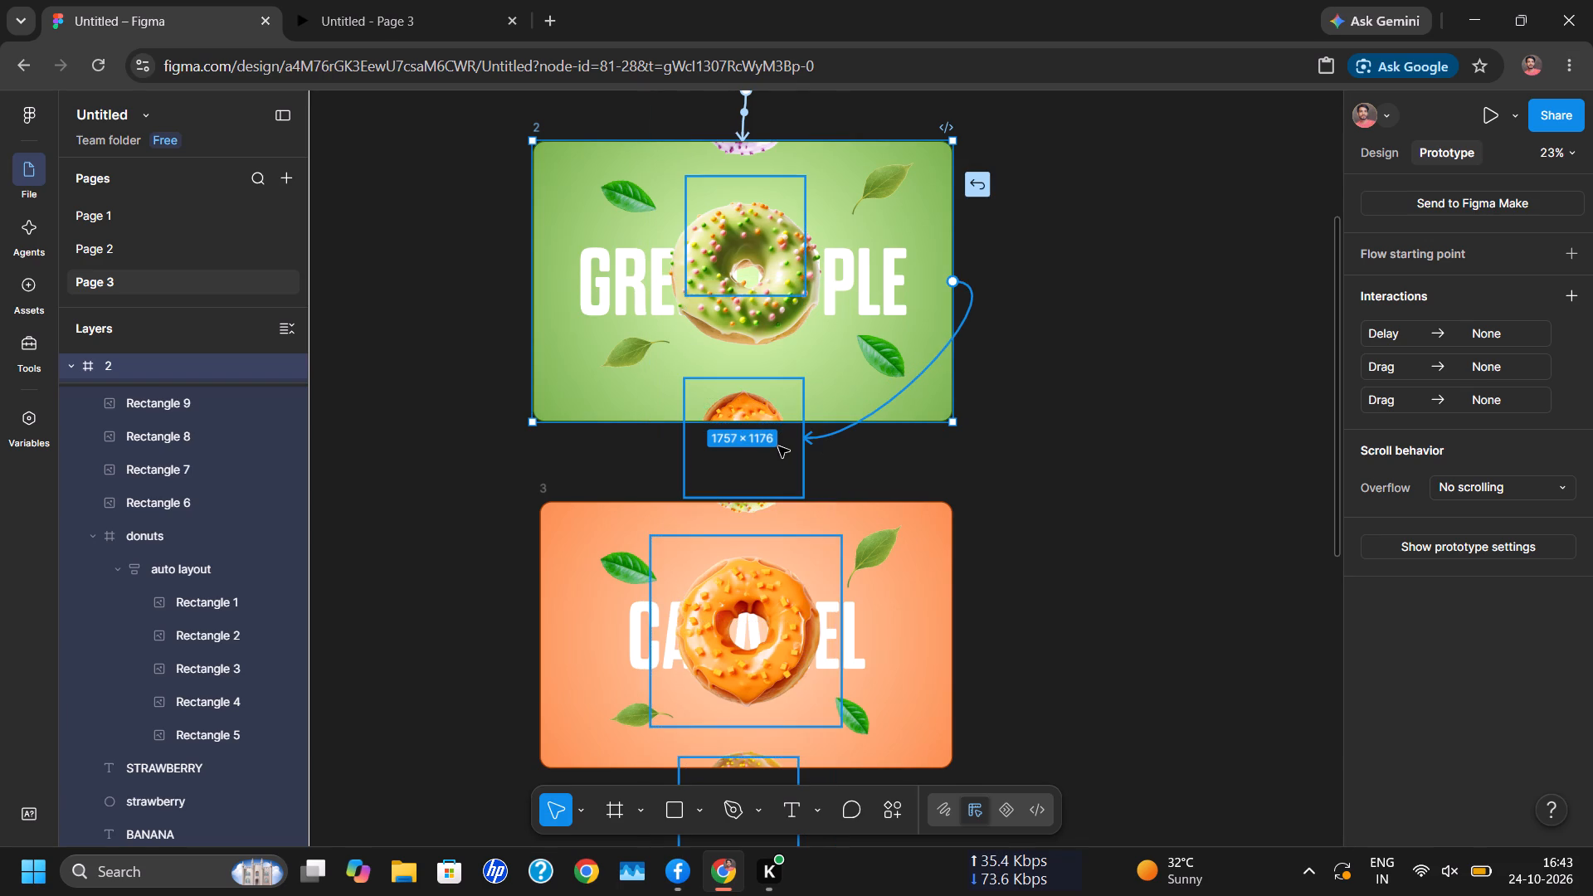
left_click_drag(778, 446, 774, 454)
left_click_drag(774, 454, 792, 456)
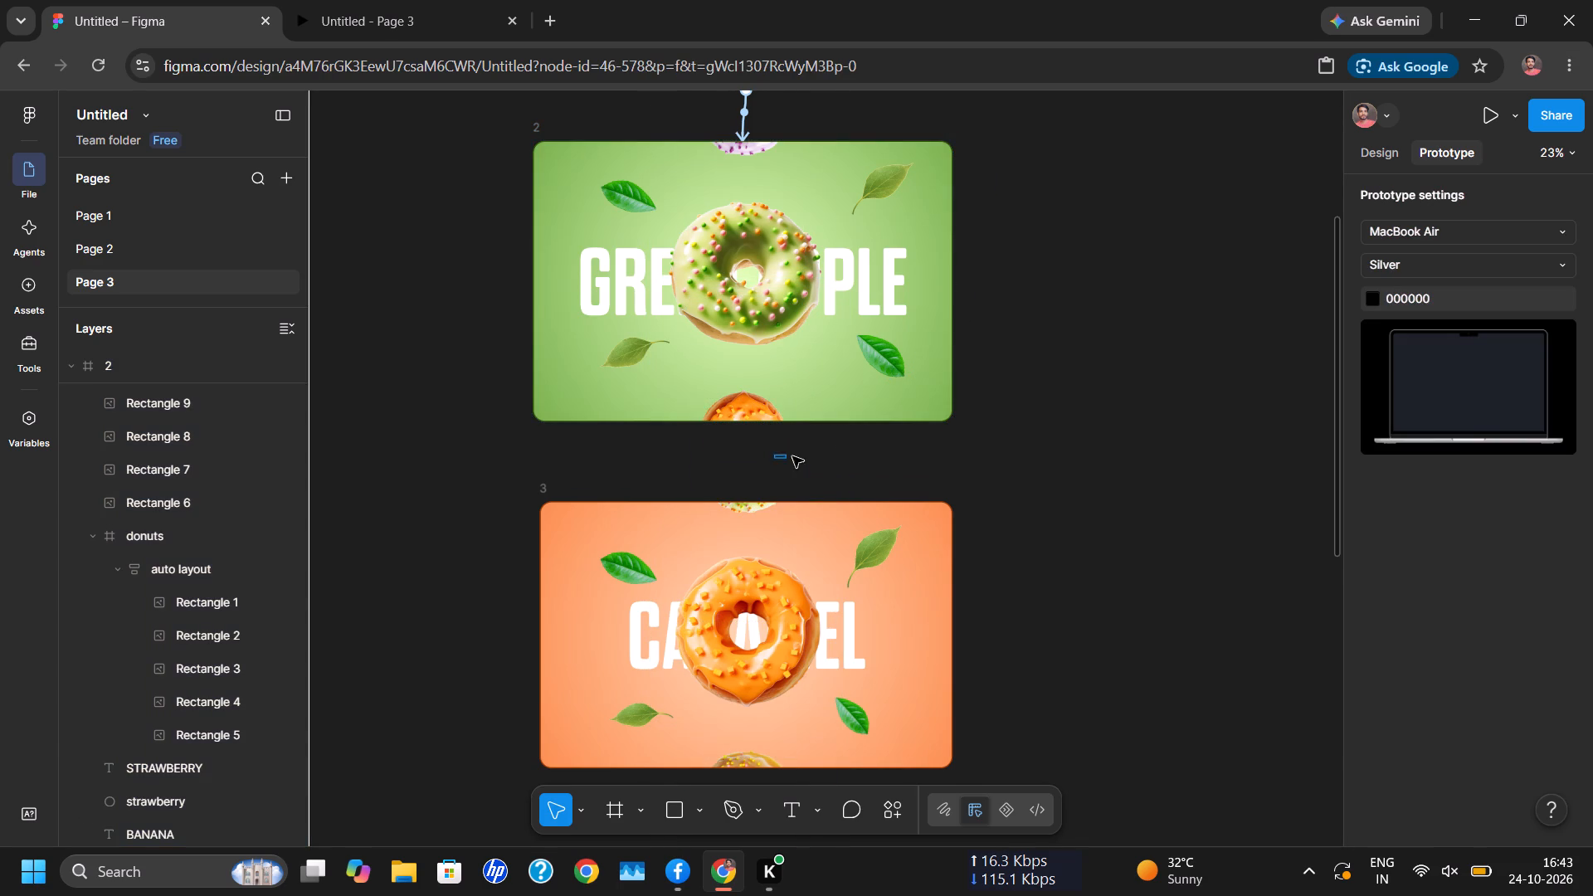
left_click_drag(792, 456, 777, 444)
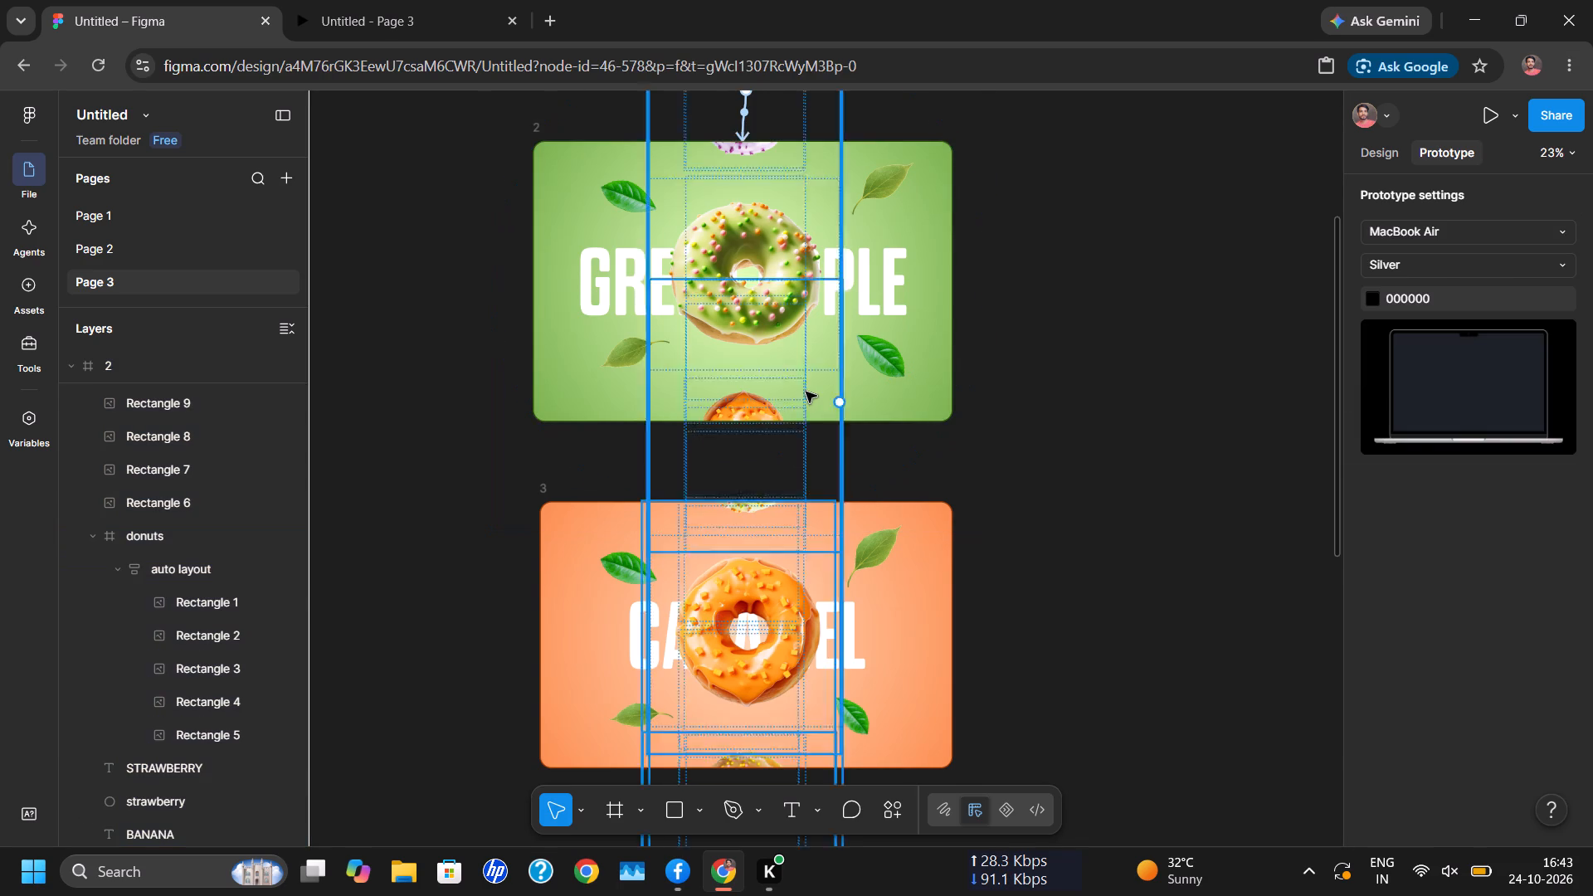
Set the Green Apple frame's overflow scroll behavior to Horizontal.
left_click(798, 397)
scroll(798, 397, "up", 1)
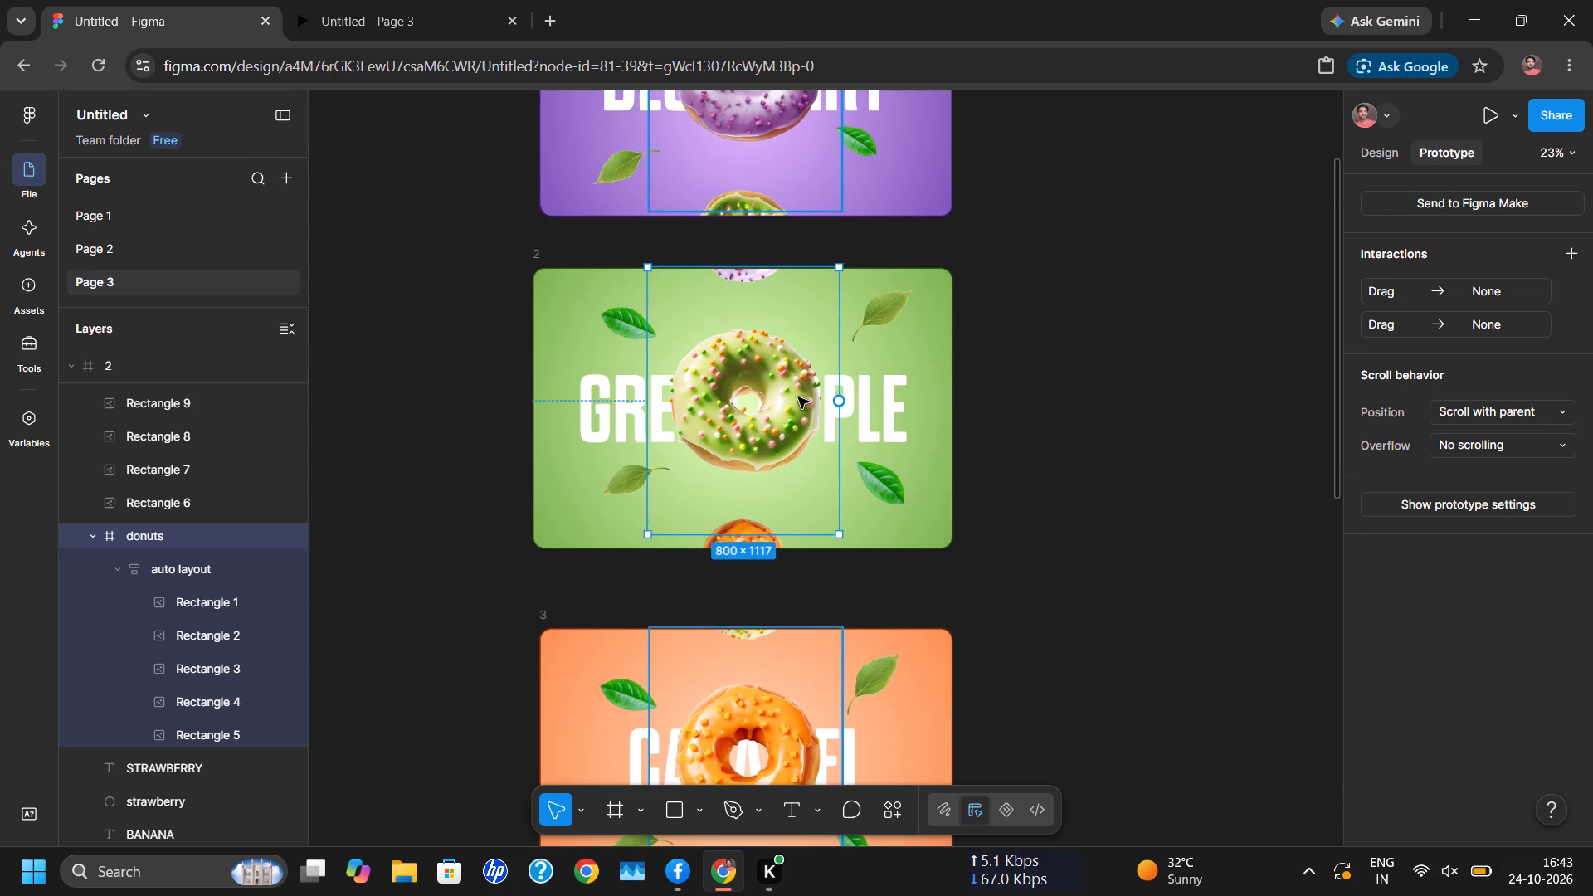
scroll(798, 397, "up", 1)
left_click(869, 525)
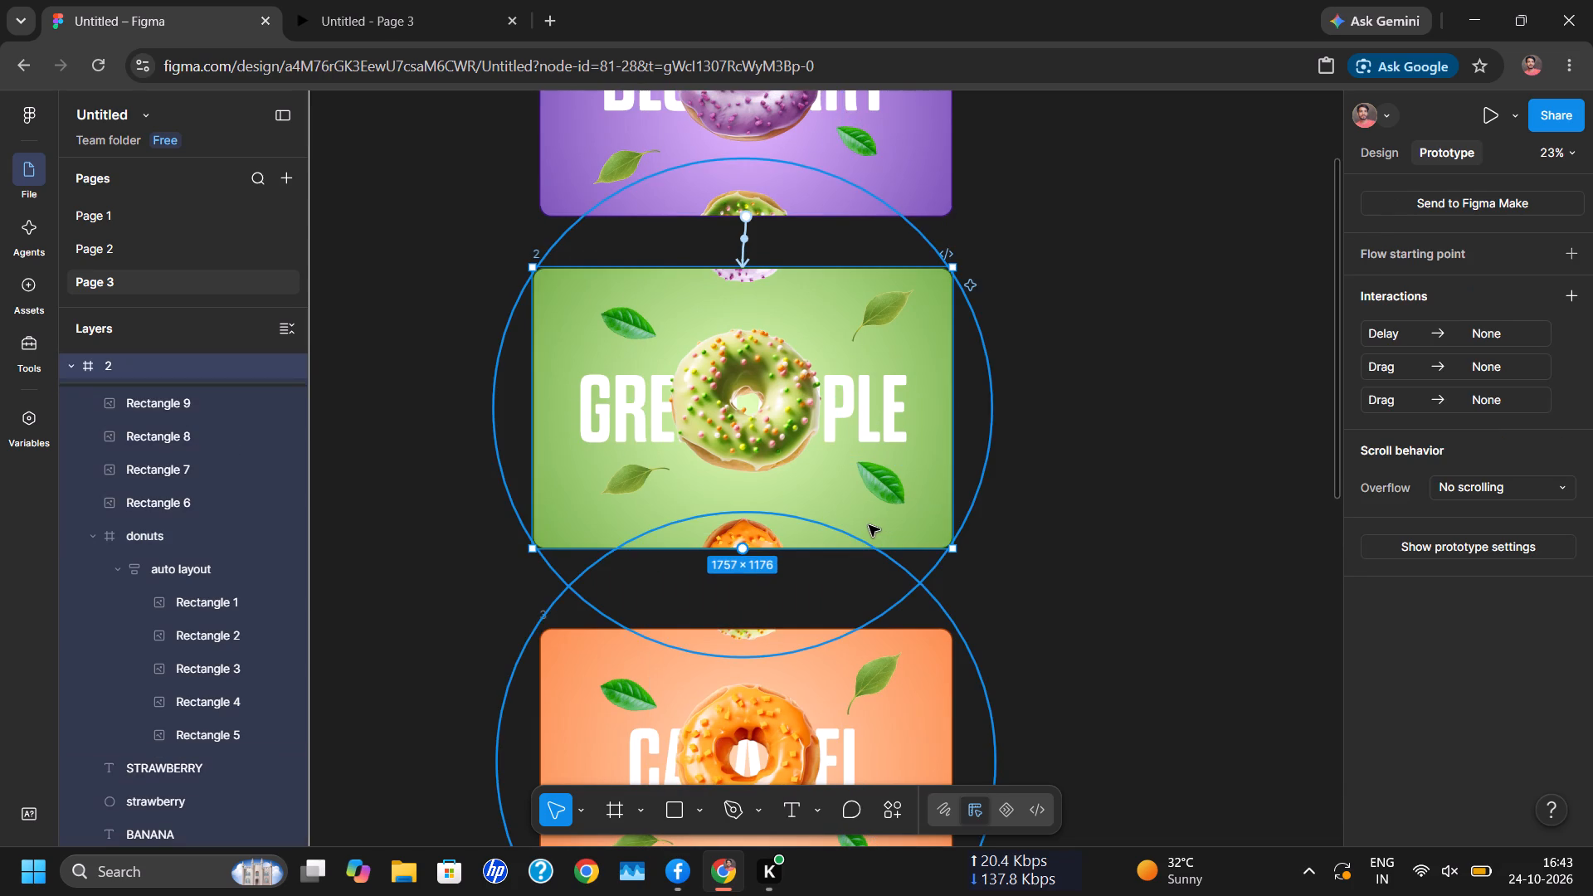
left_click(1482, 487)
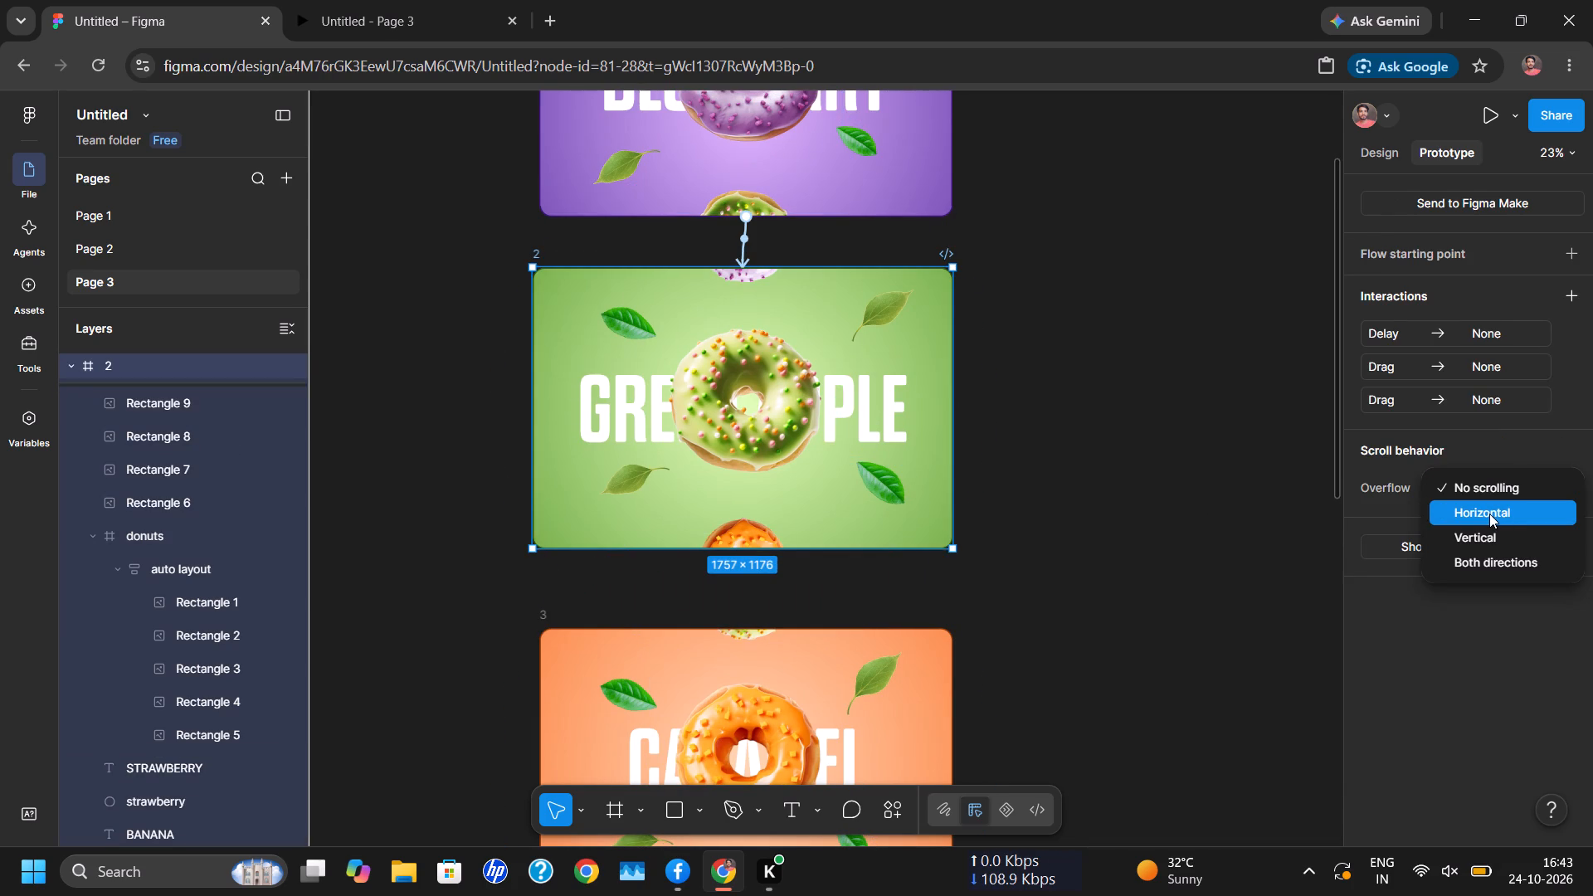
left_click(1488, 514)
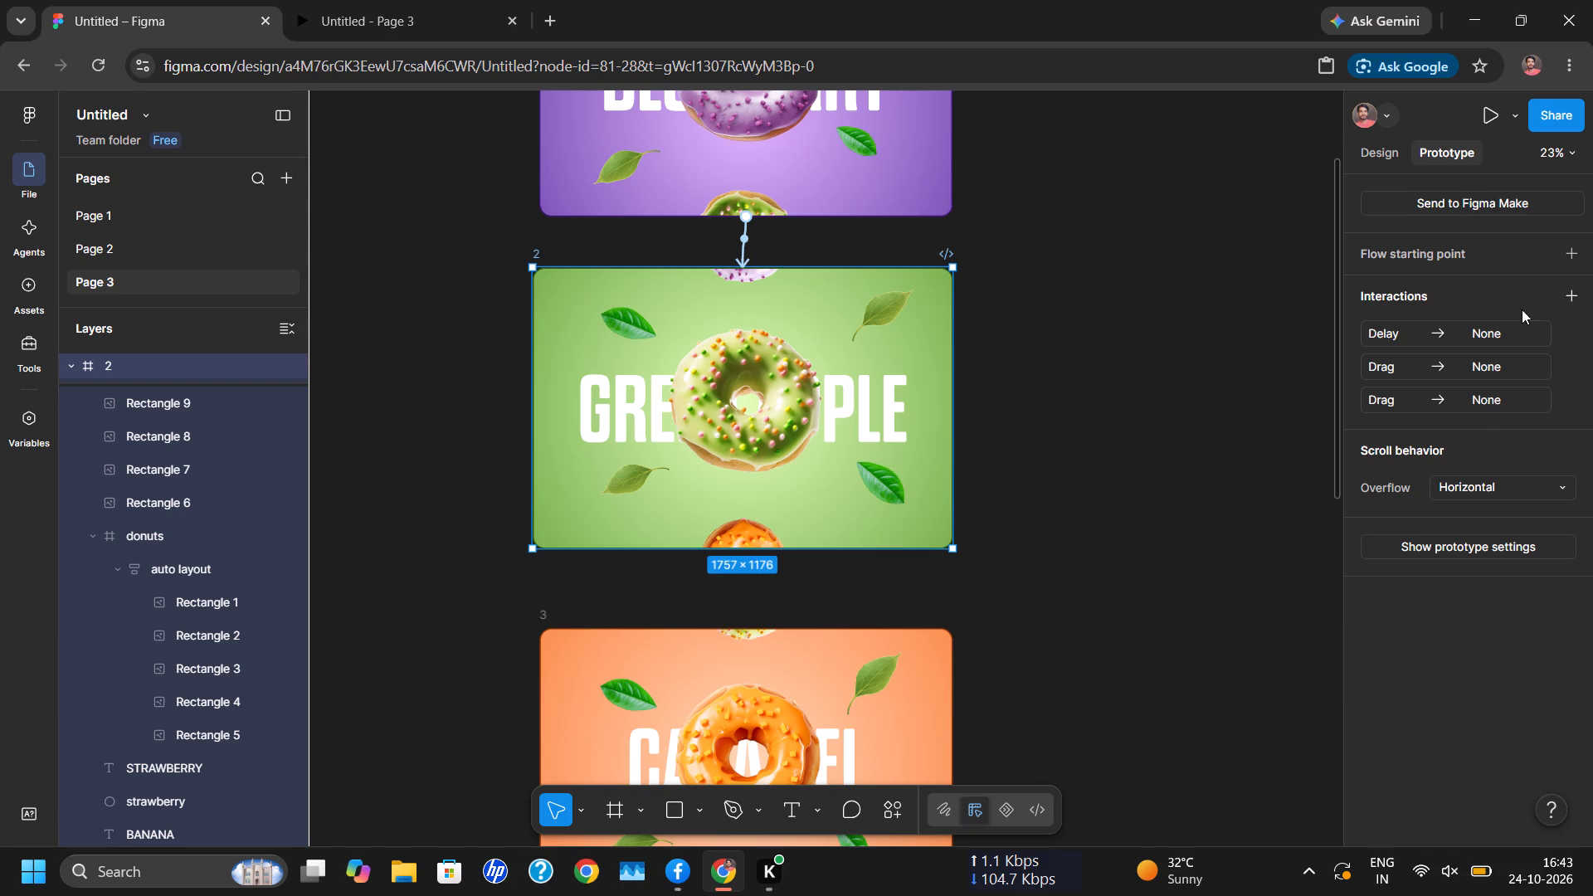
Add a new interaction to the Green Apple frame with the On drag trigger.
left_click(1572, 294)
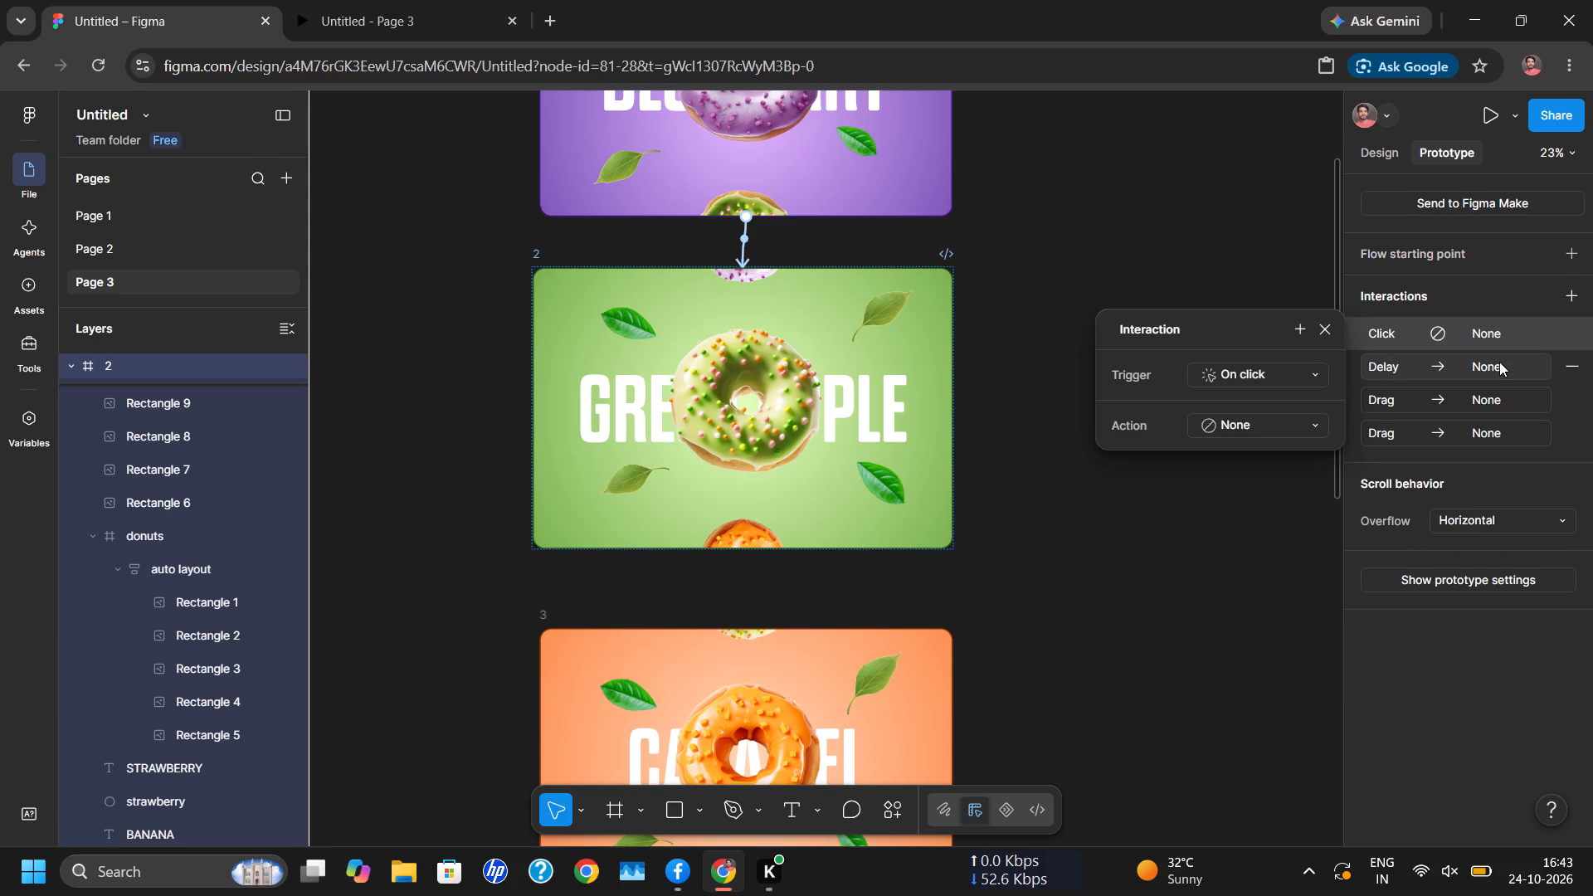
left_click(1317, 372)
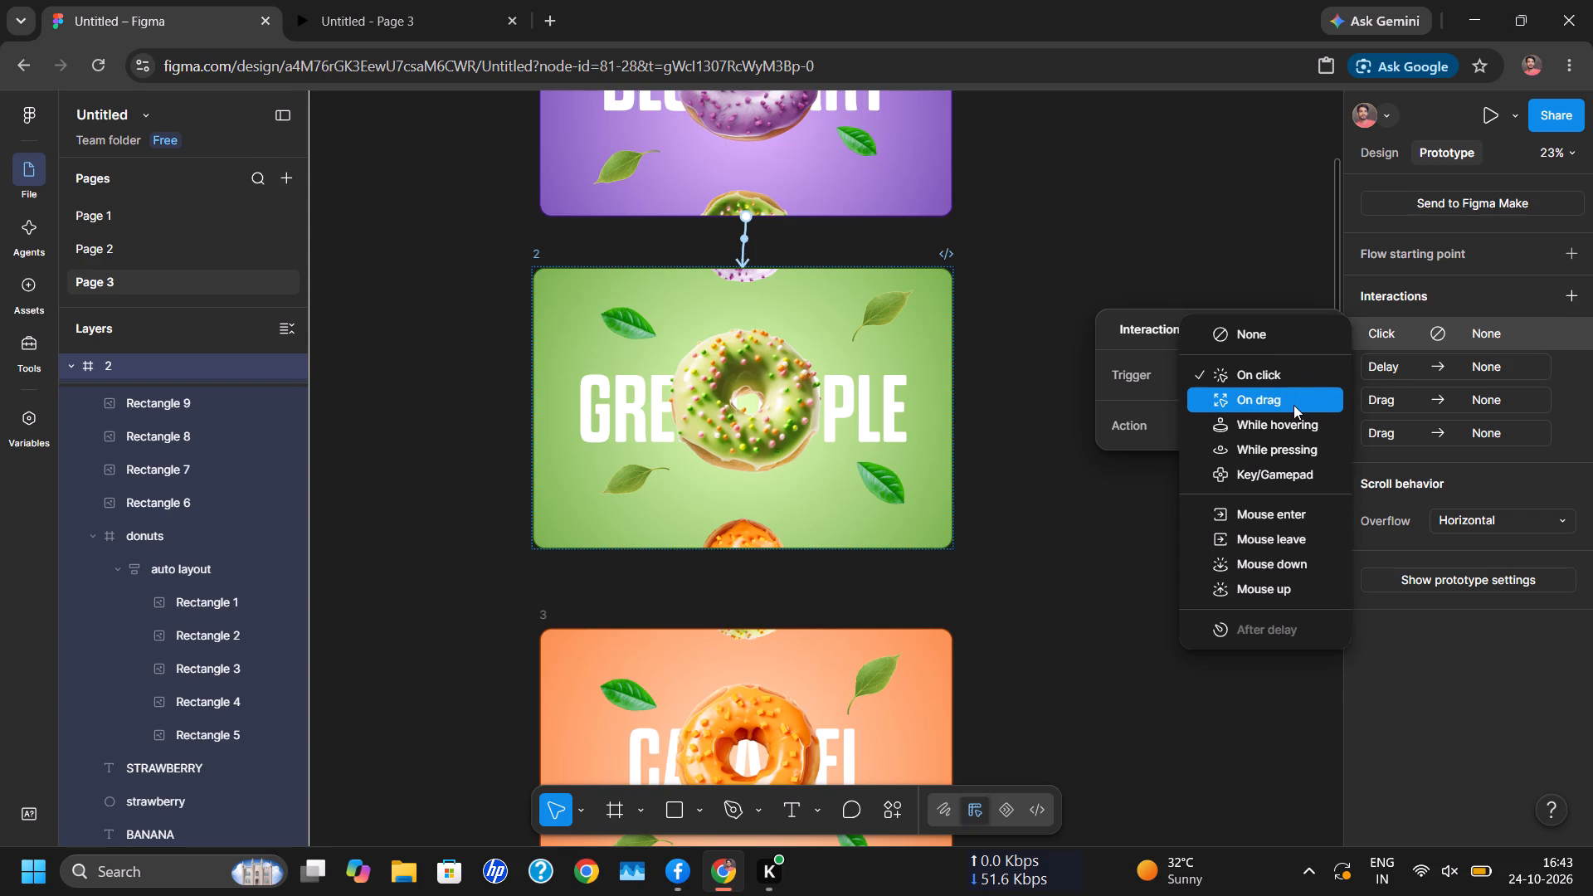
left_click(1293, 405)
Review the trigger and action options of the Green Apple frame's after-delay interaction, keeping Navigate to as the action.
left_click(1492, 371)
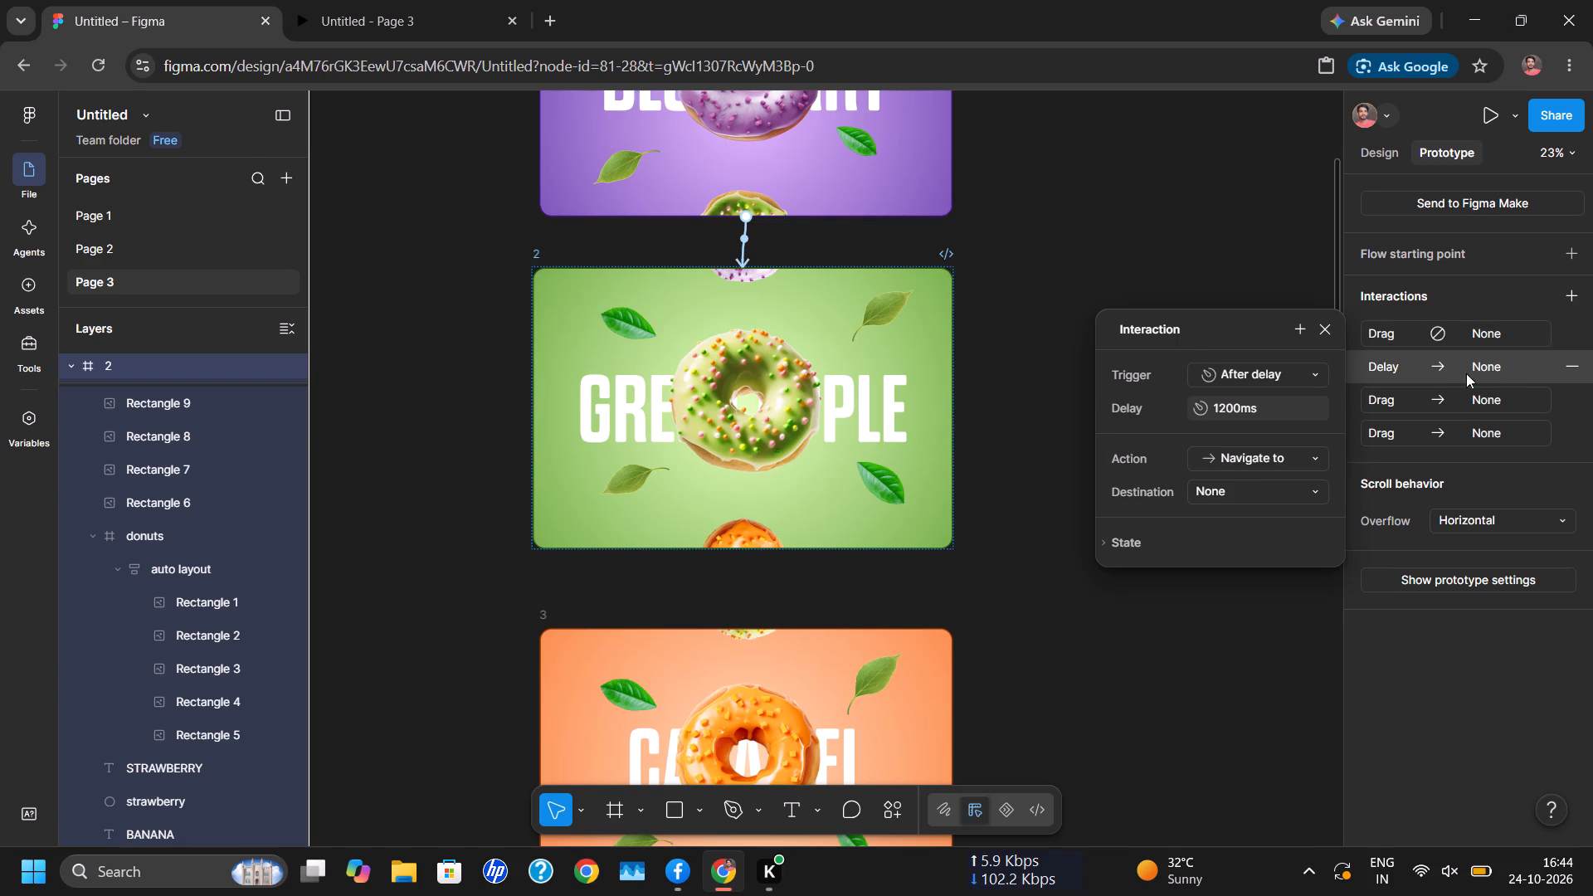
left_click(1313, 368)
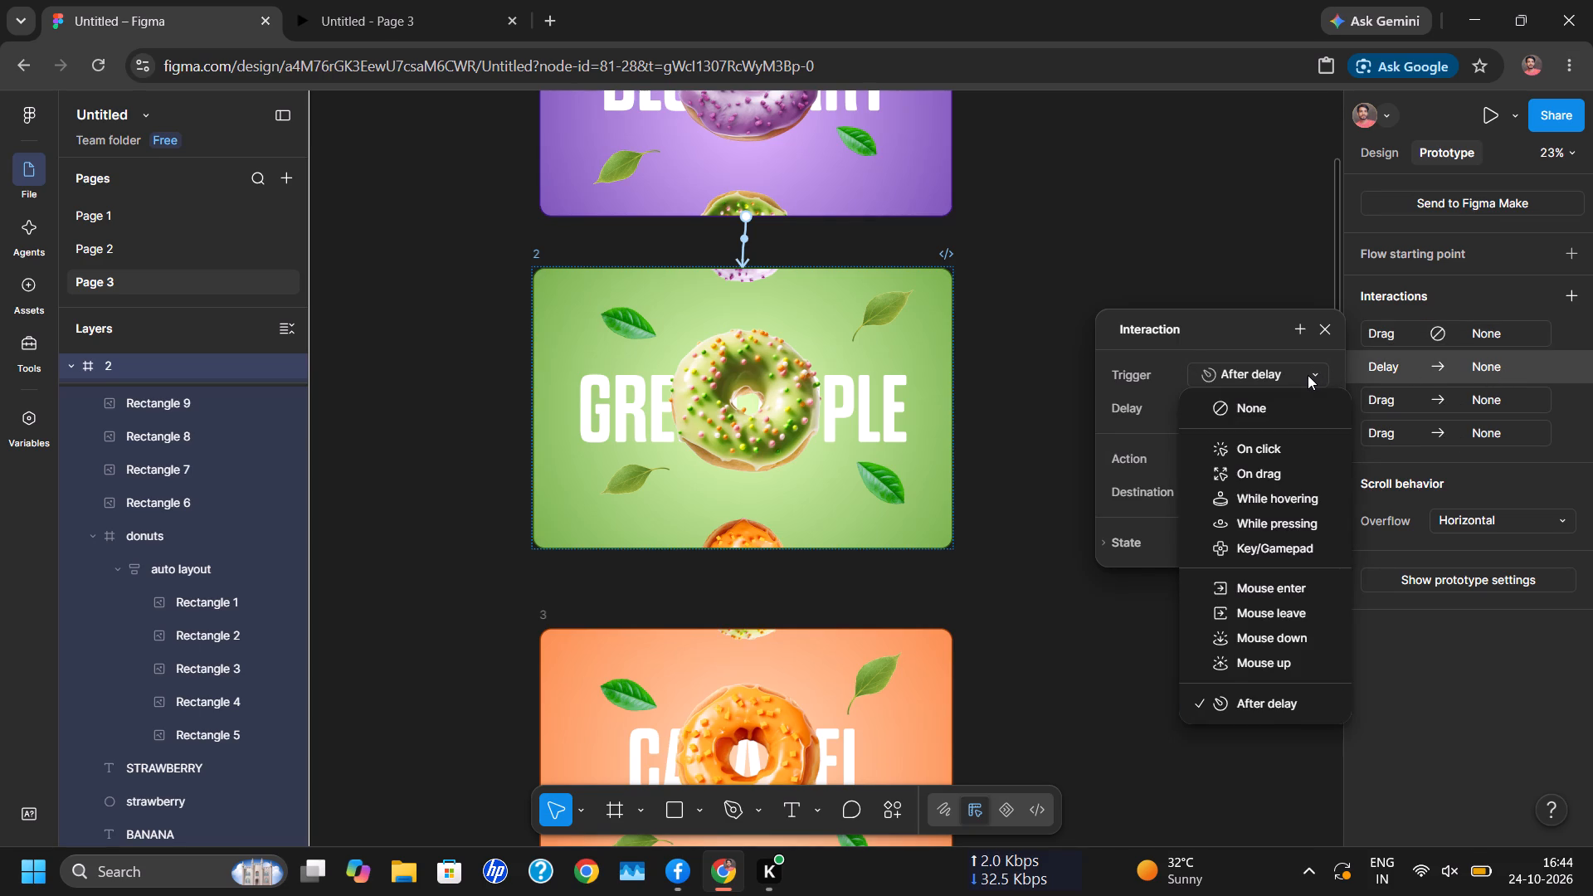
left_click(1308, 375)
left_click(1308, 457)
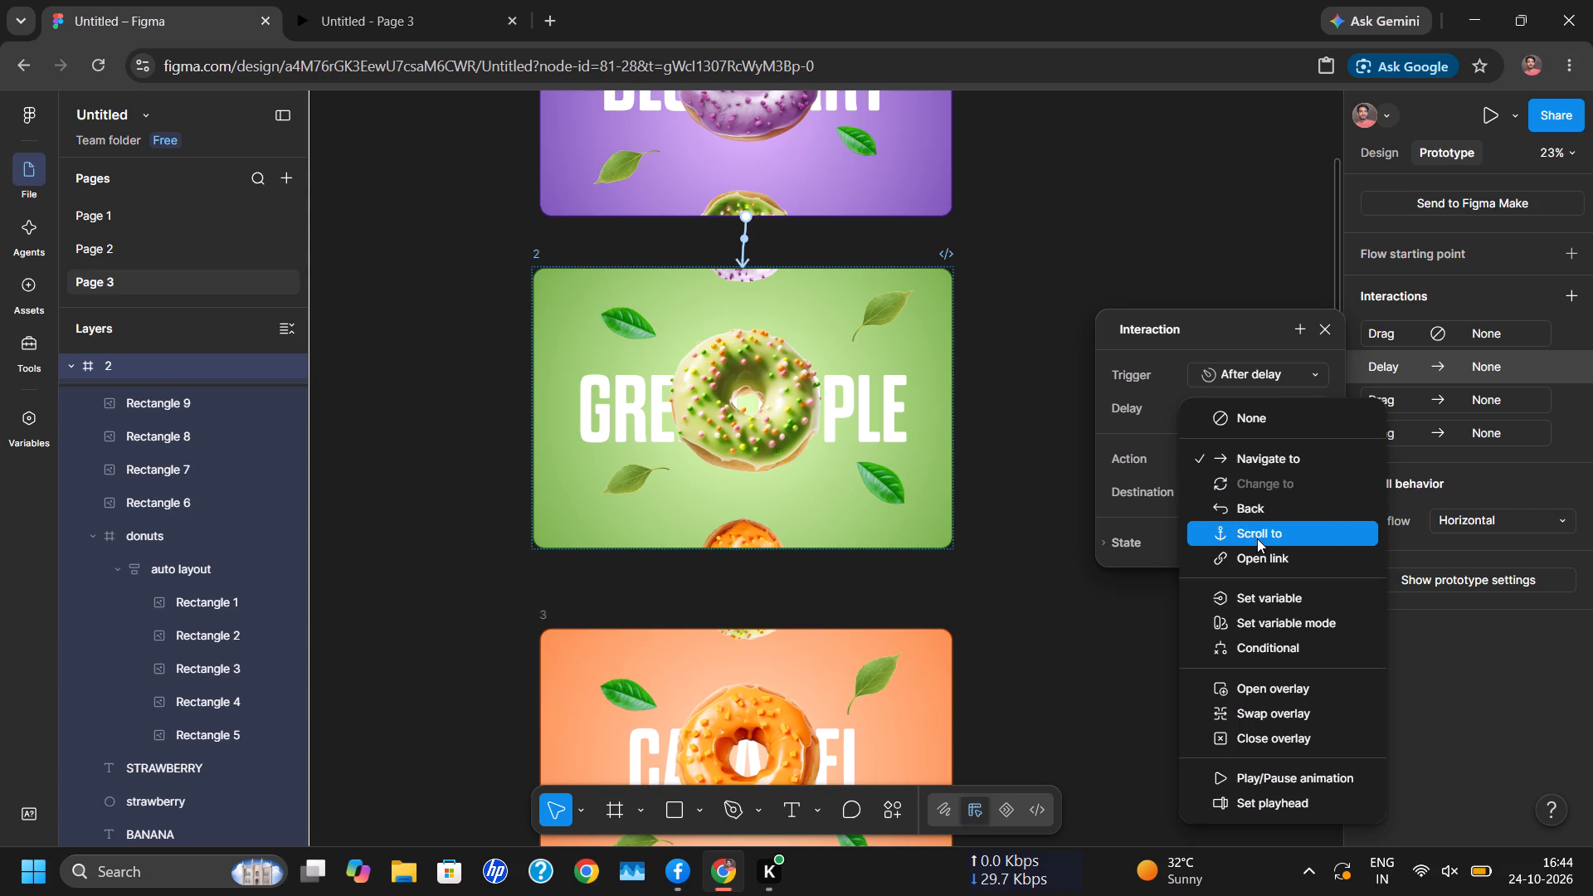
left_click(1277, 464)
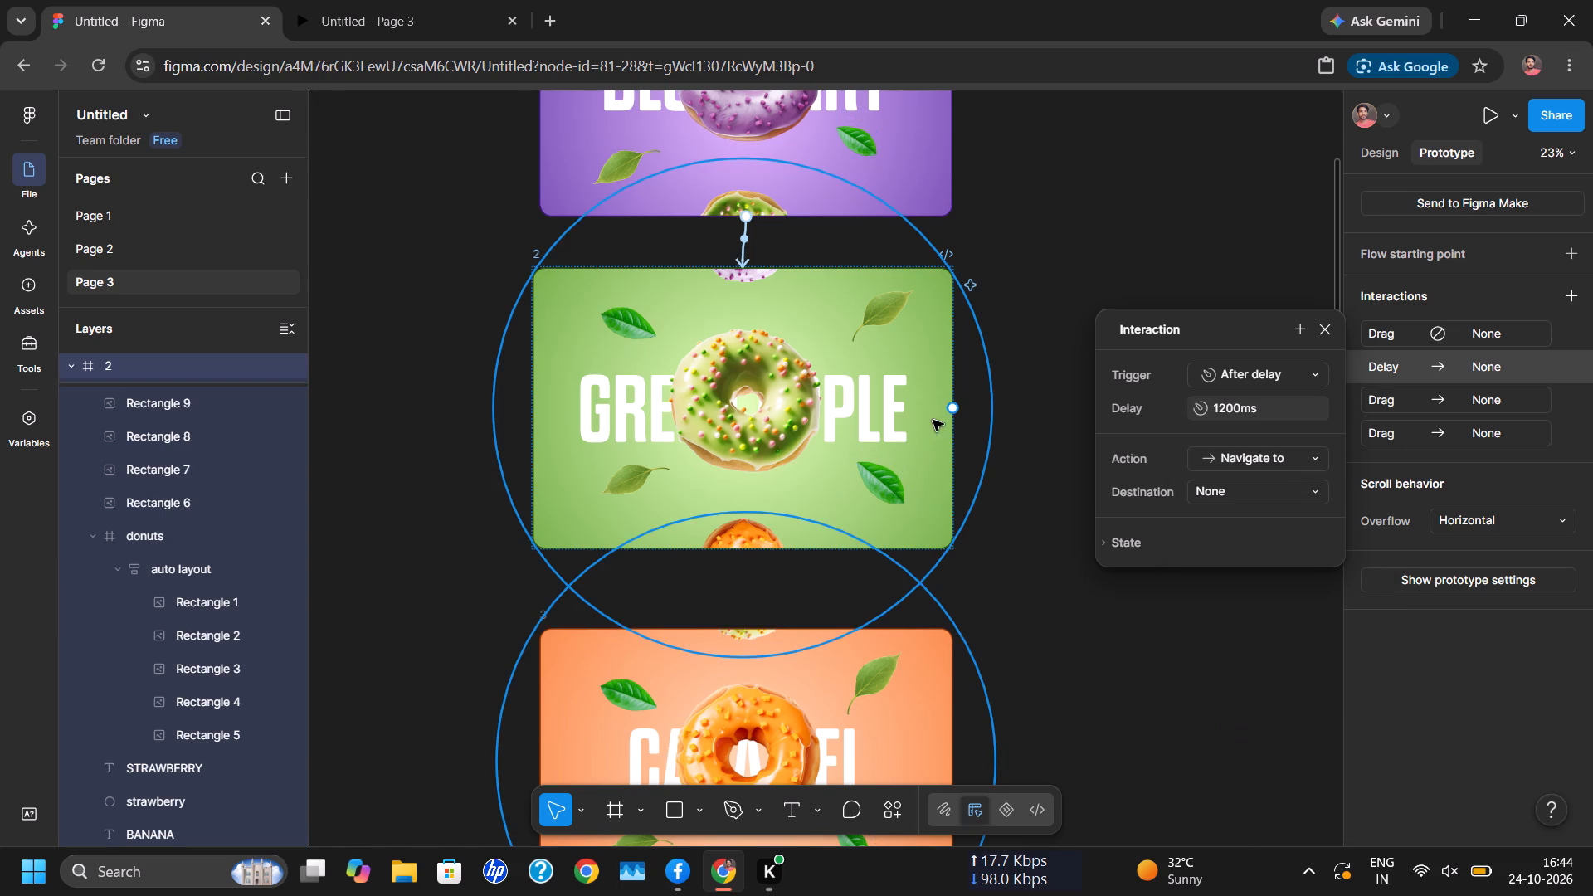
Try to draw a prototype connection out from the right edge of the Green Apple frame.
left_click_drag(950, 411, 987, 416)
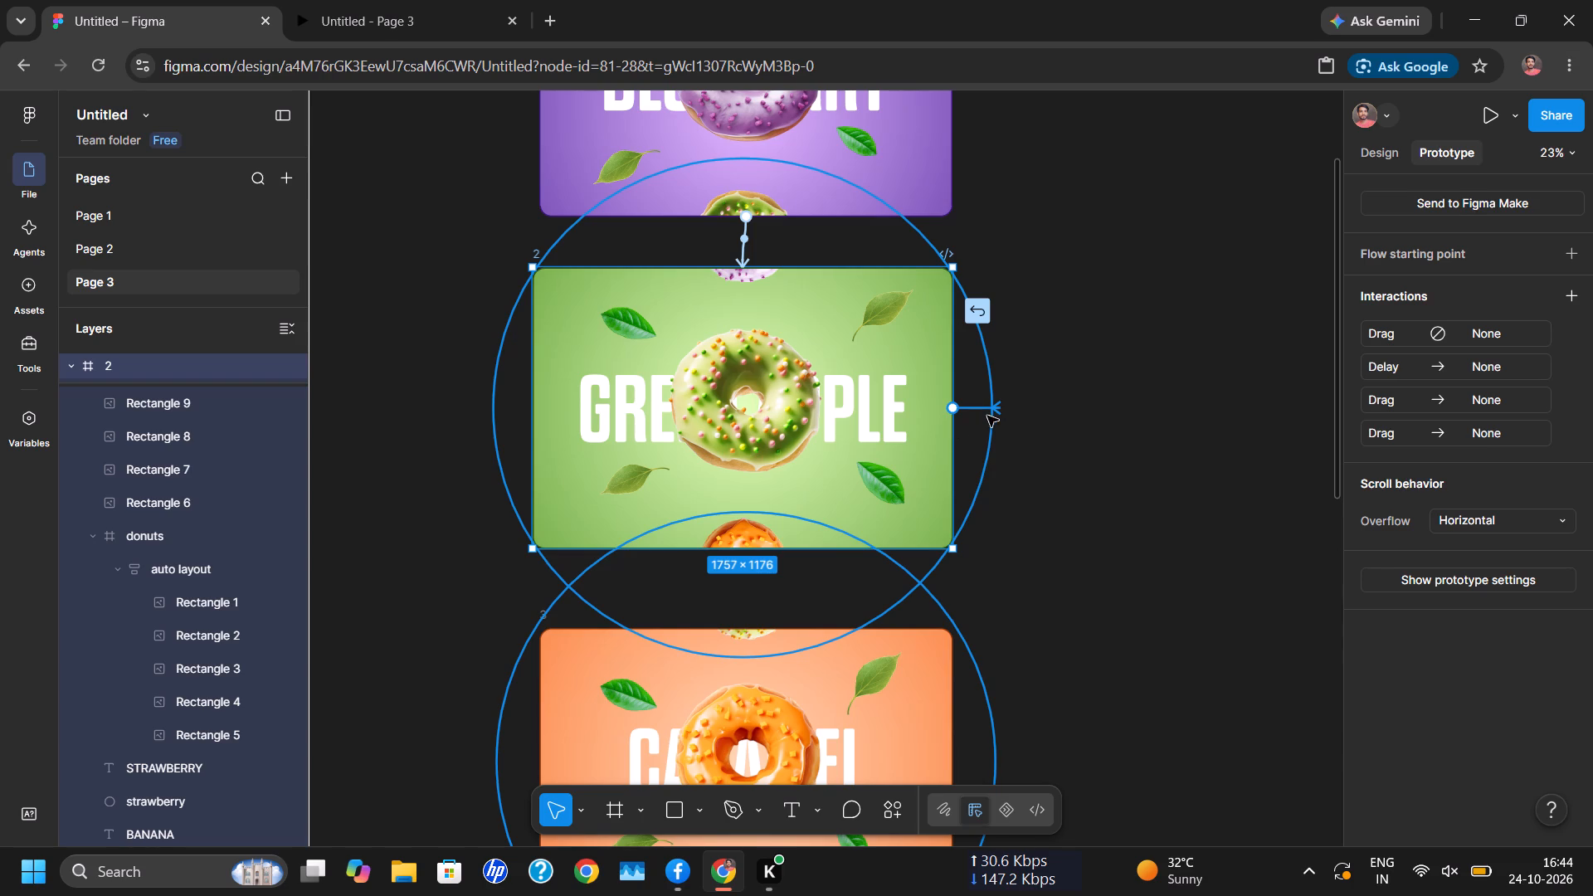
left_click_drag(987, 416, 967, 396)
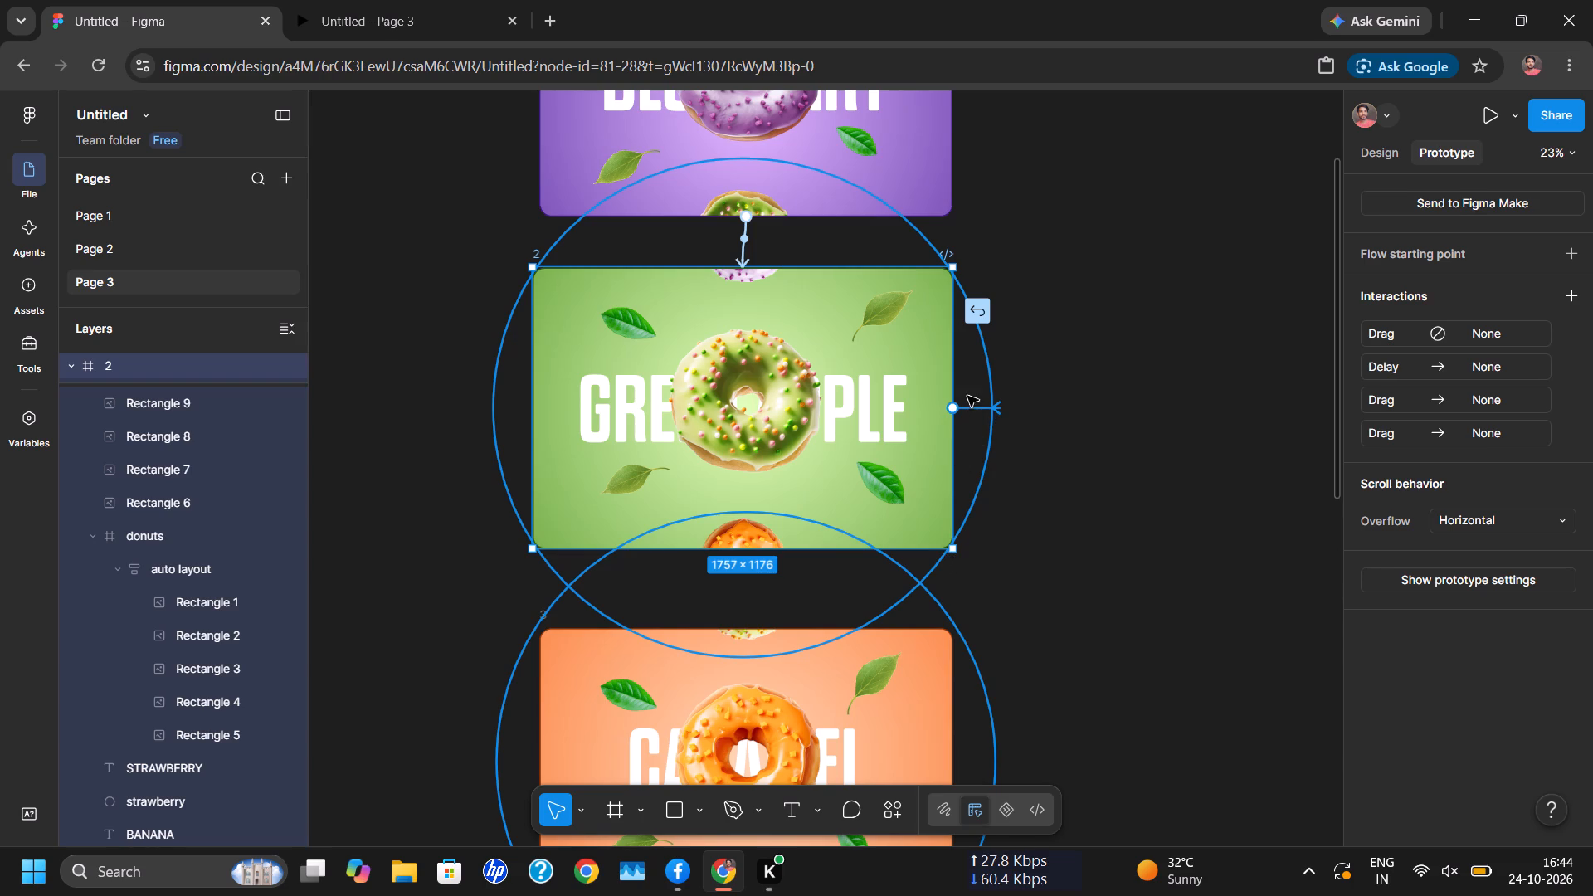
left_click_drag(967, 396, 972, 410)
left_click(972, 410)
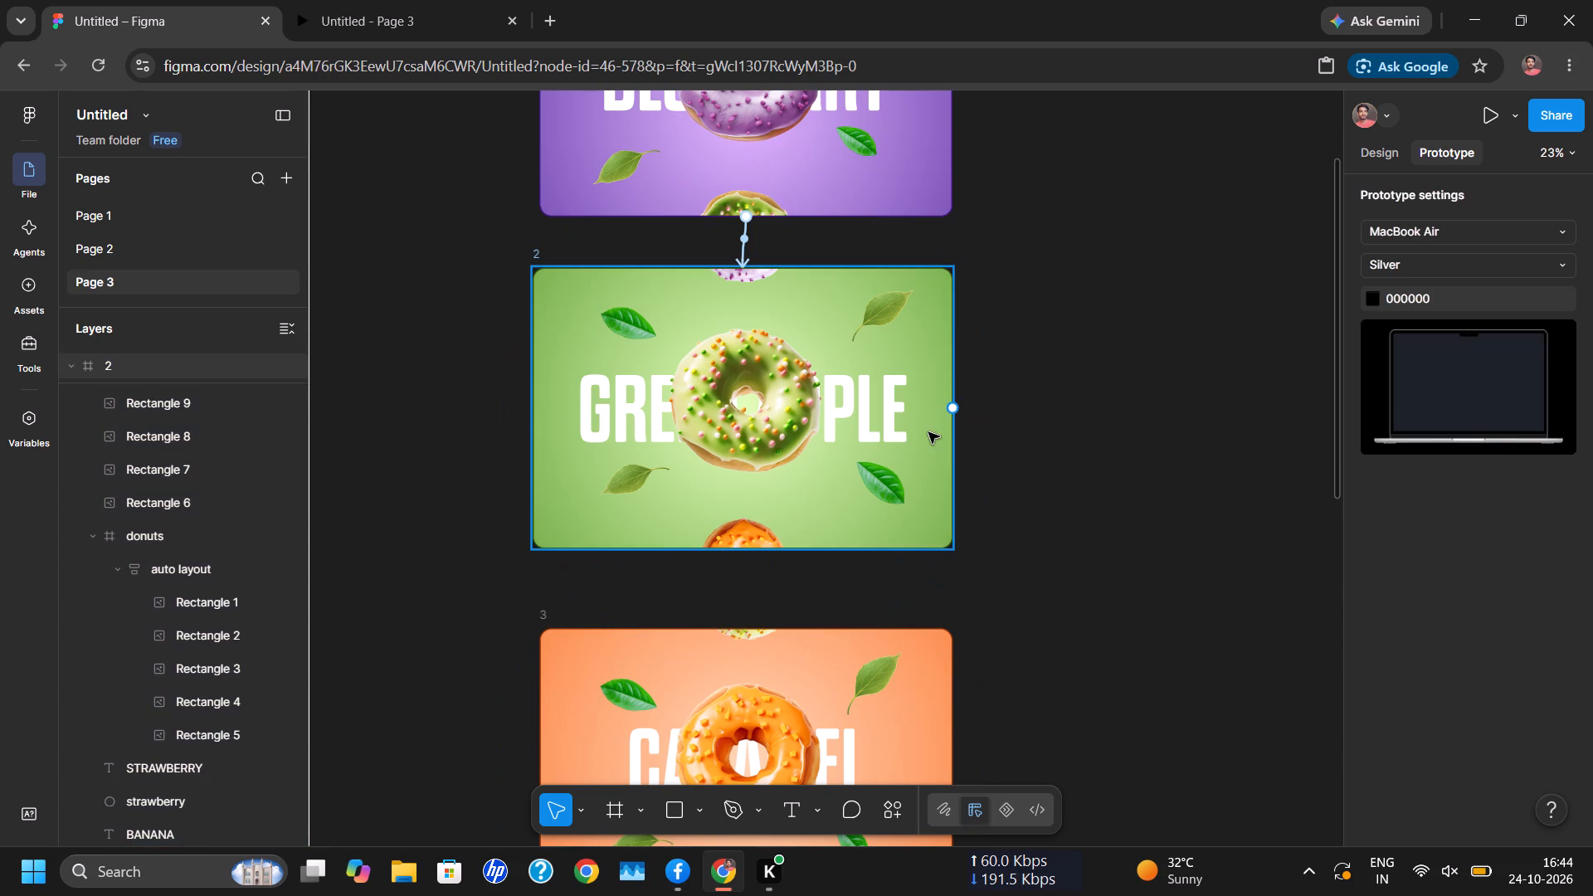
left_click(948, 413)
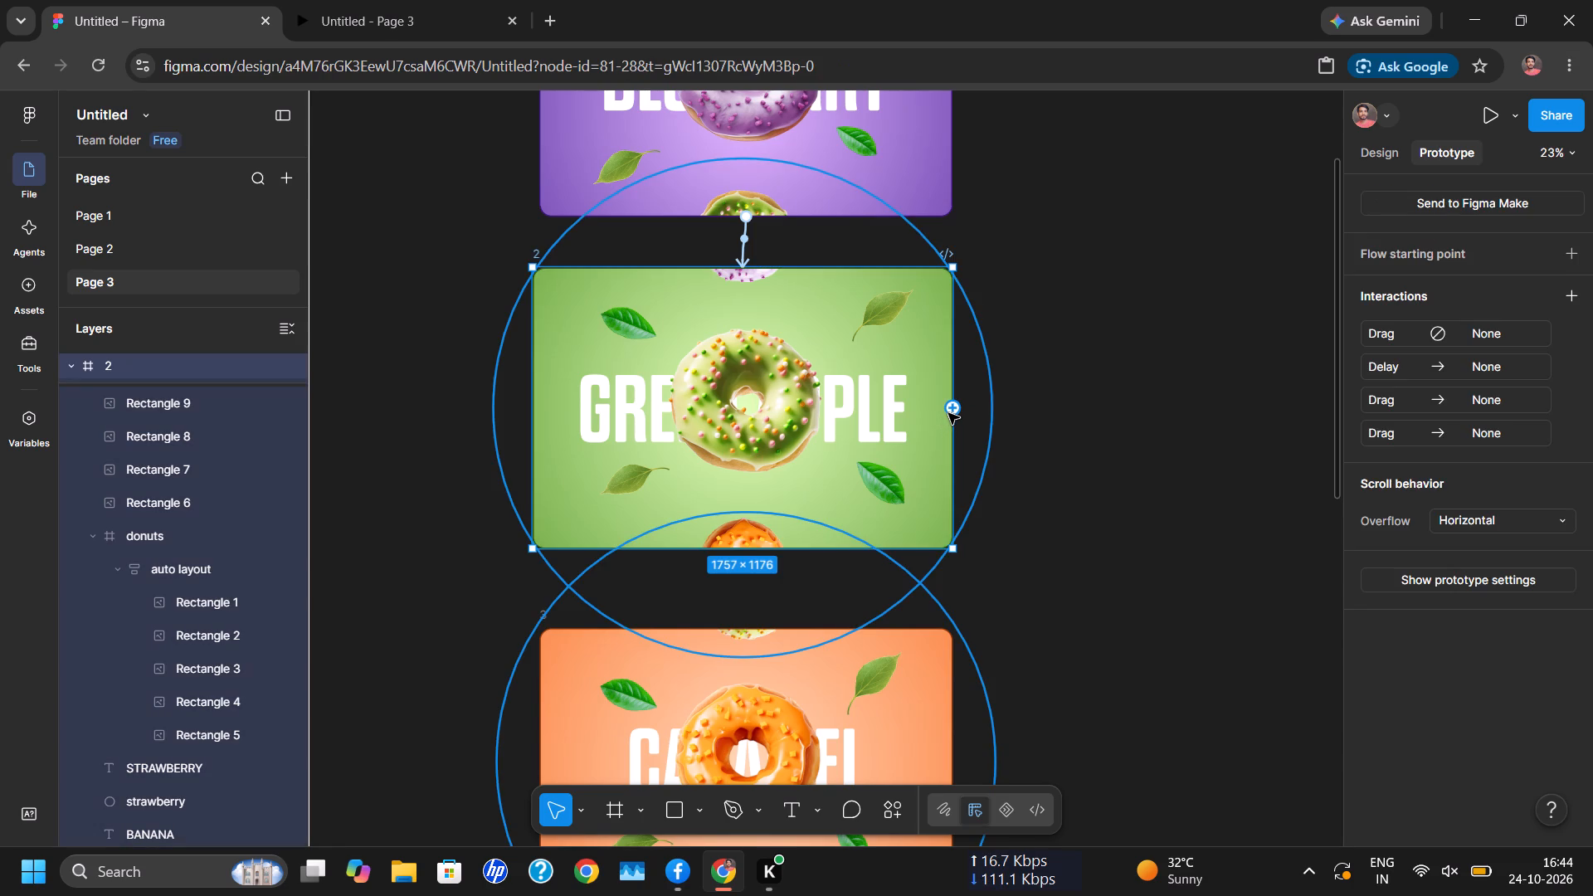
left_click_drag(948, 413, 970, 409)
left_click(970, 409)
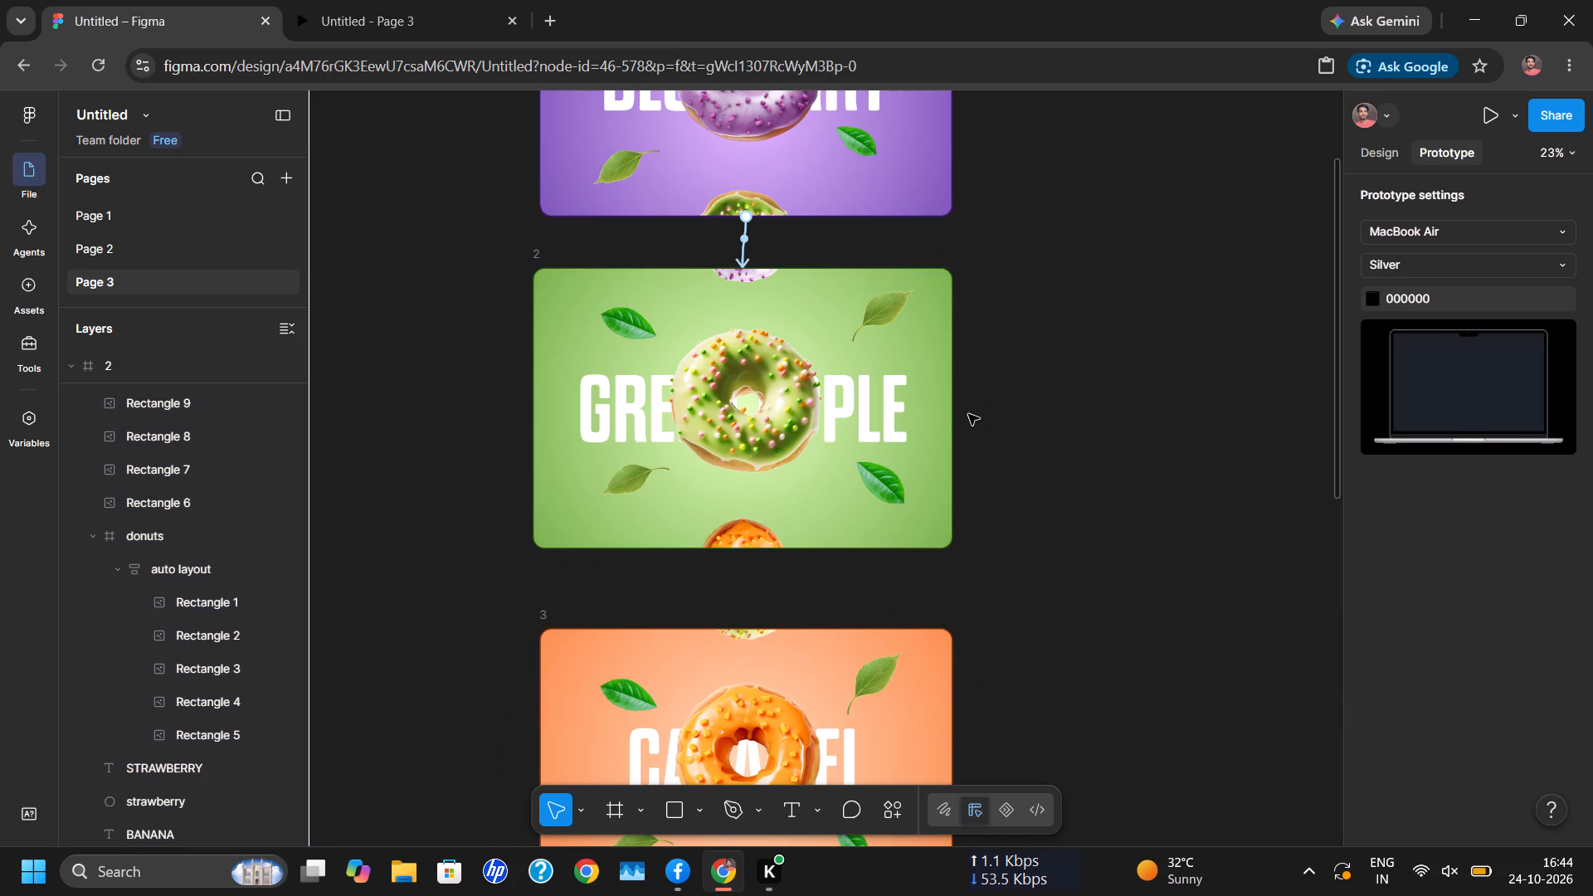
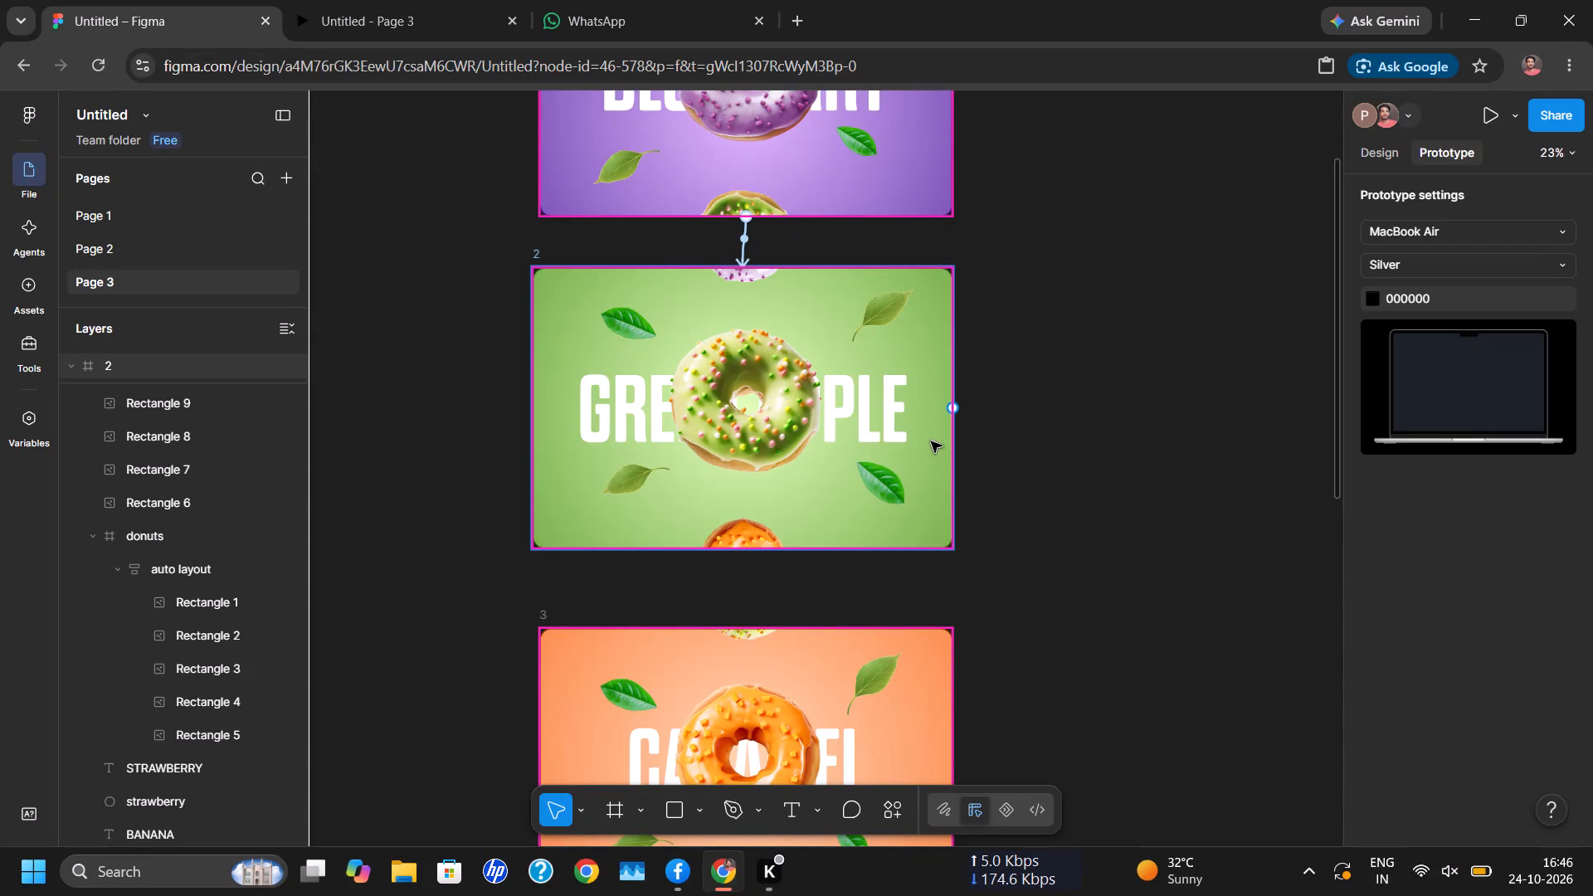
Inspect the Green Apple frame's design properties, including its layout, fill and stroke settings.
left_click(923, 456)
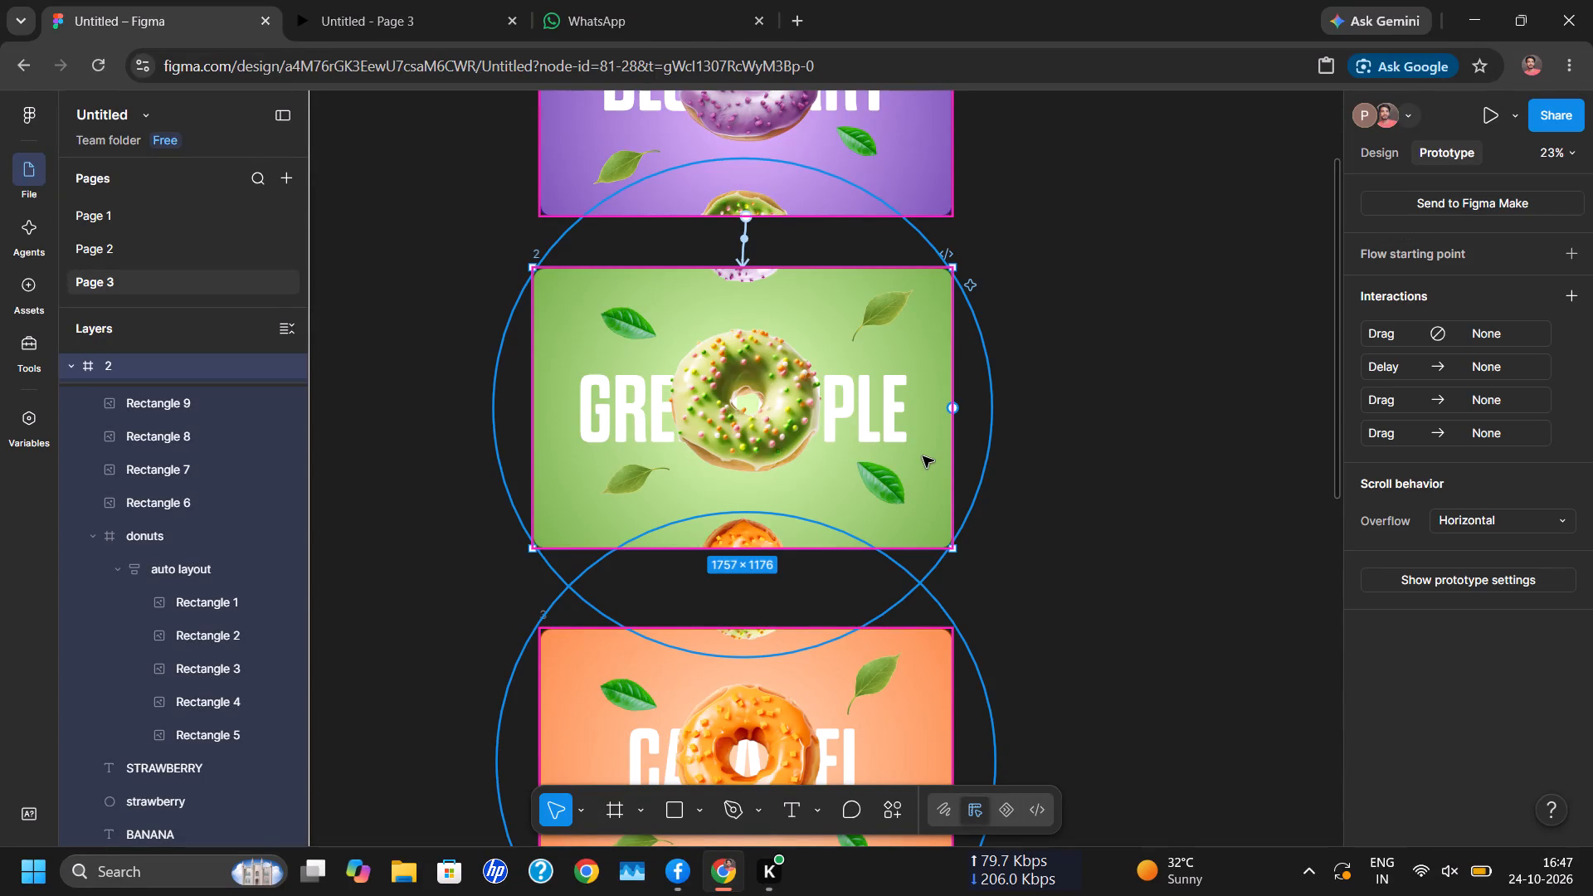
left_click(1366, 150)
scroll(1486, 767, "down", 1)
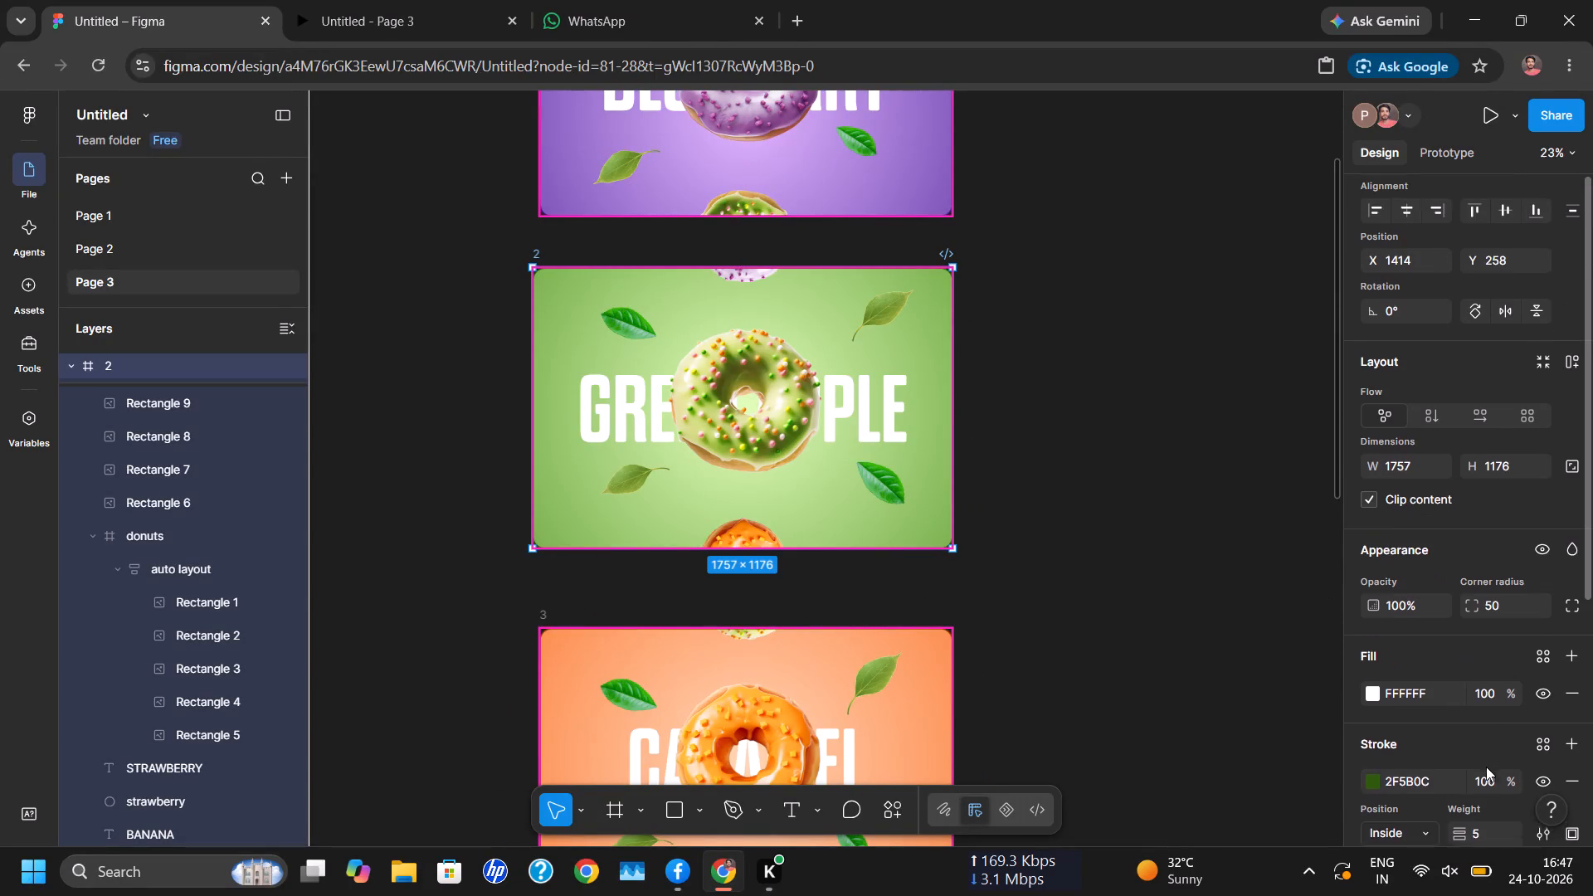
scroll(1439, 679, "down", 1)
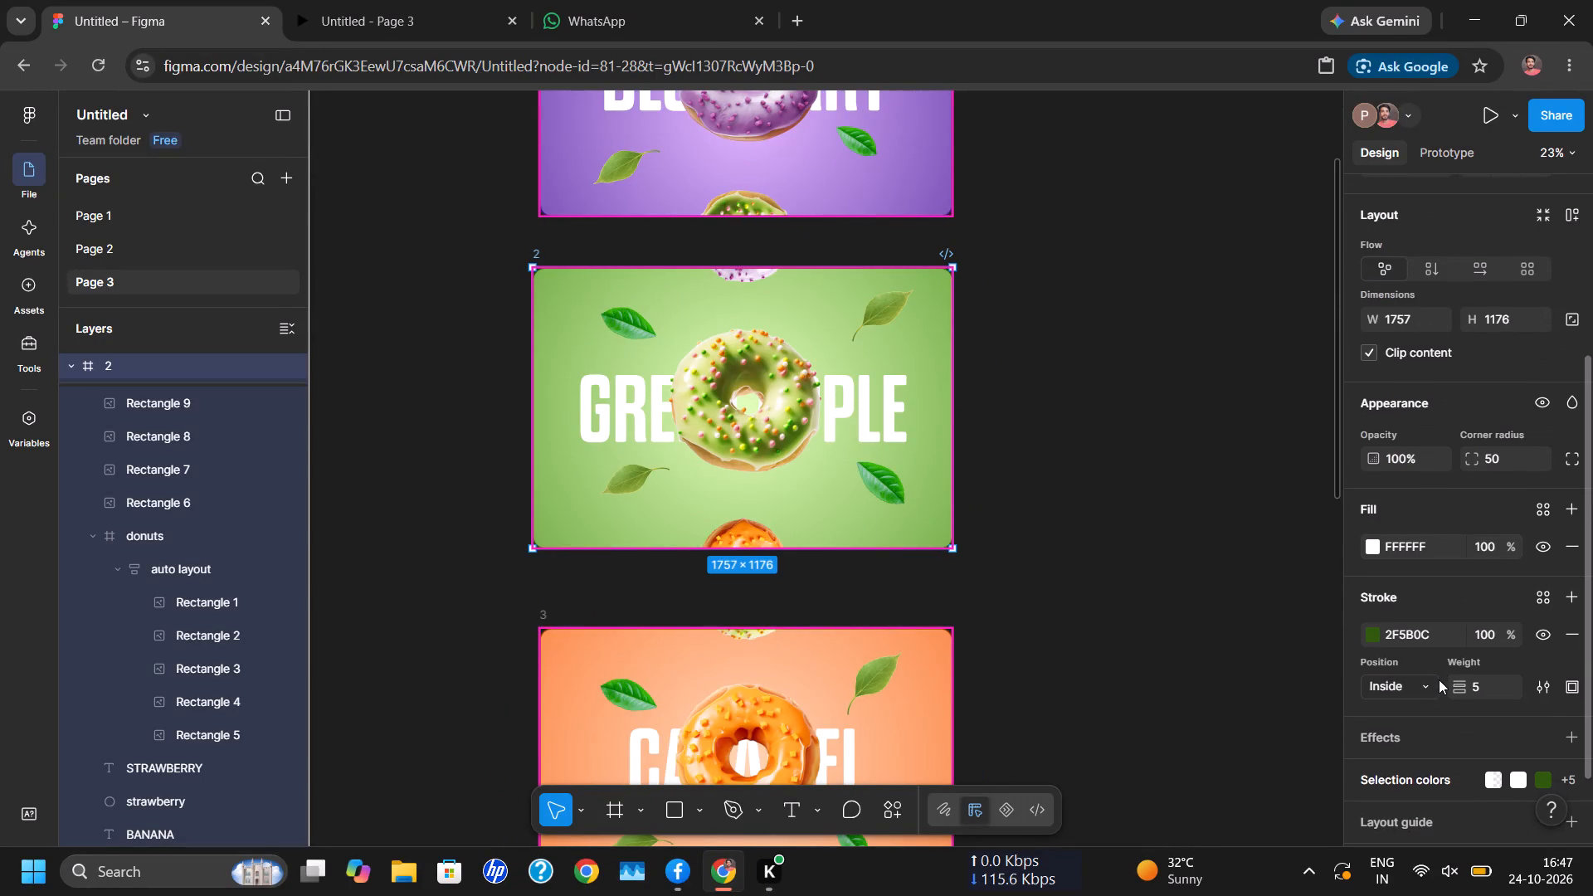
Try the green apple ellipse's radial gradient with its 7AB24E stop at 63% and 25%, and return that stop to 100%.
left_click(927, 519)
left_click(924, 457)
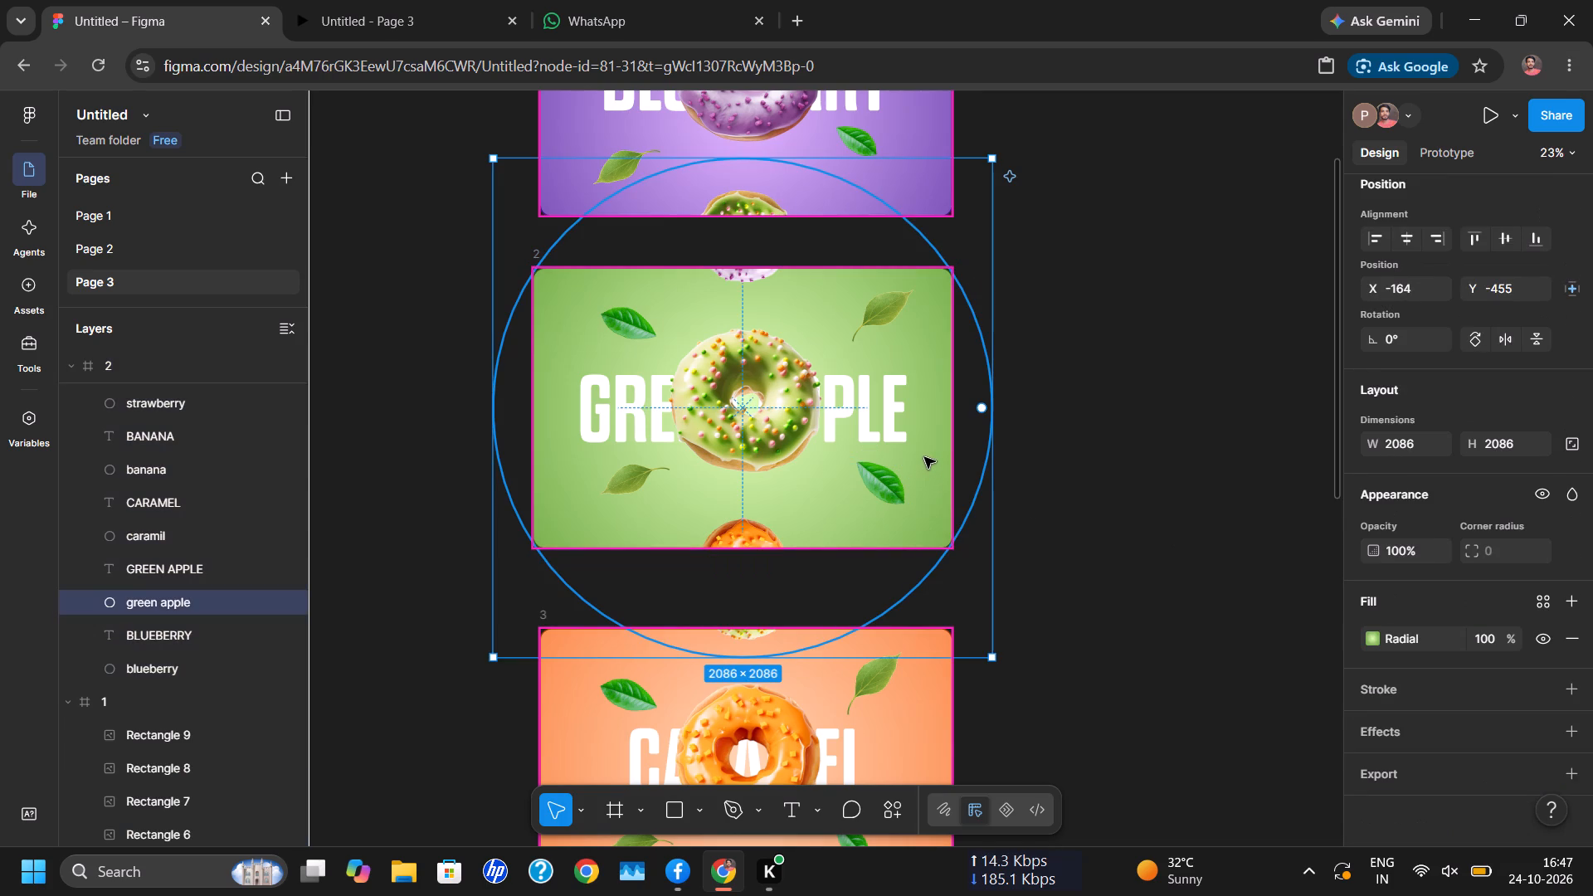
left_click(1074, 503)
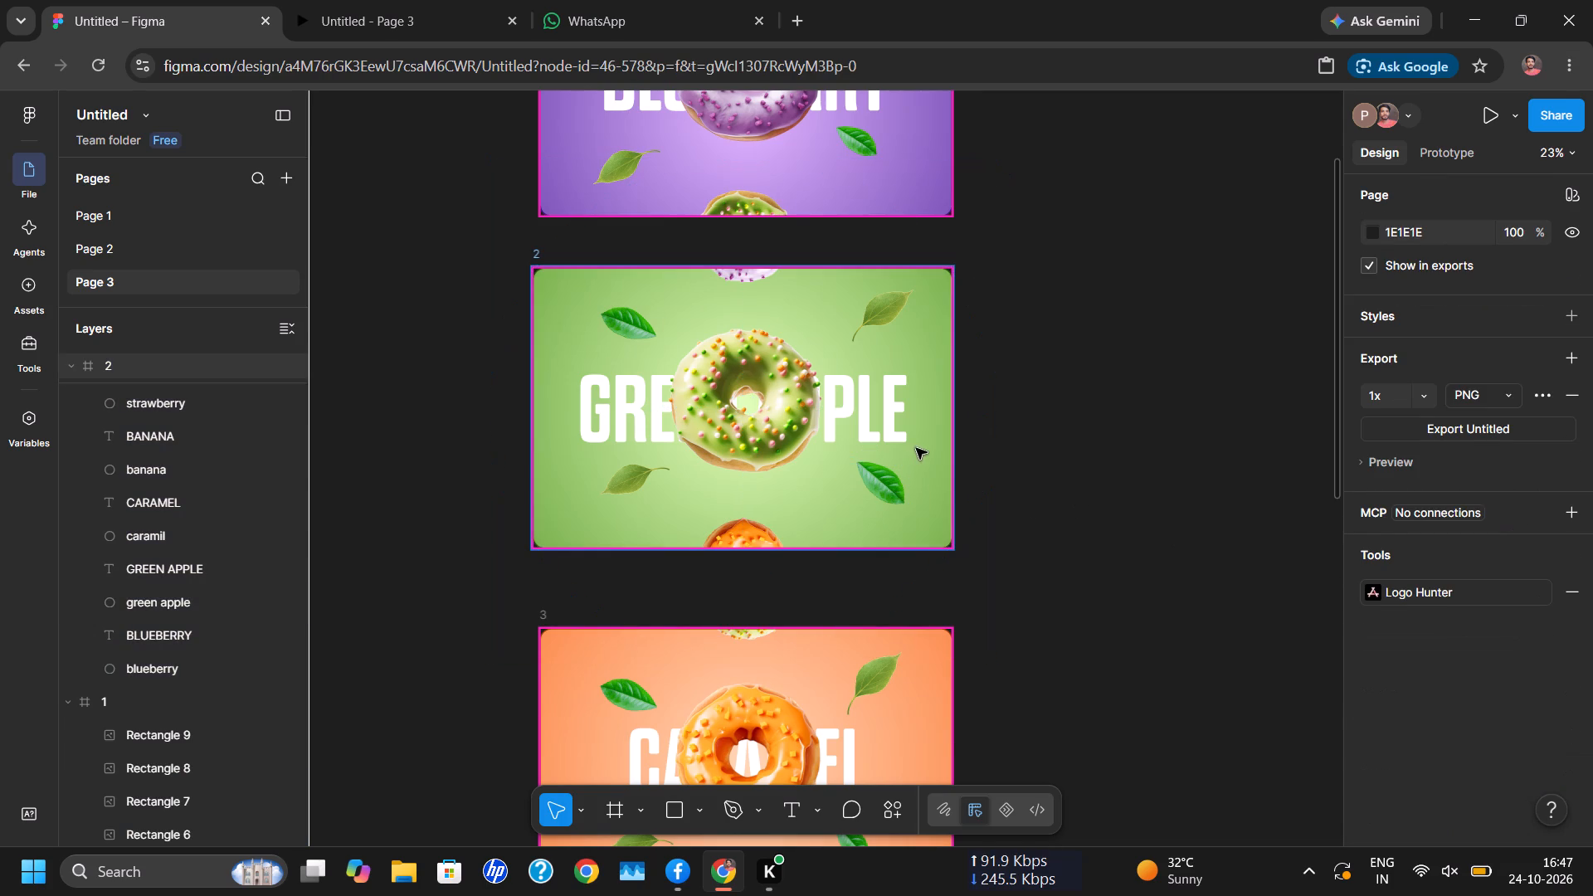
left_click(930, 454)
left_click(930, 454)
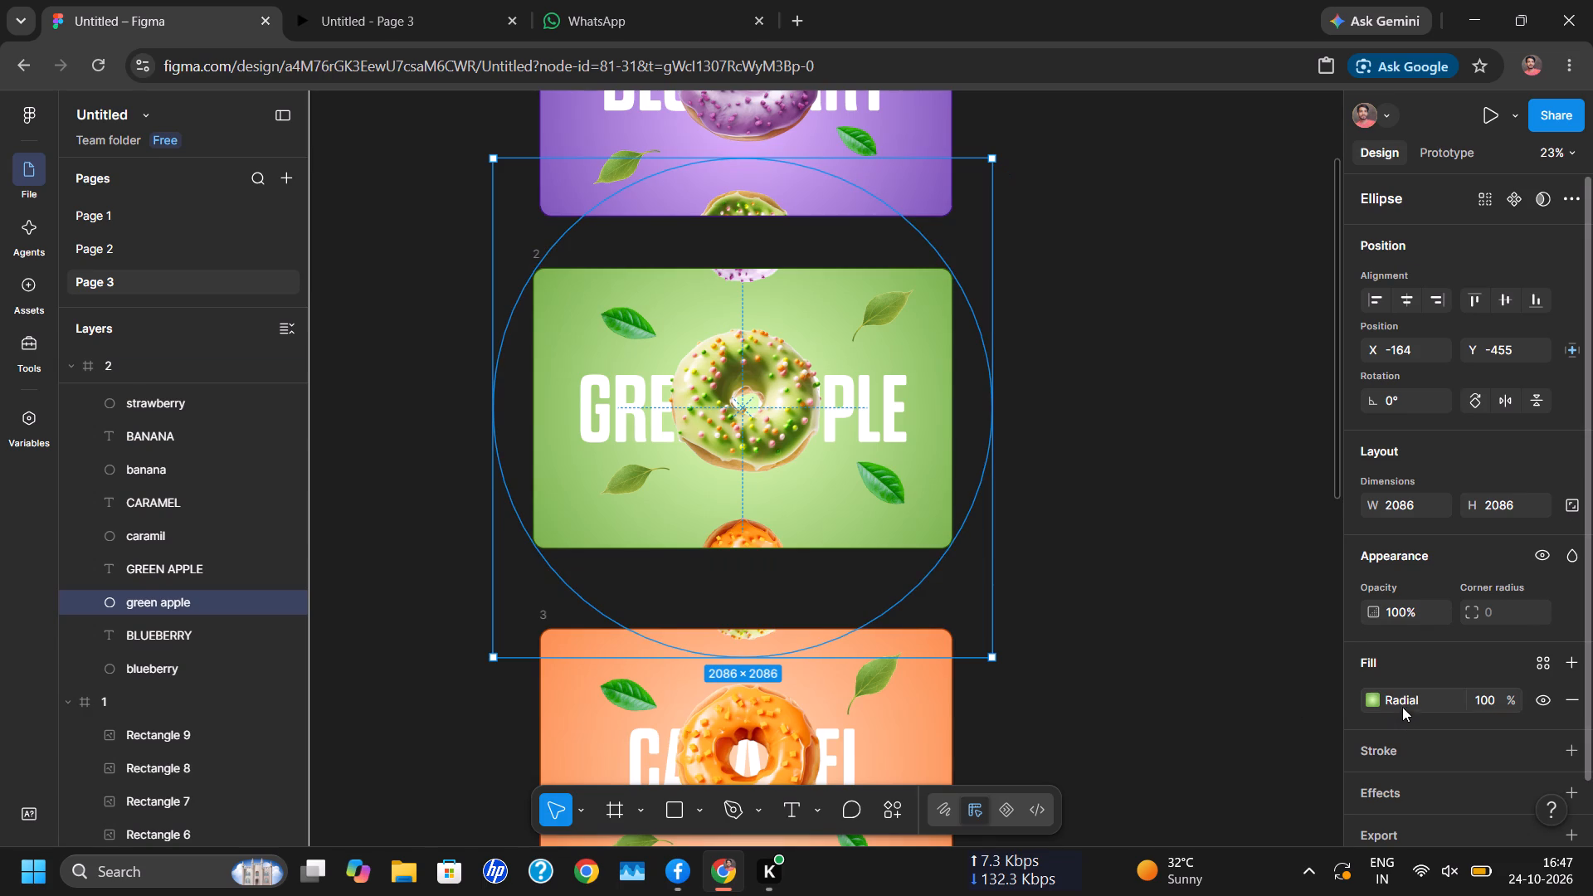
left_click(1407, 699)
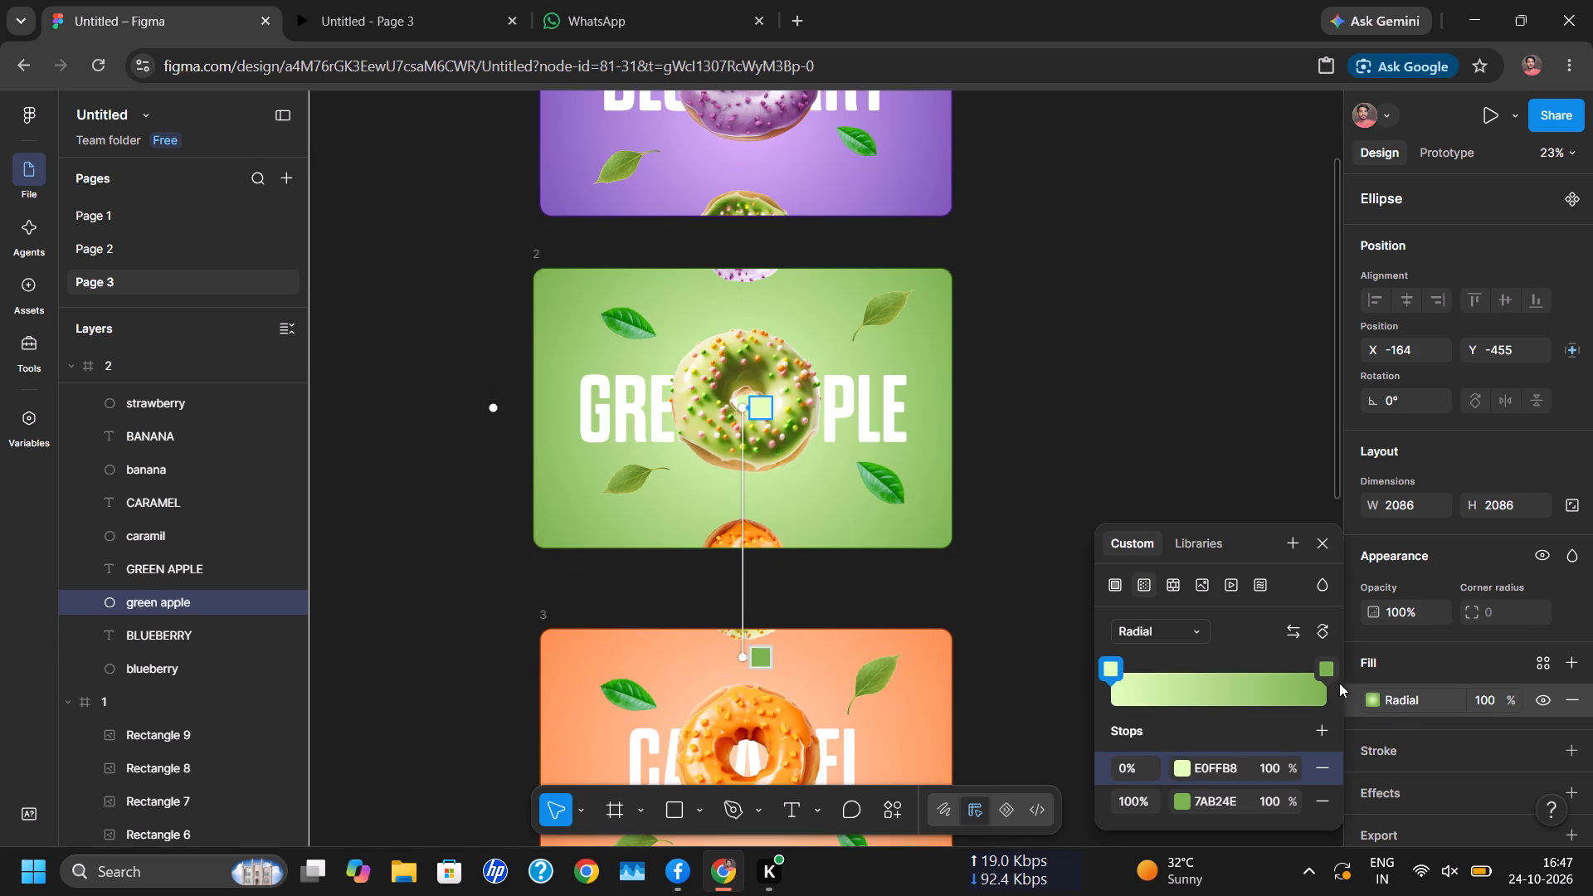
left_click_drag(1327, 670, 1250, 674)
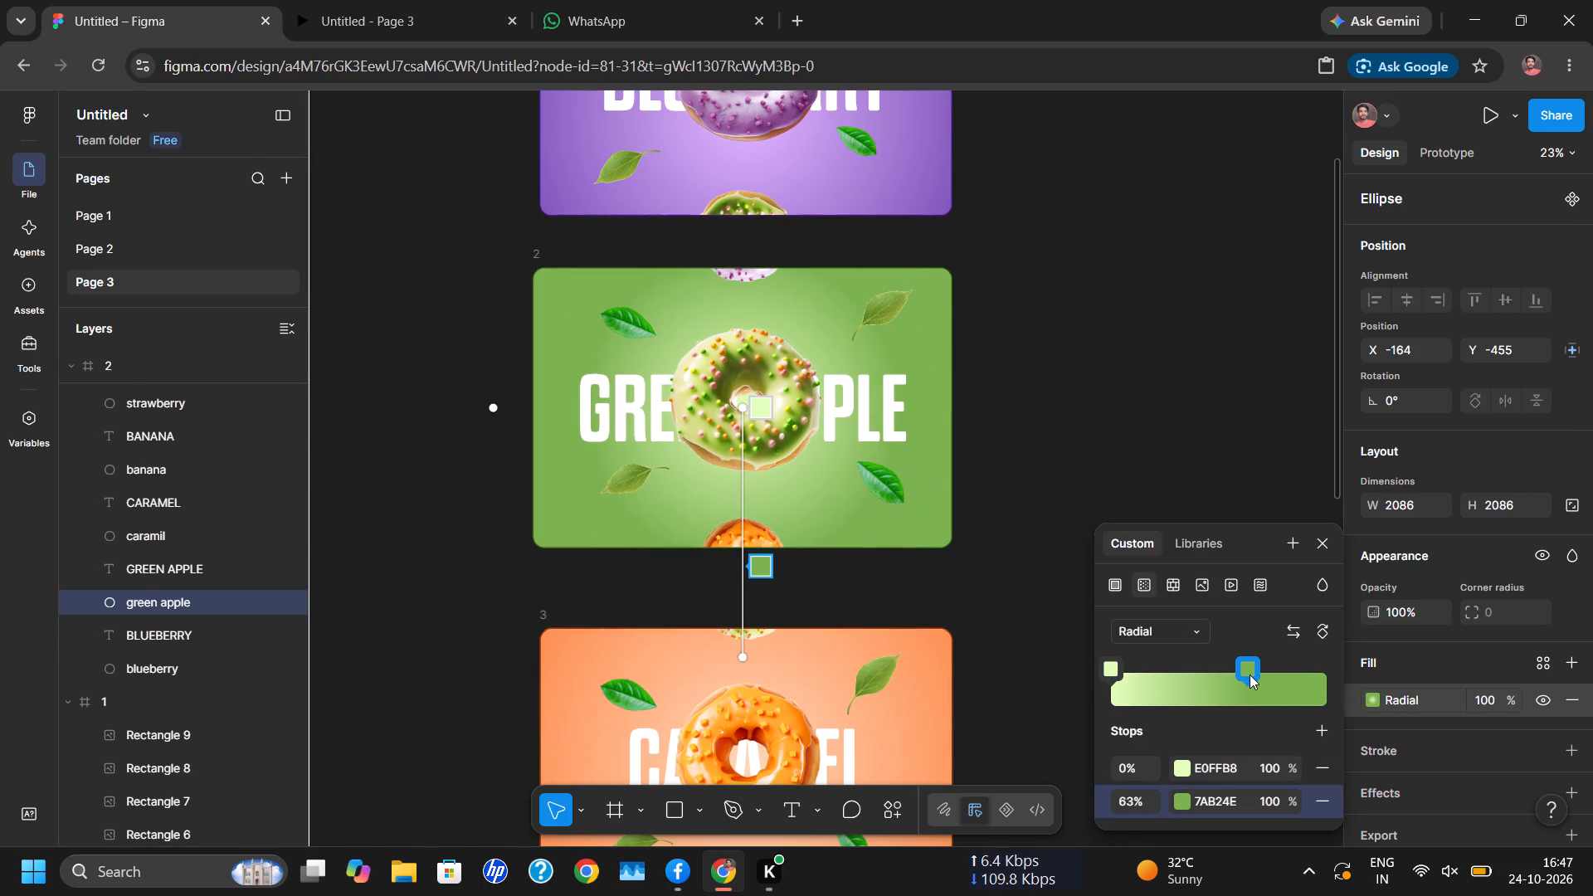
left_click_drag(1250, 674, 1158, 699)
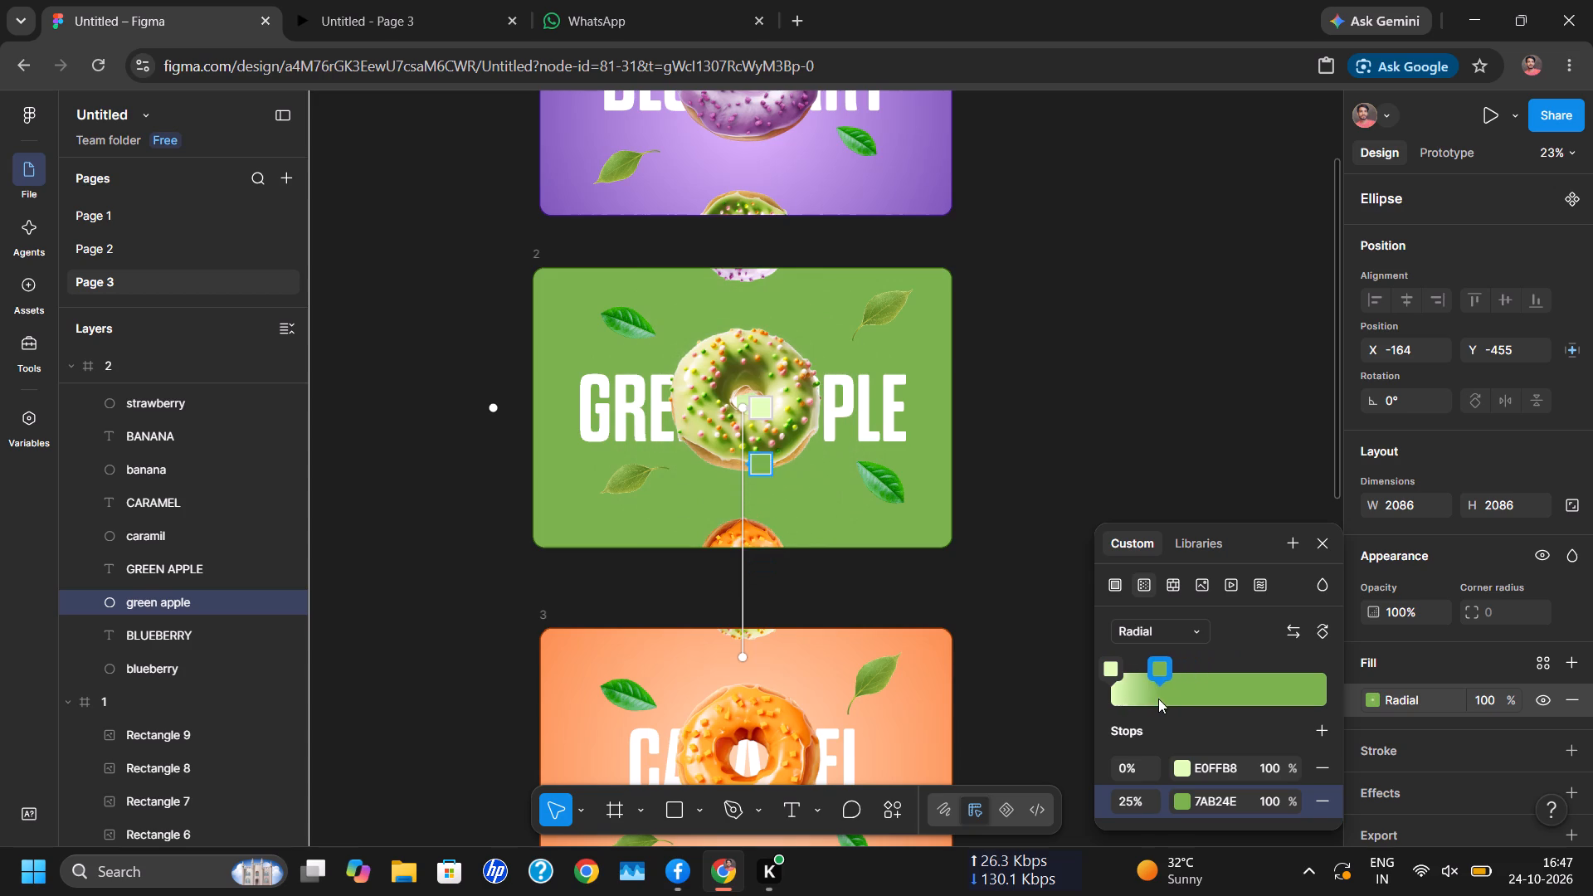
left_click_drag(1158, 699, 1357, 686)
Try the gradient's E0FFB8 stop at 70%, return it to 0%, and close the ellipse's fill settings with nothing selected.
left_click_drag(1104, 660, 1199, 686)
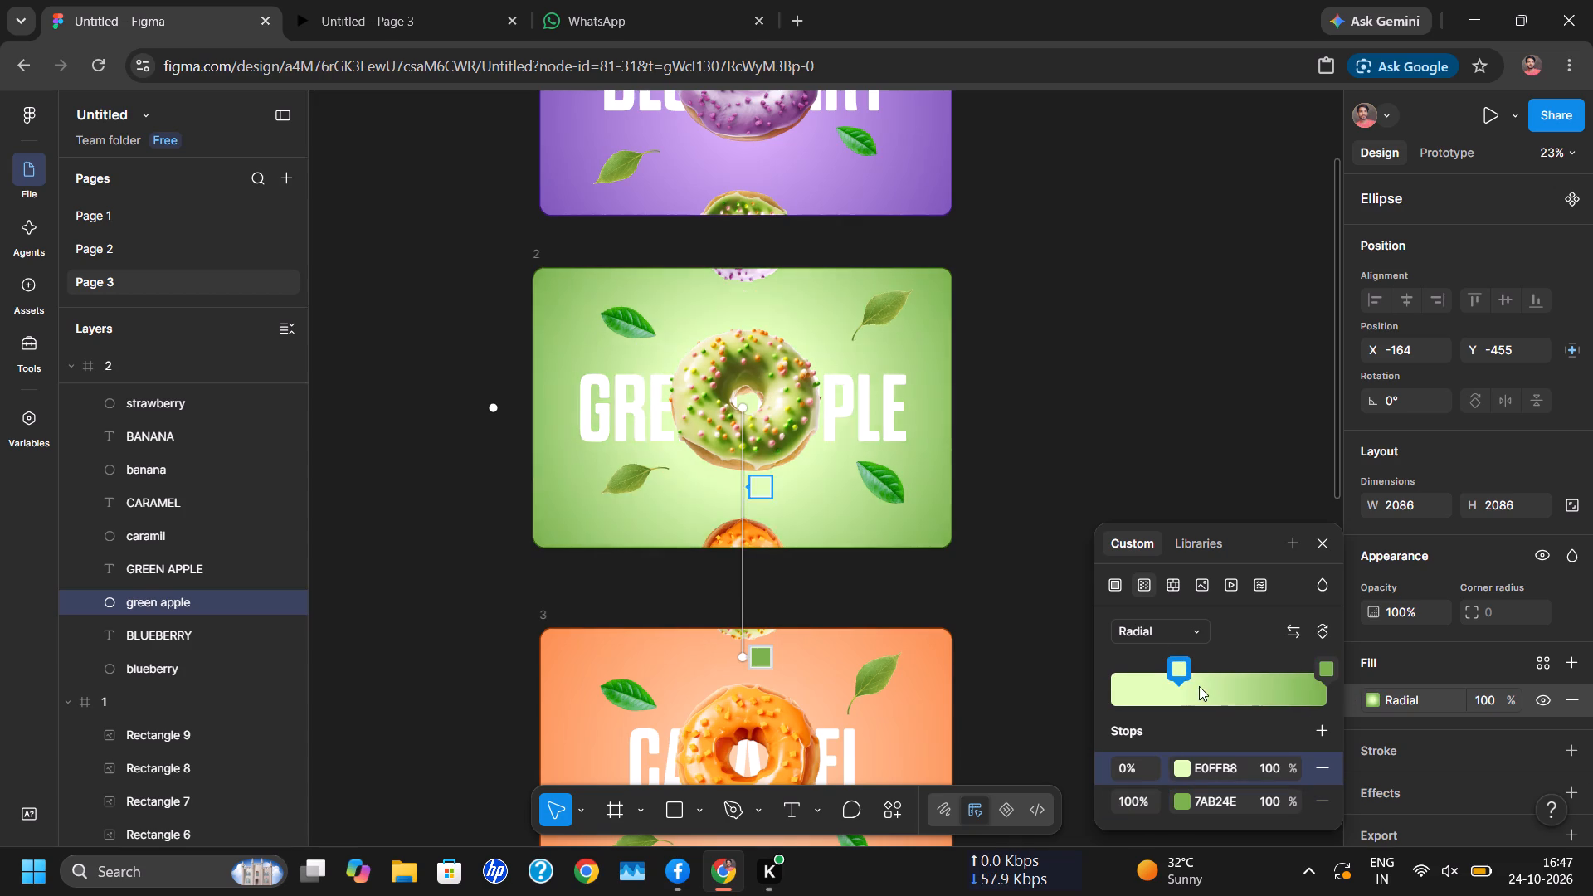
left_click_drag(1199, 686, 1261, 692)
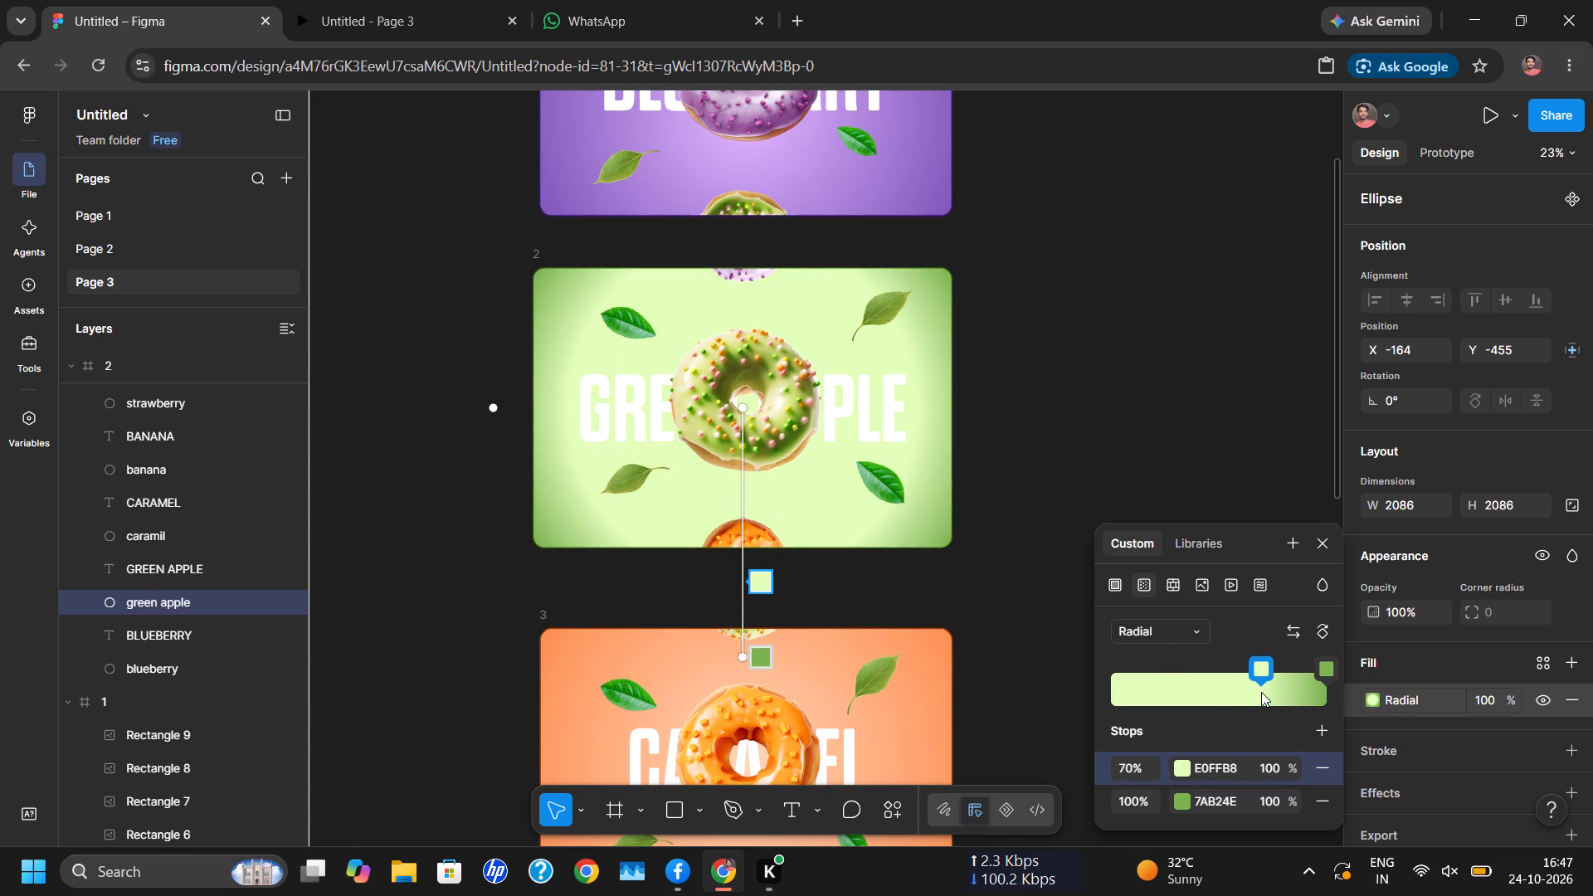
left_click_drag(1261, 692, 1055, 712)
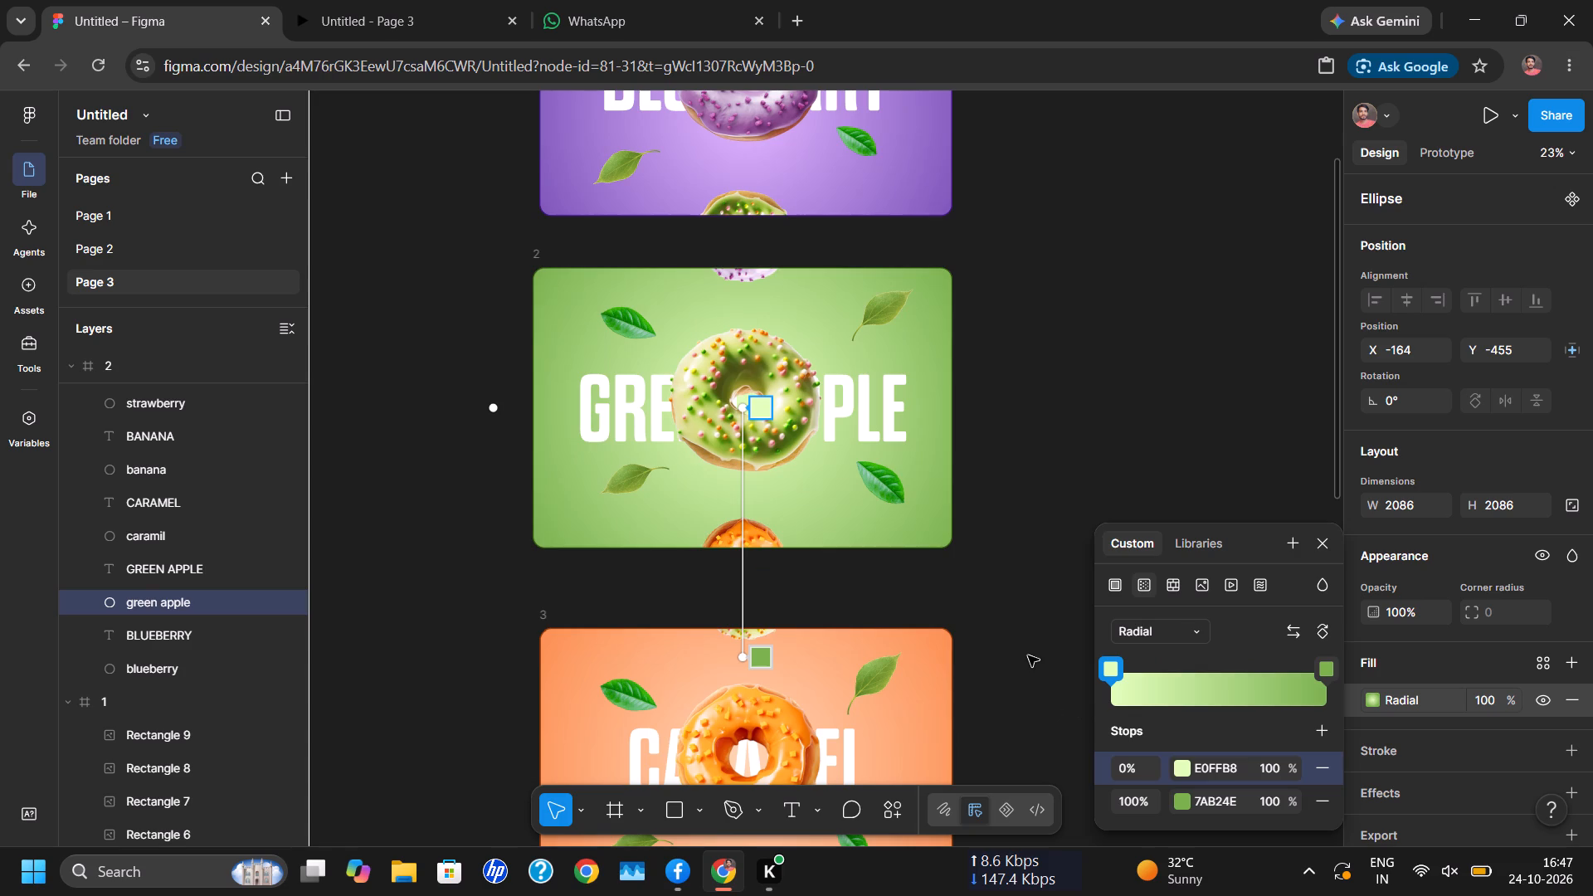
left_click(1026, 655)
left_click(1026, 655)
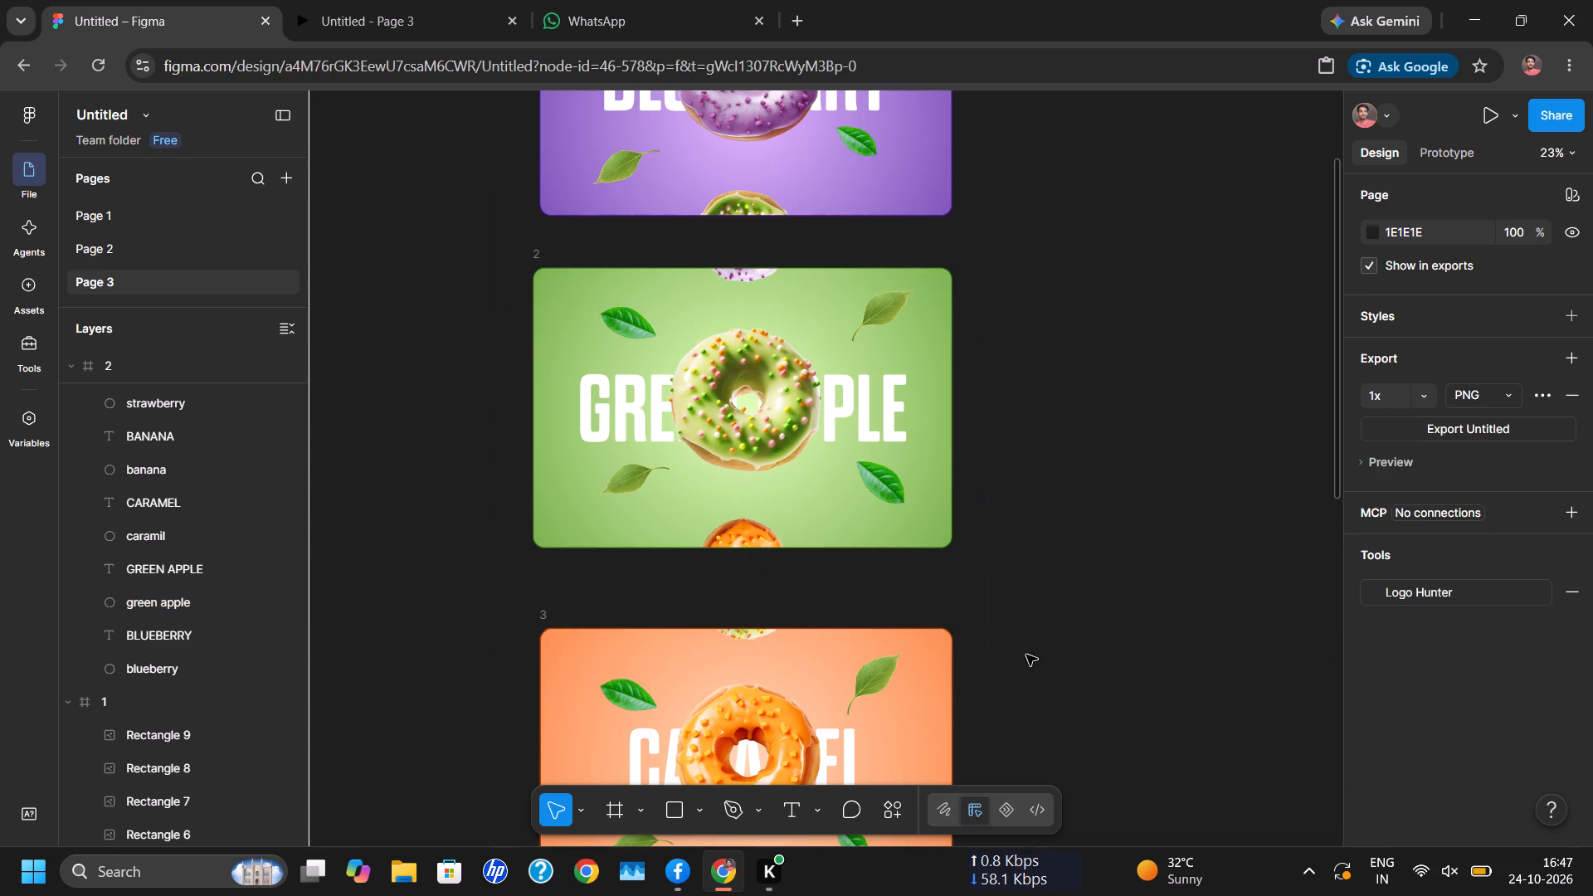
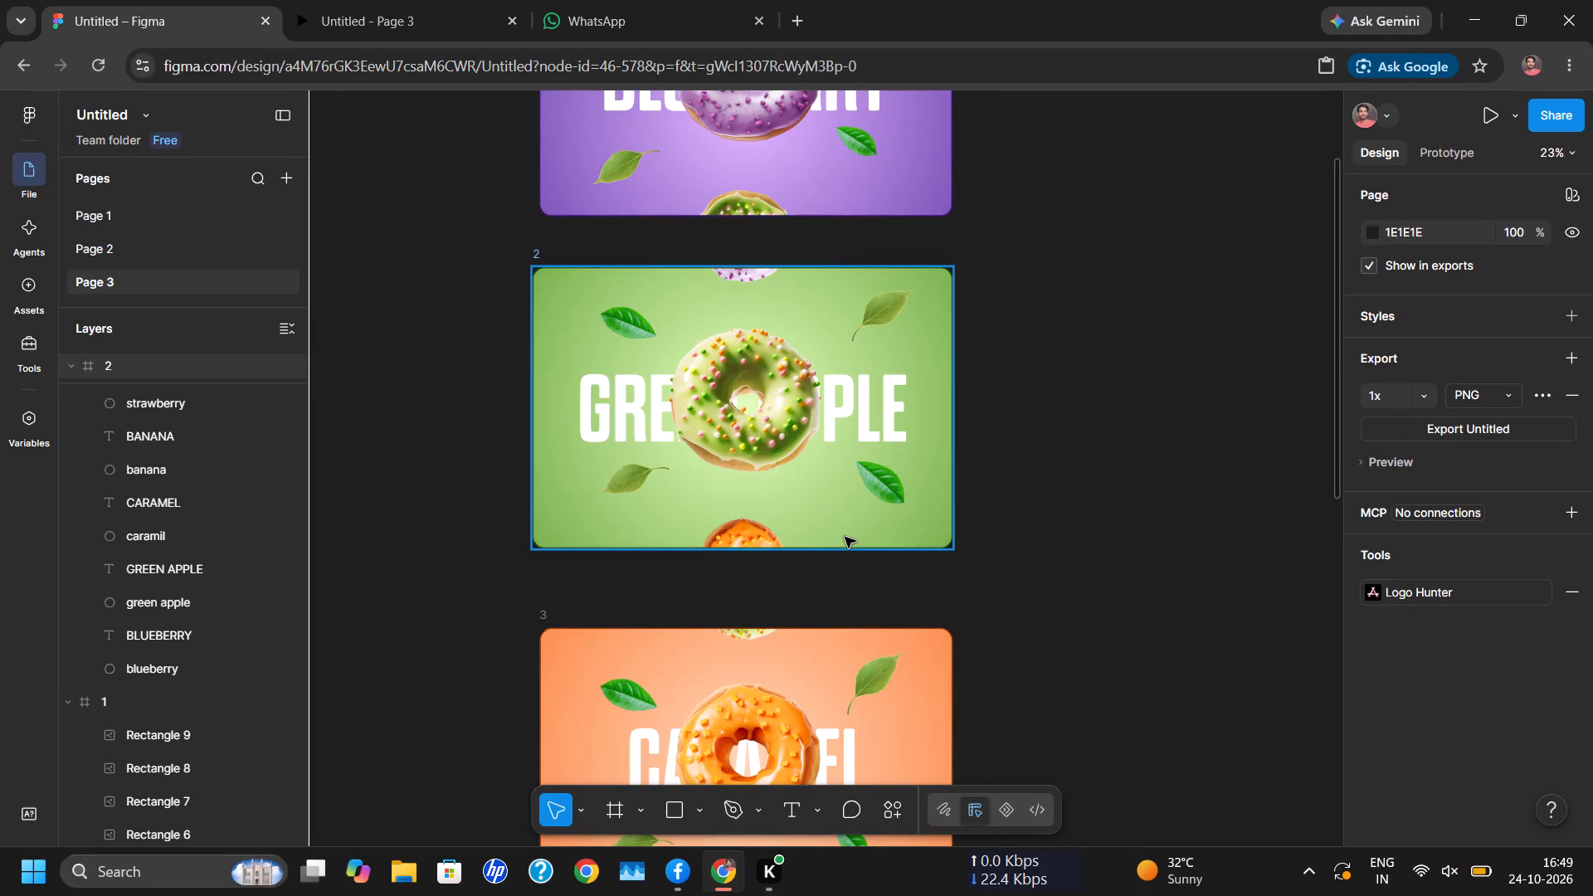
Extend the bottom edge of the Green Apple frame to bring its height to 1186.
left_click(845, 536)
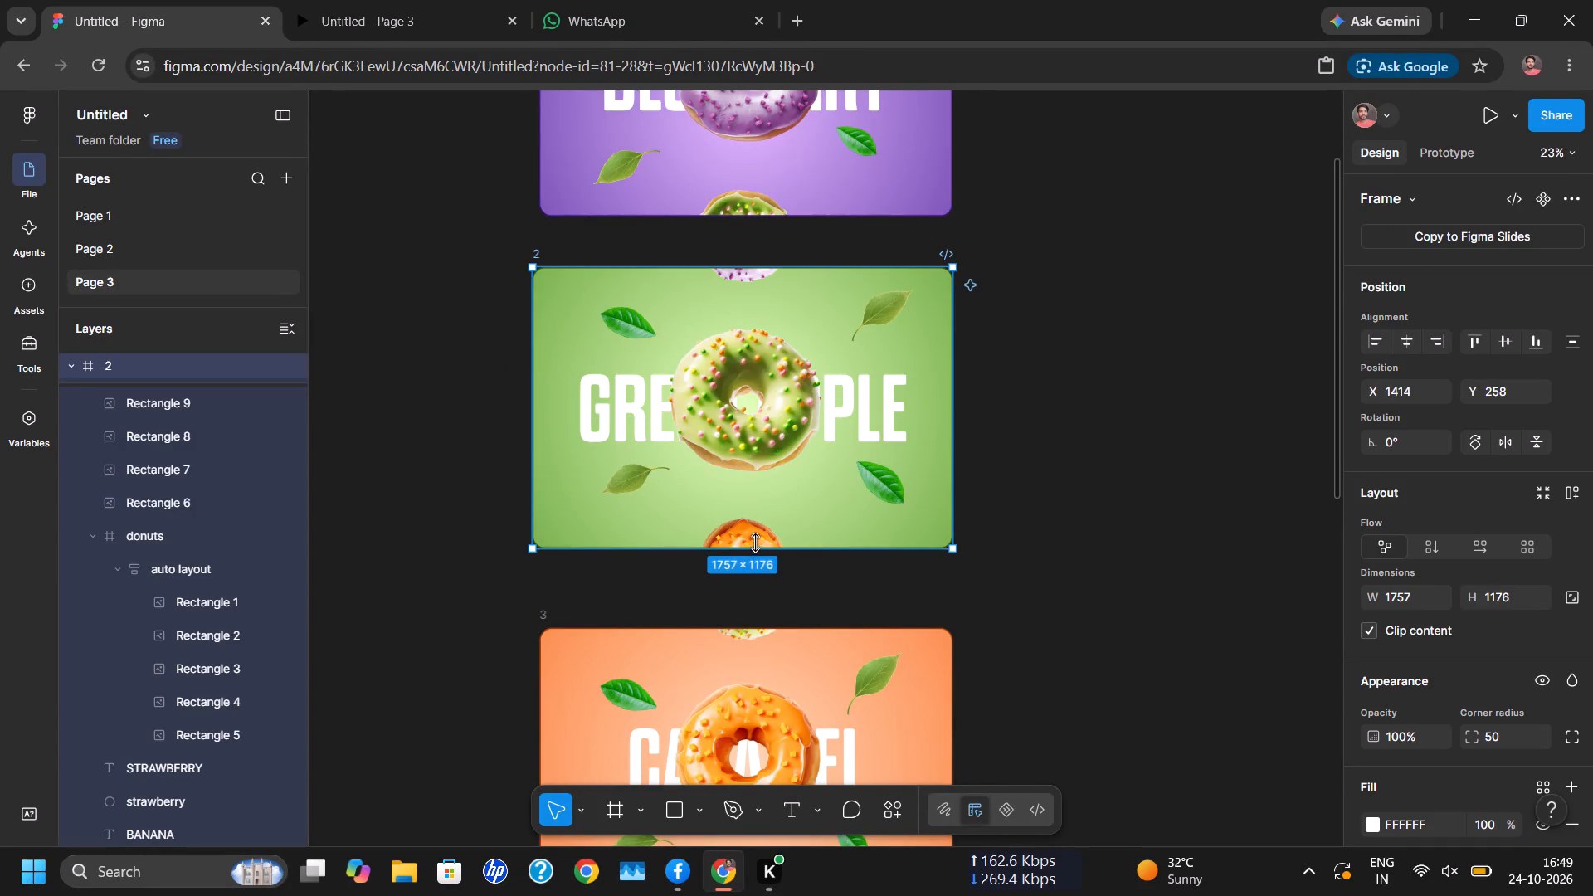
left_click(807, 533)
left_click(870, 531)
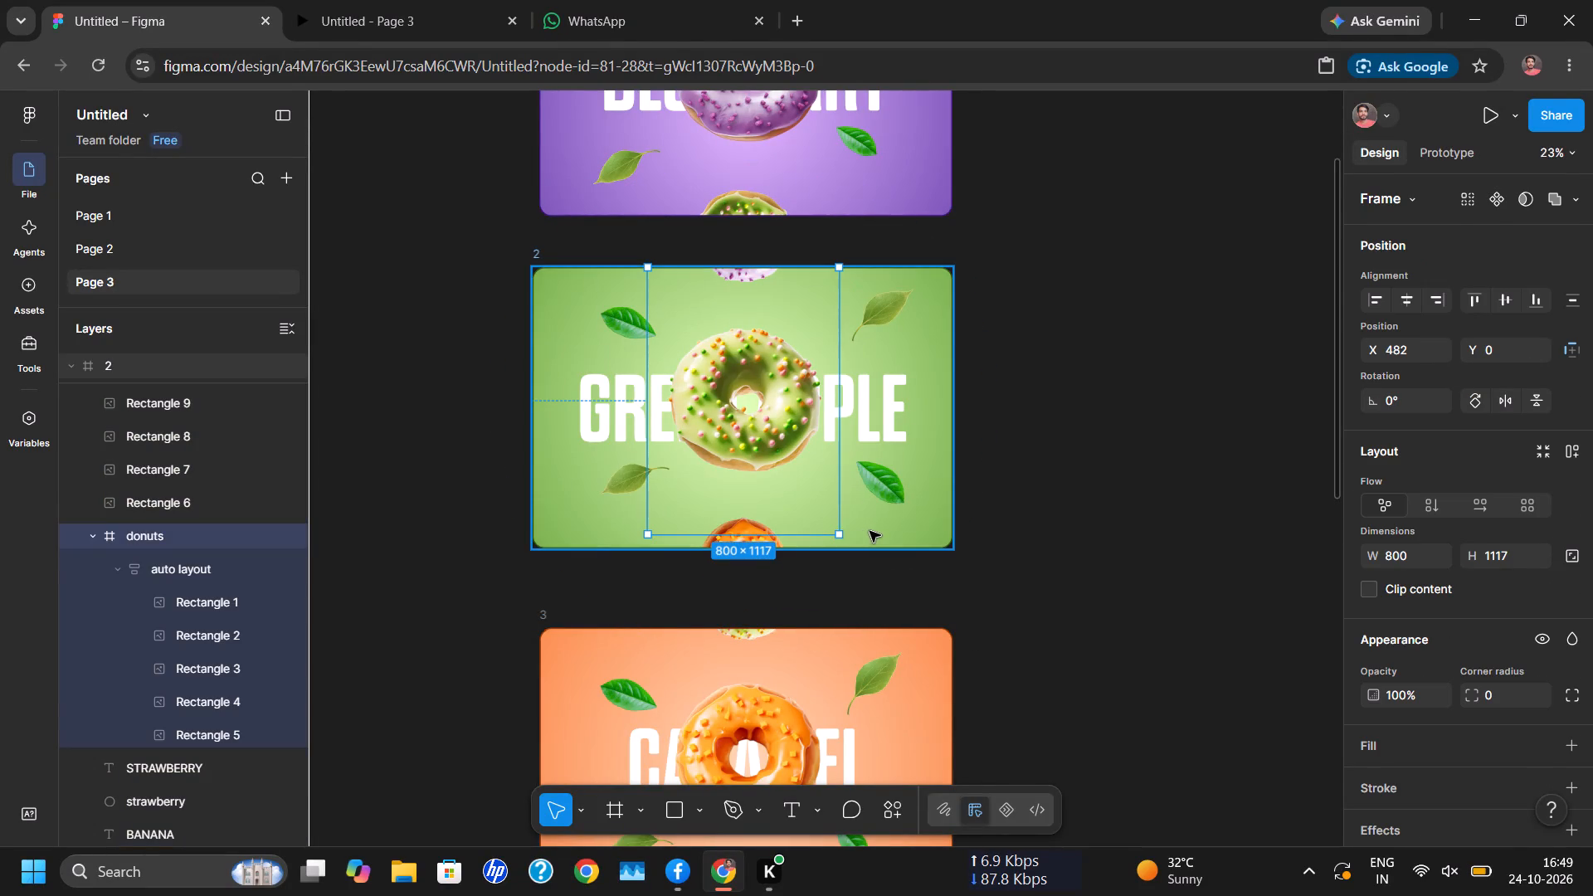
left_click(749, 553)
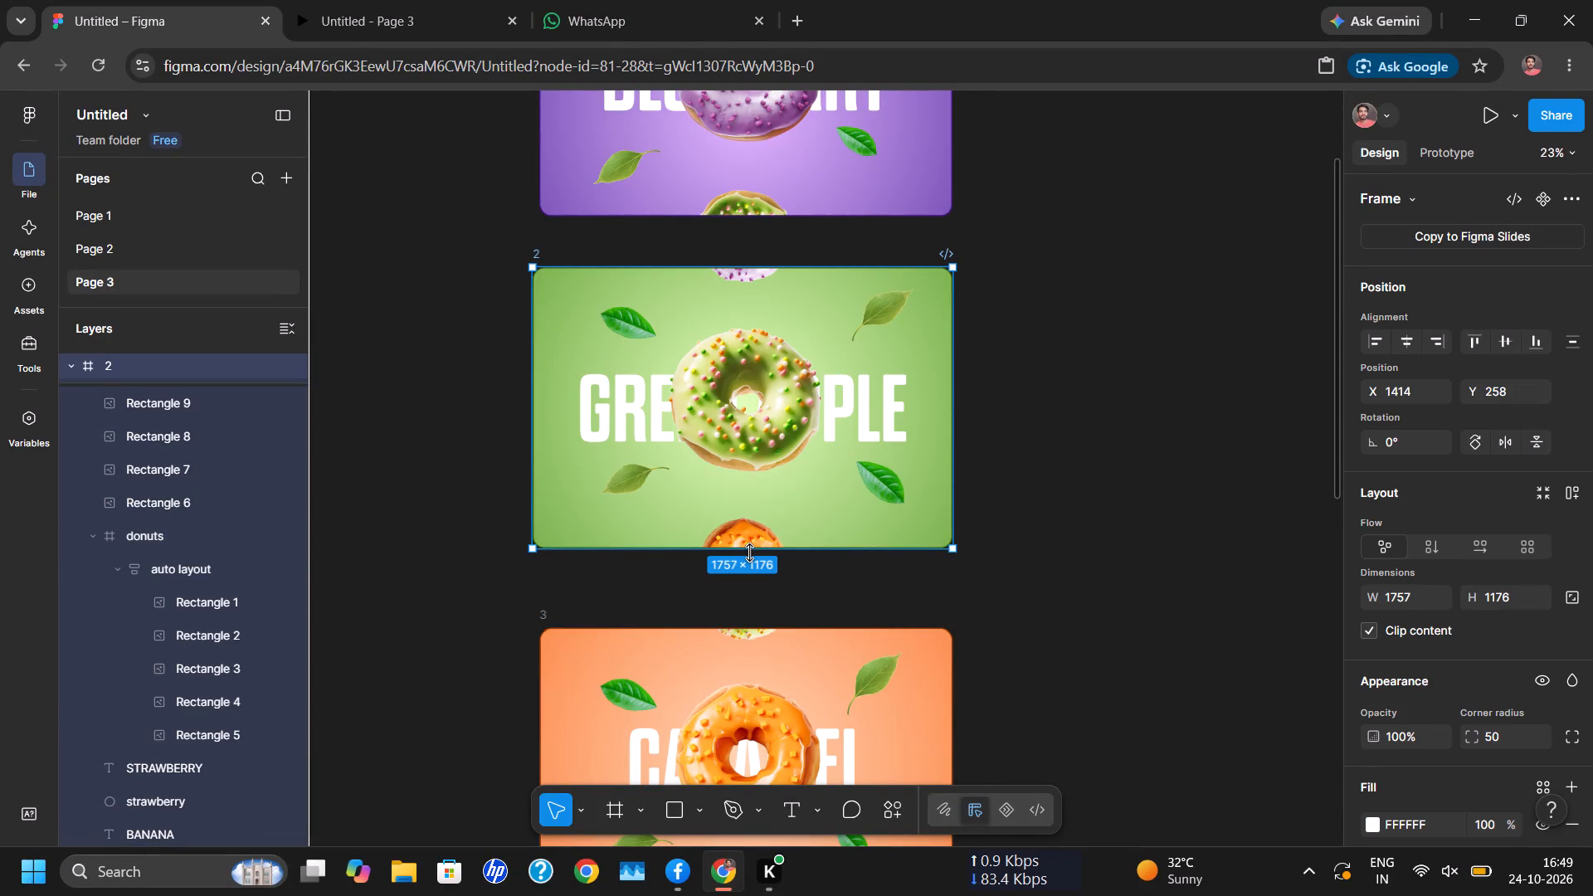
left_click(749, 553)
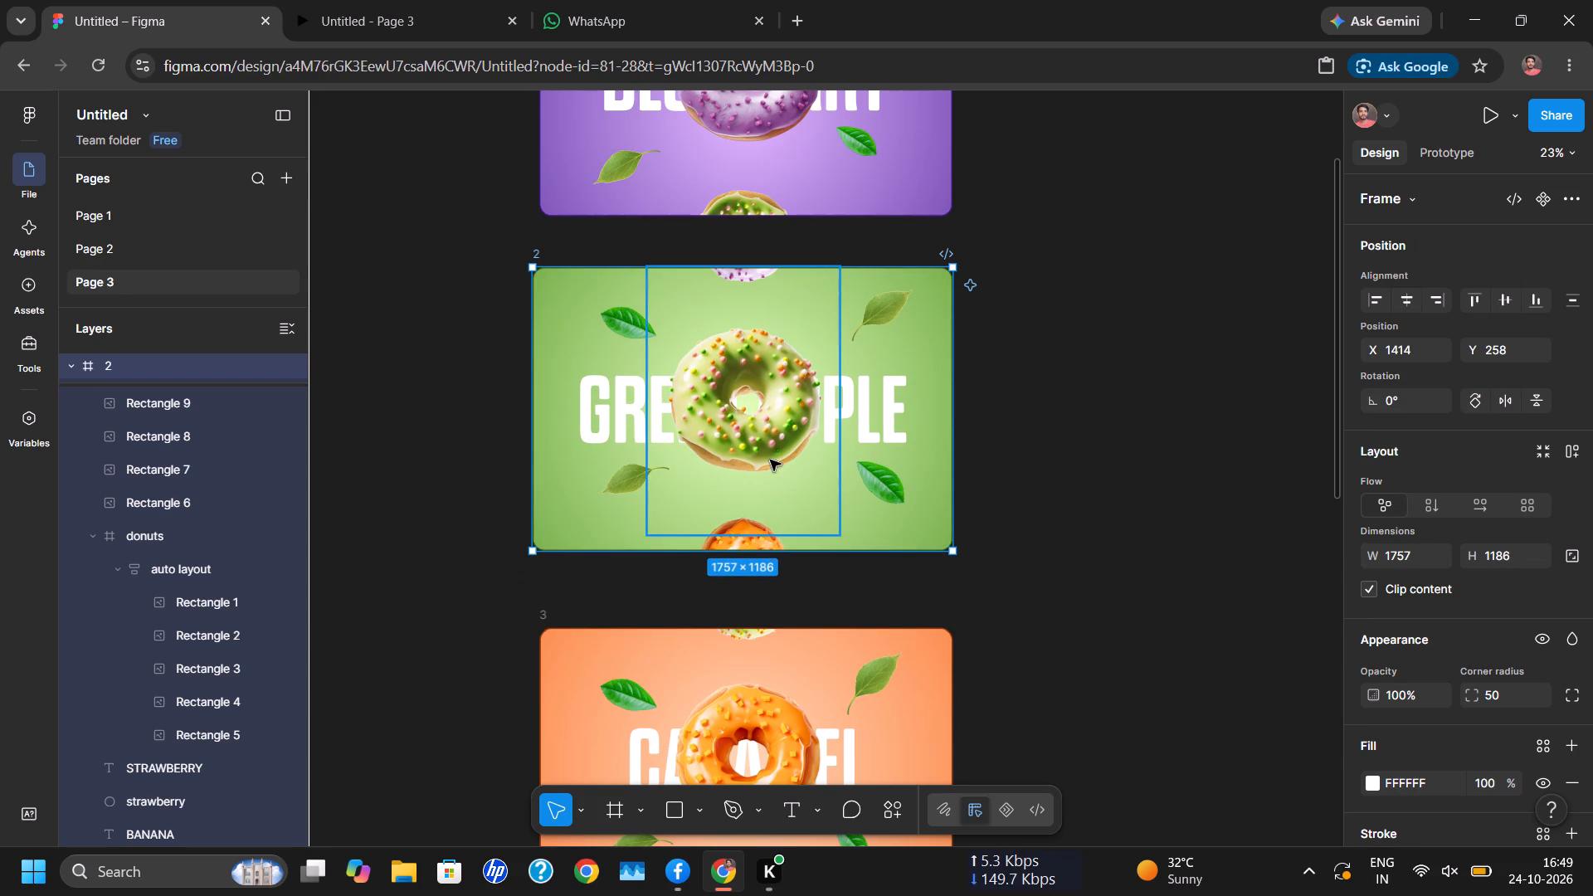
Compare the Blueberry and Green Apple frames, examining the size and position of the Blueberry donuts frame and both background ellipses.
left_click(794, 180)
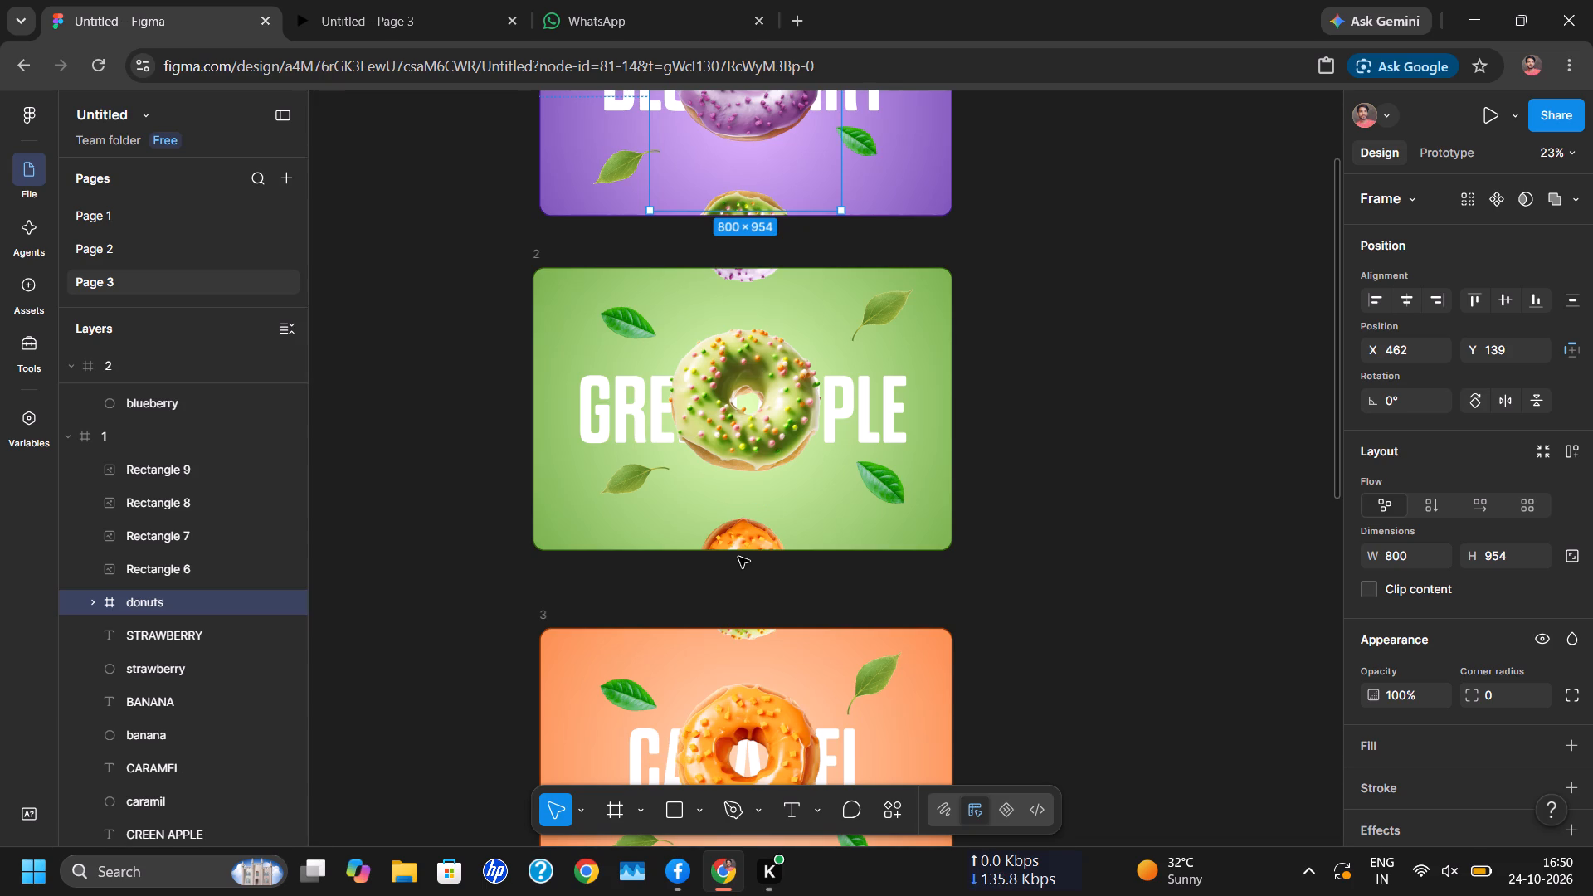
left_click(892, 526)
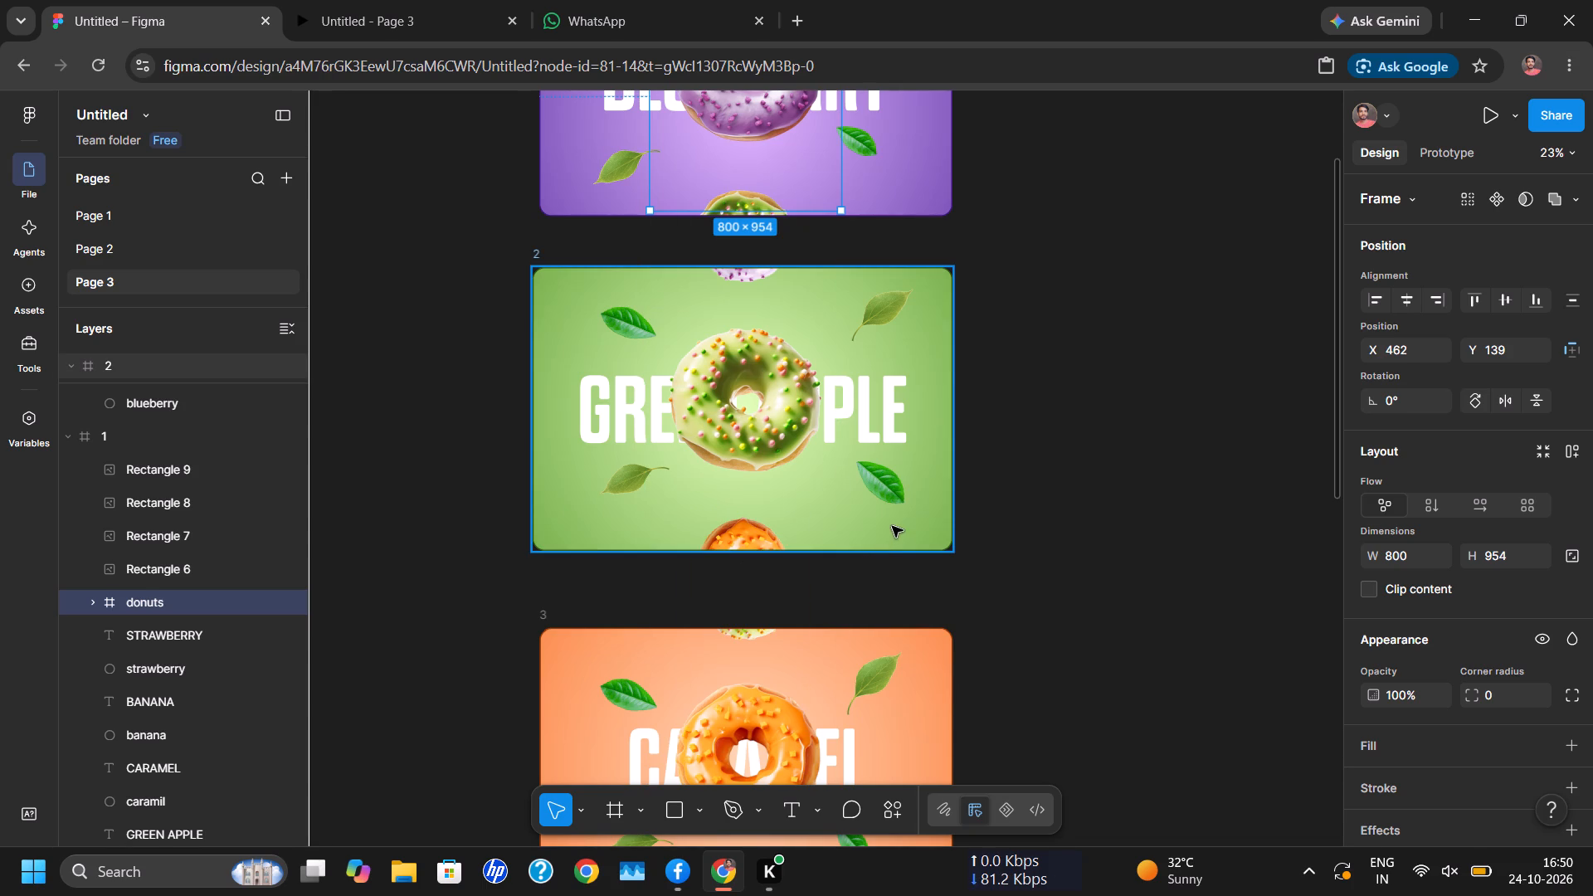
double_click(933, 536)
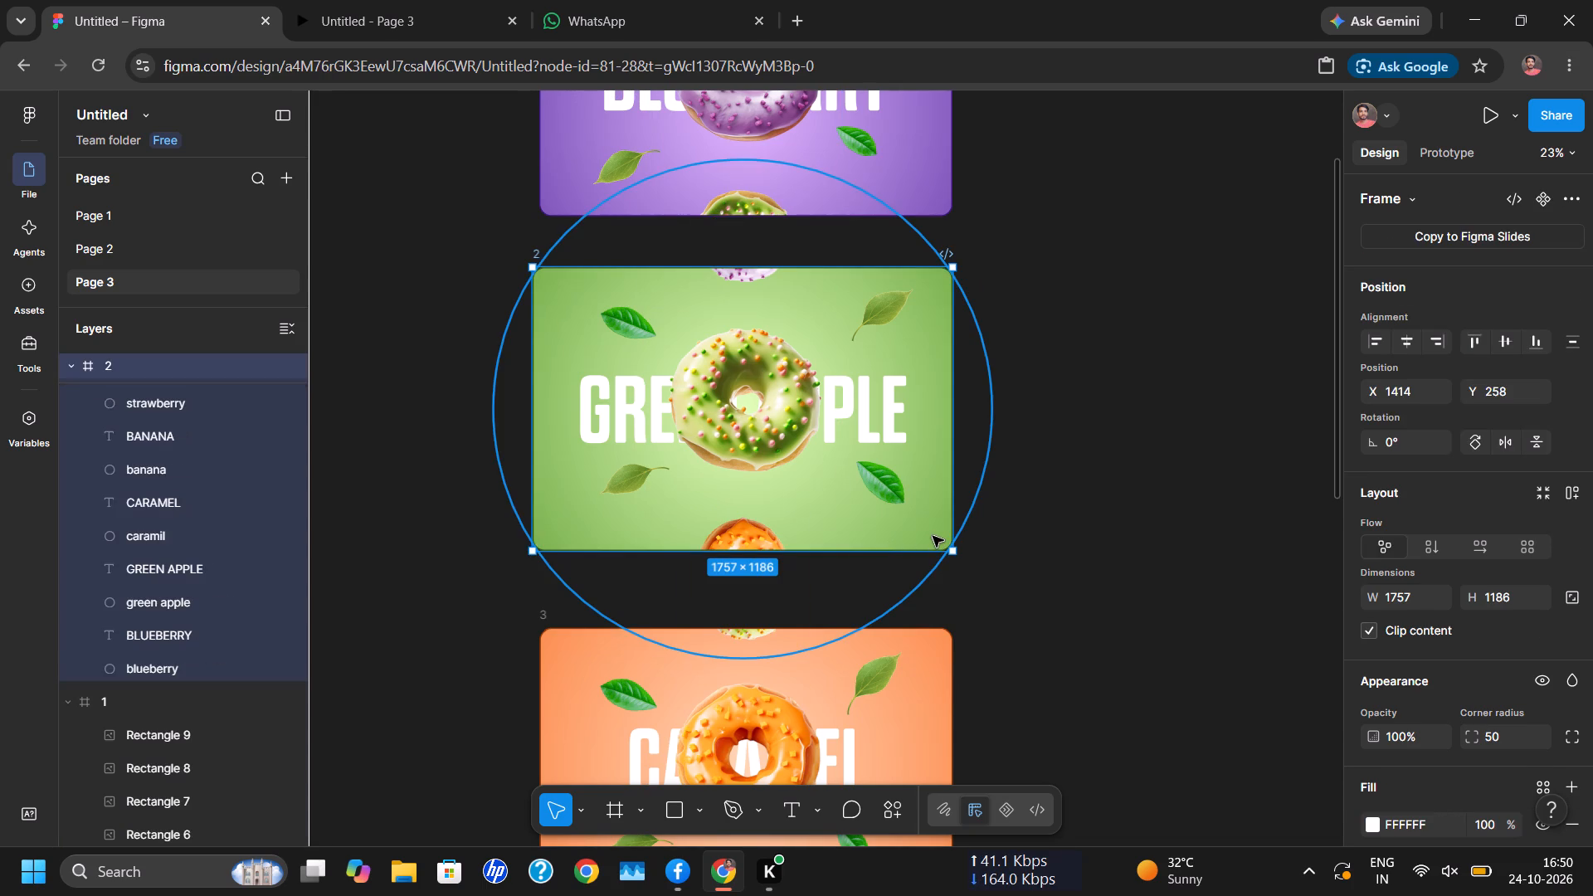
double_click(874, 492)
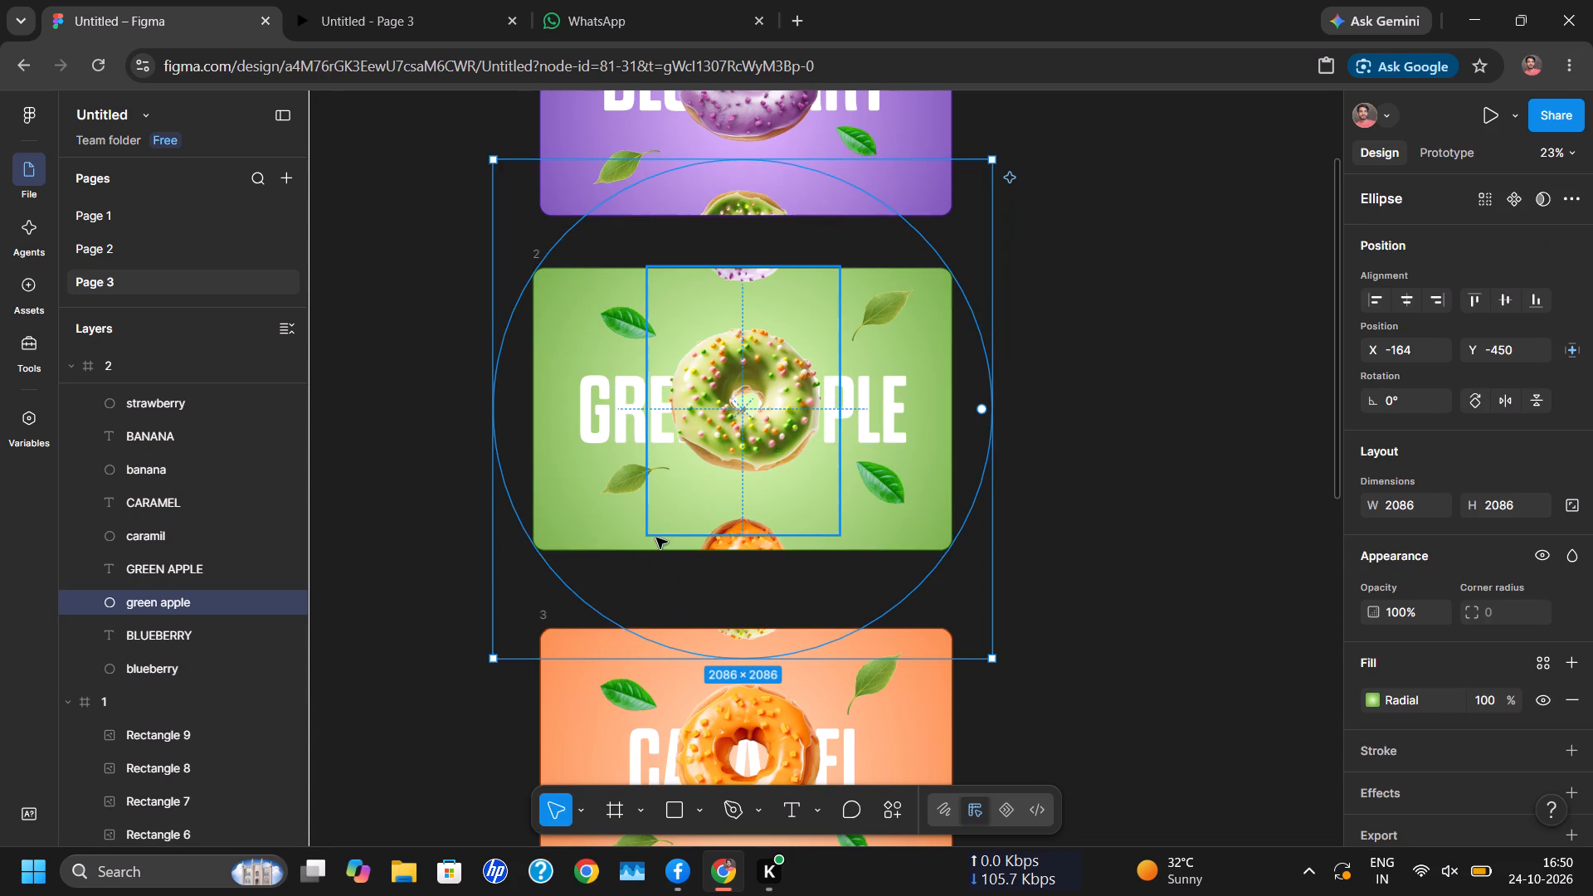
left_click(600, 533)
left_click(600, 533)
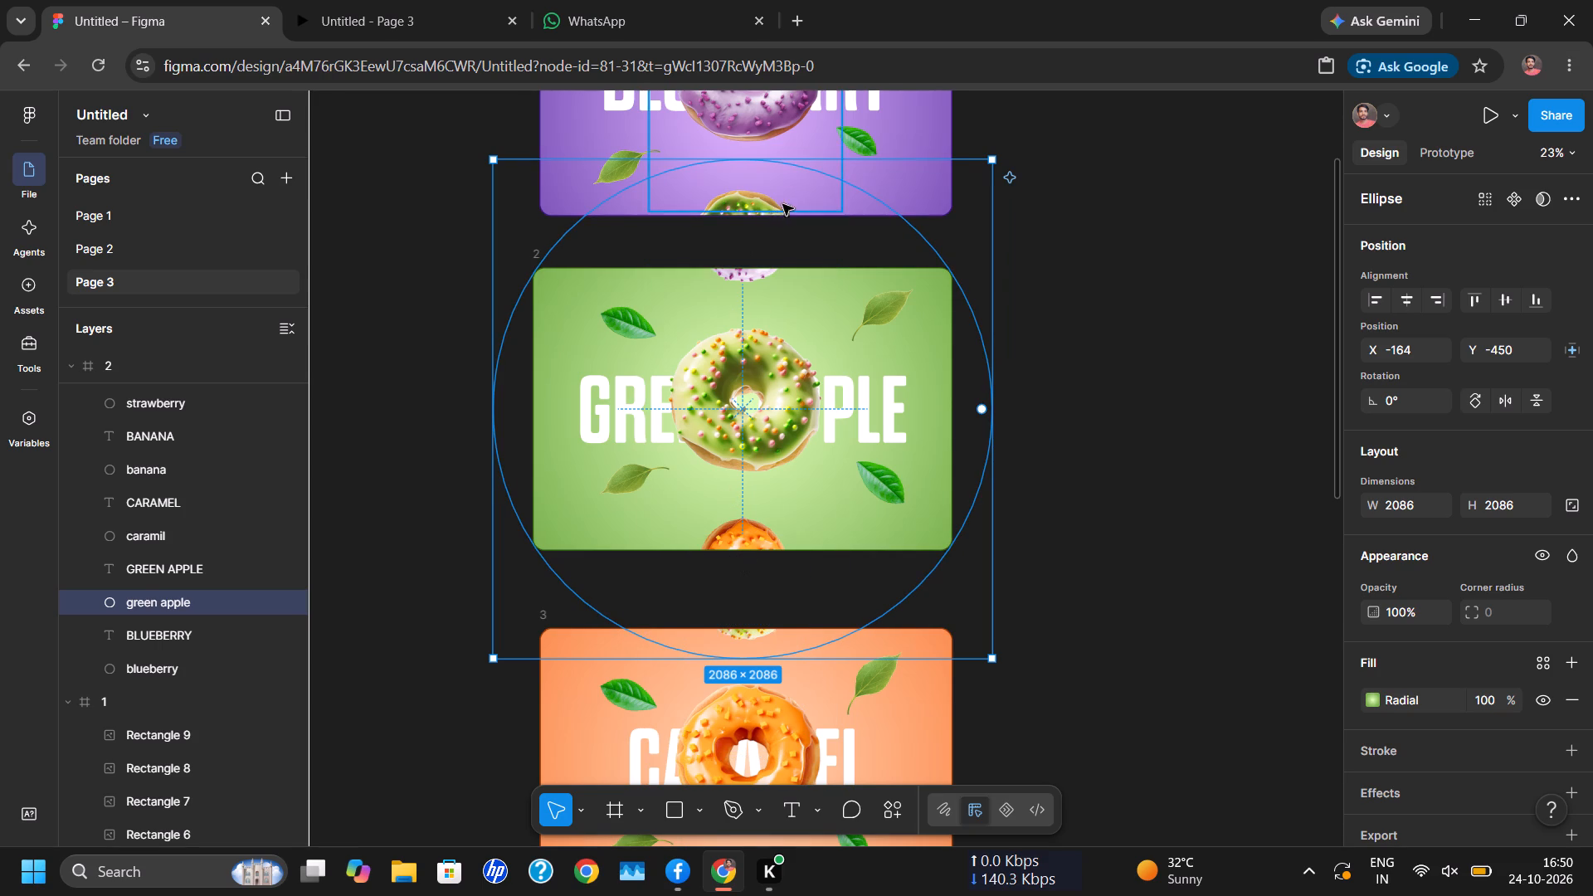
left_click(884, 182)
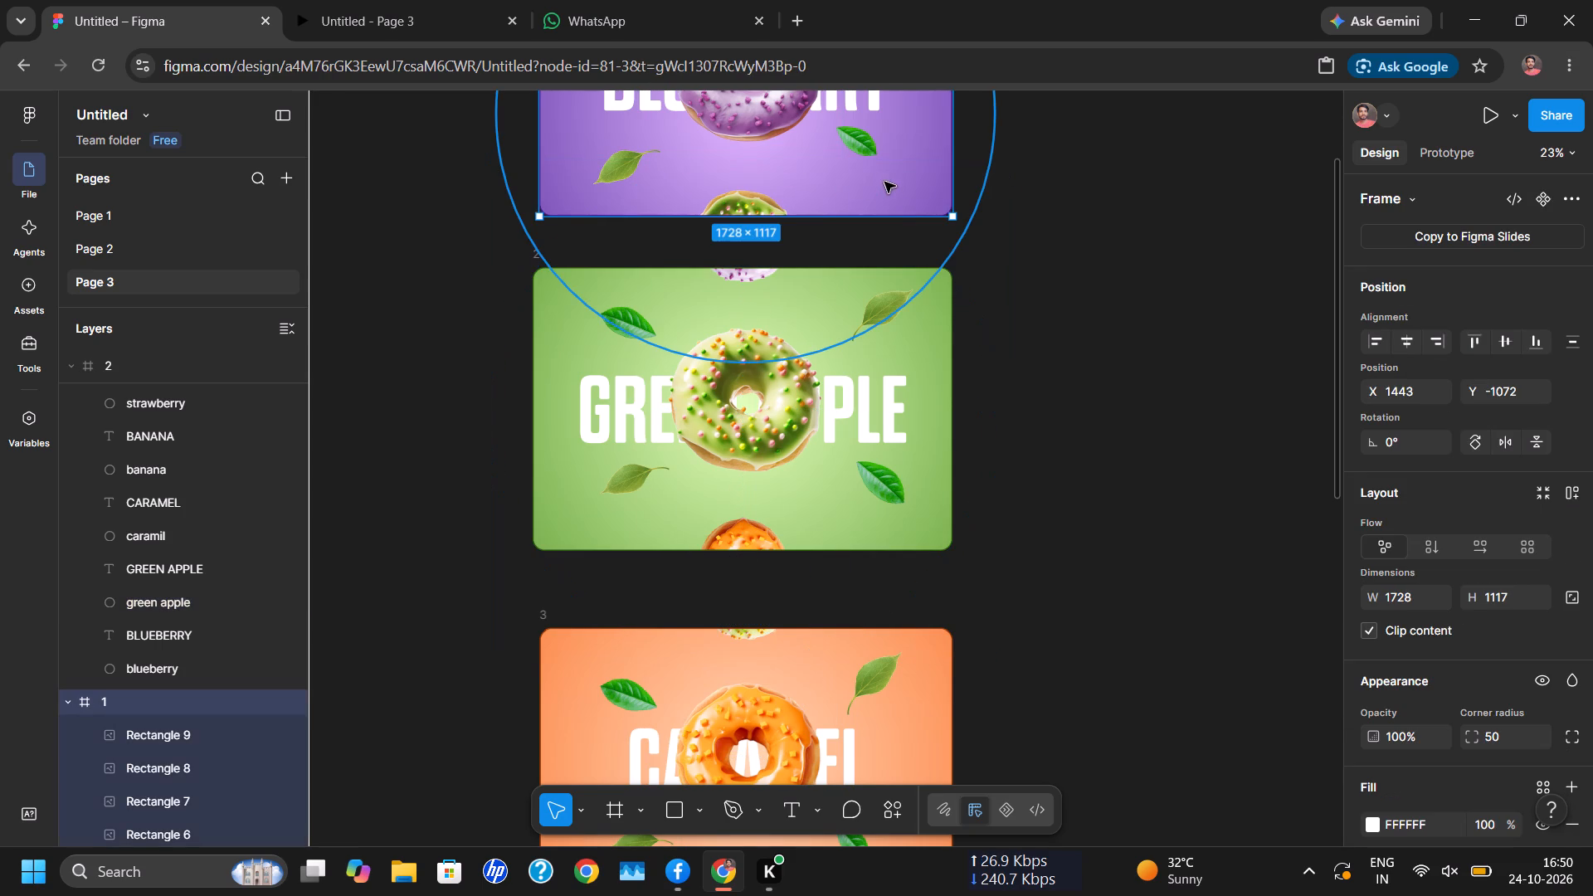
scroll(884, 183, "up", 4)
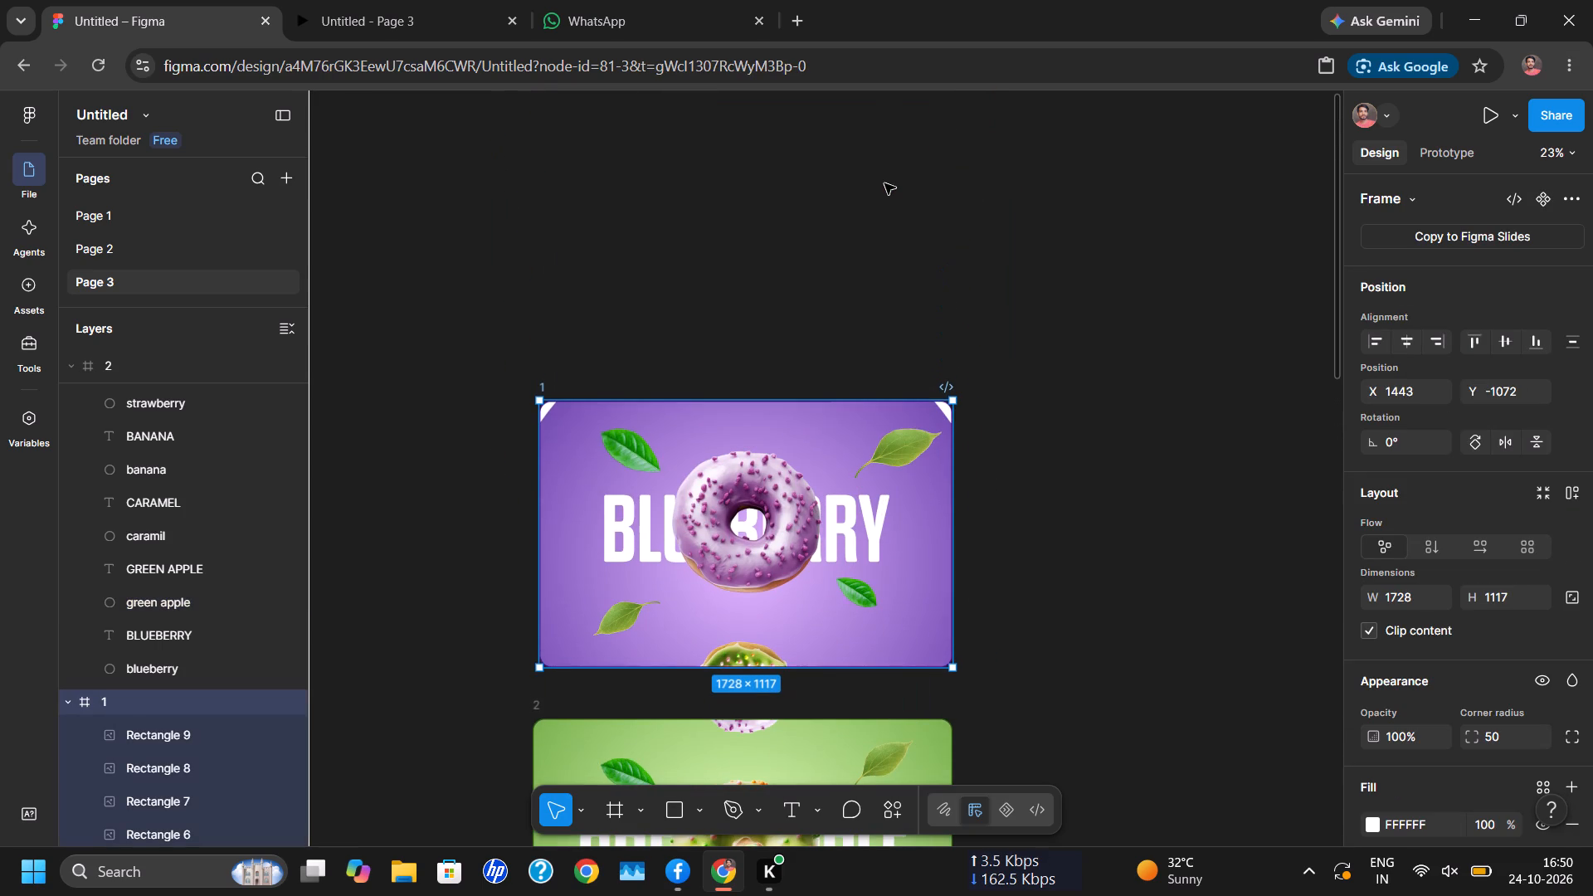
left_click(907, 577)
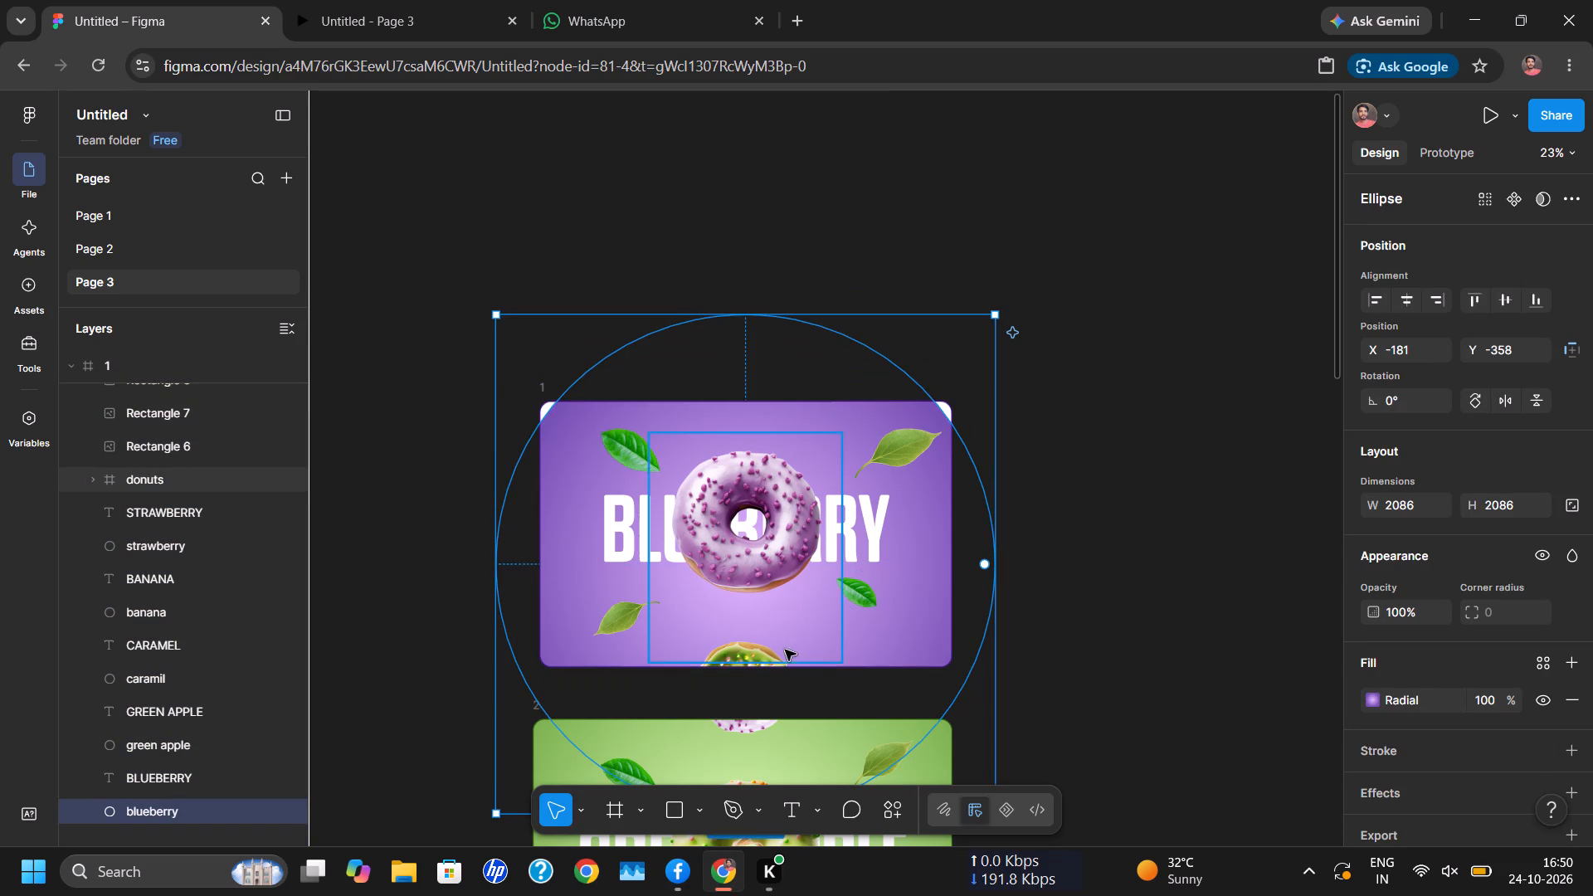
scroll(759, 699, "down", 2)
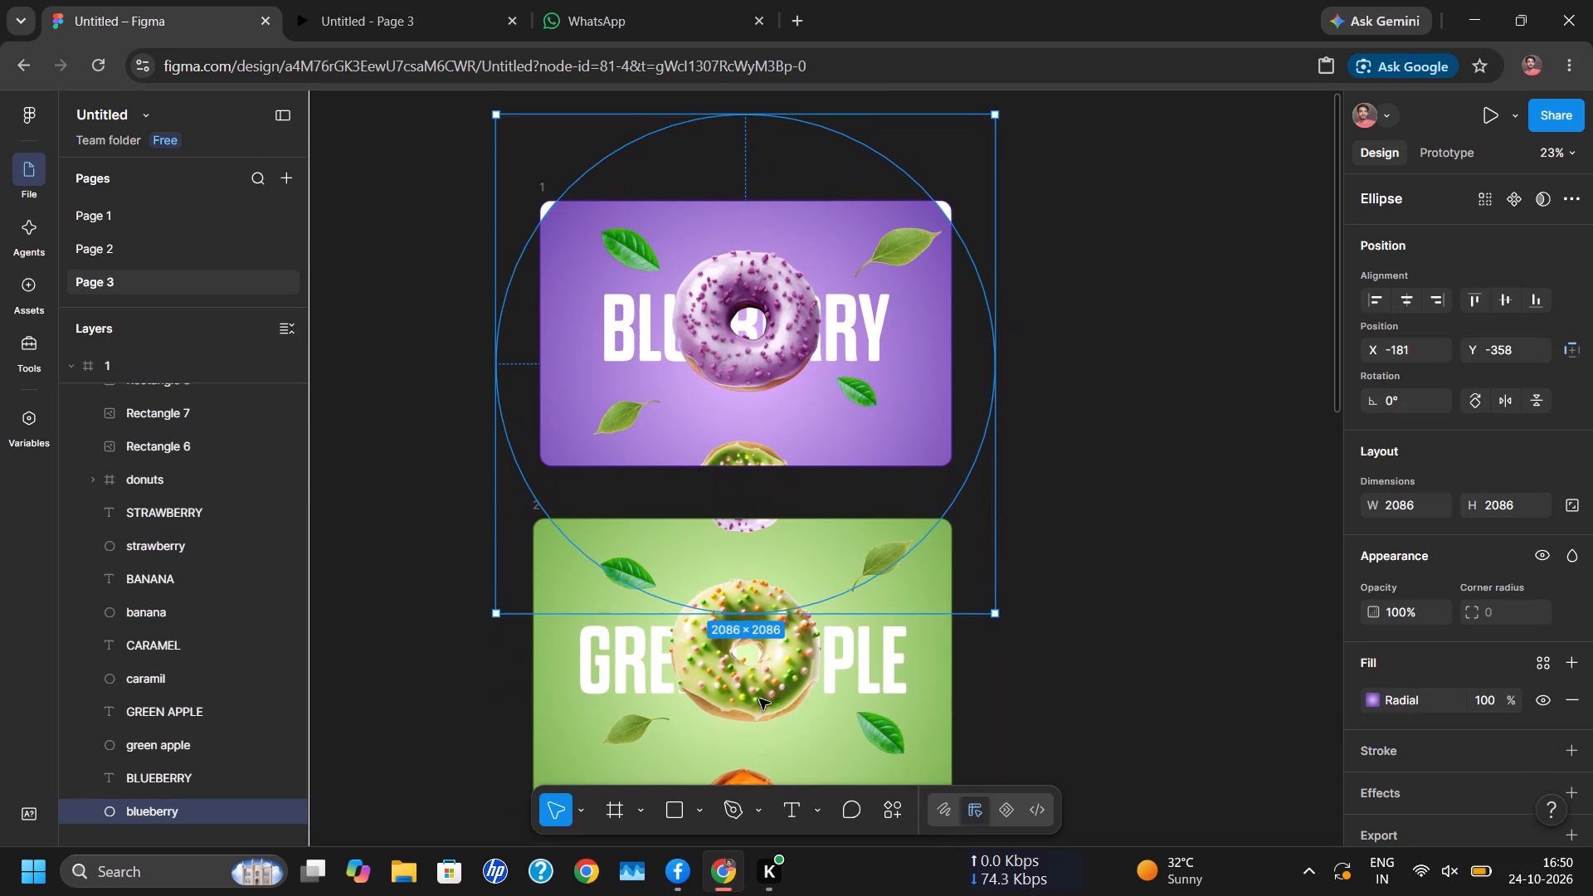
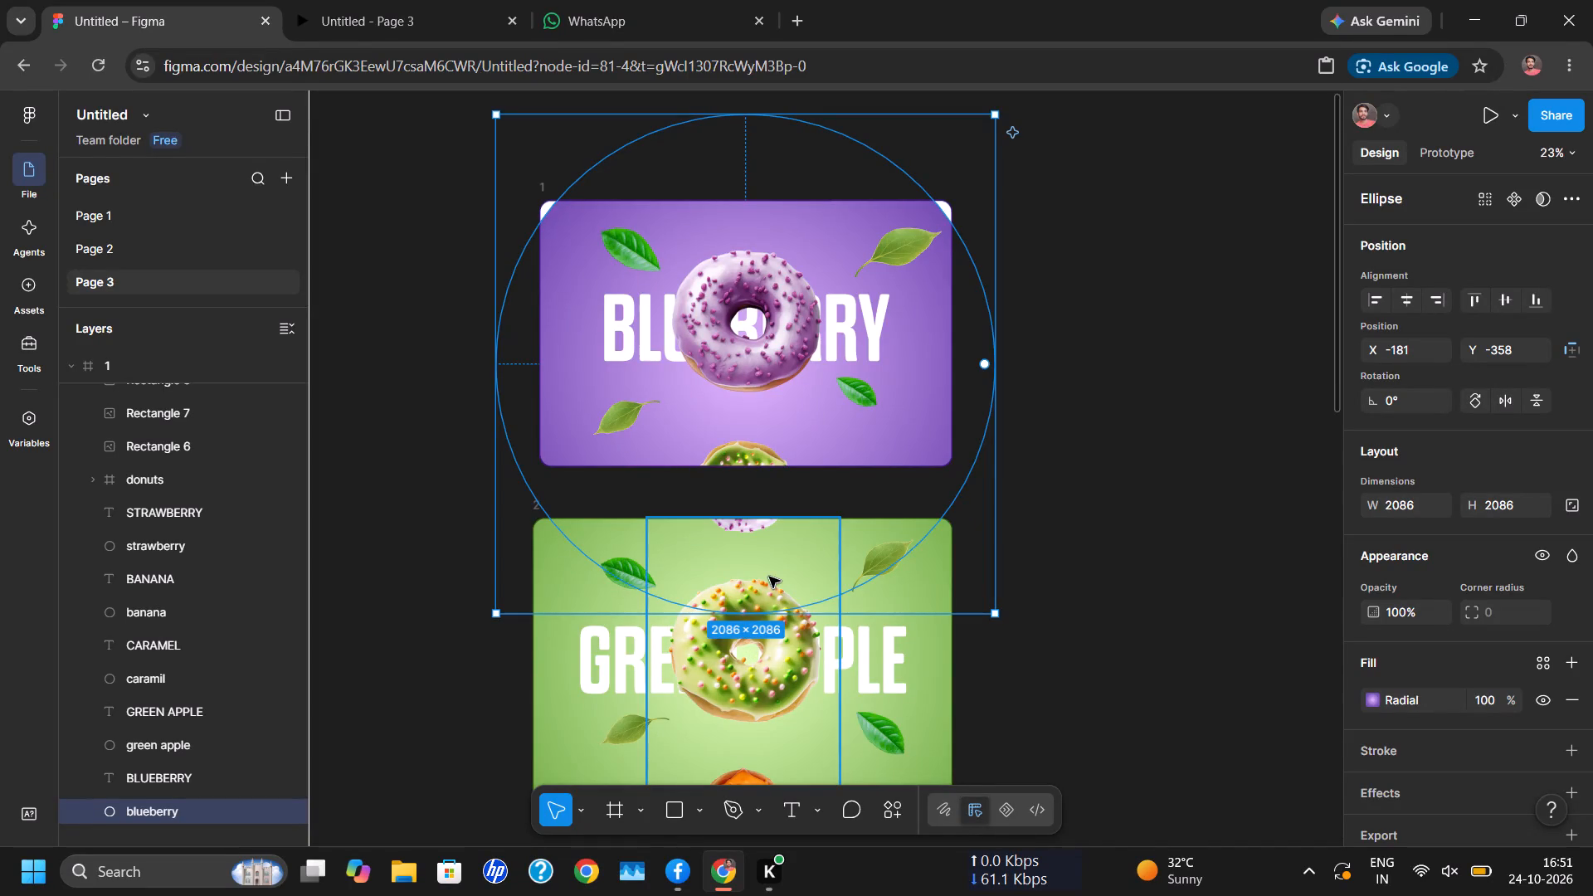
Link the Green Apple frame to the Caramel frame 3 with an on-drag Navigate to interaction.
scroll(771, 573, "down", 2)
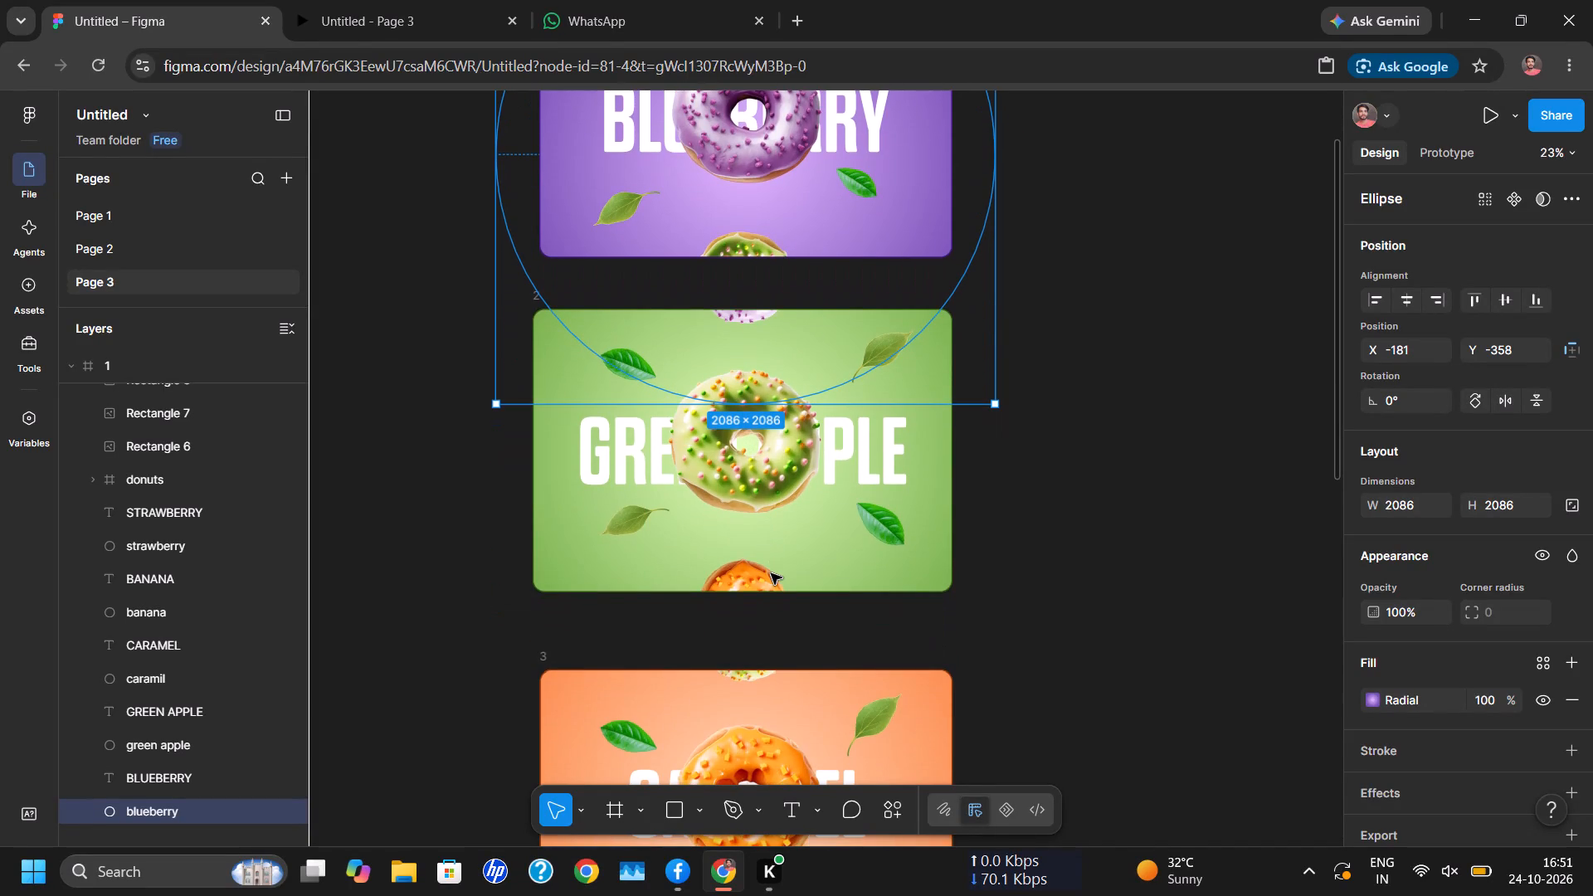
left_click(561, 559)
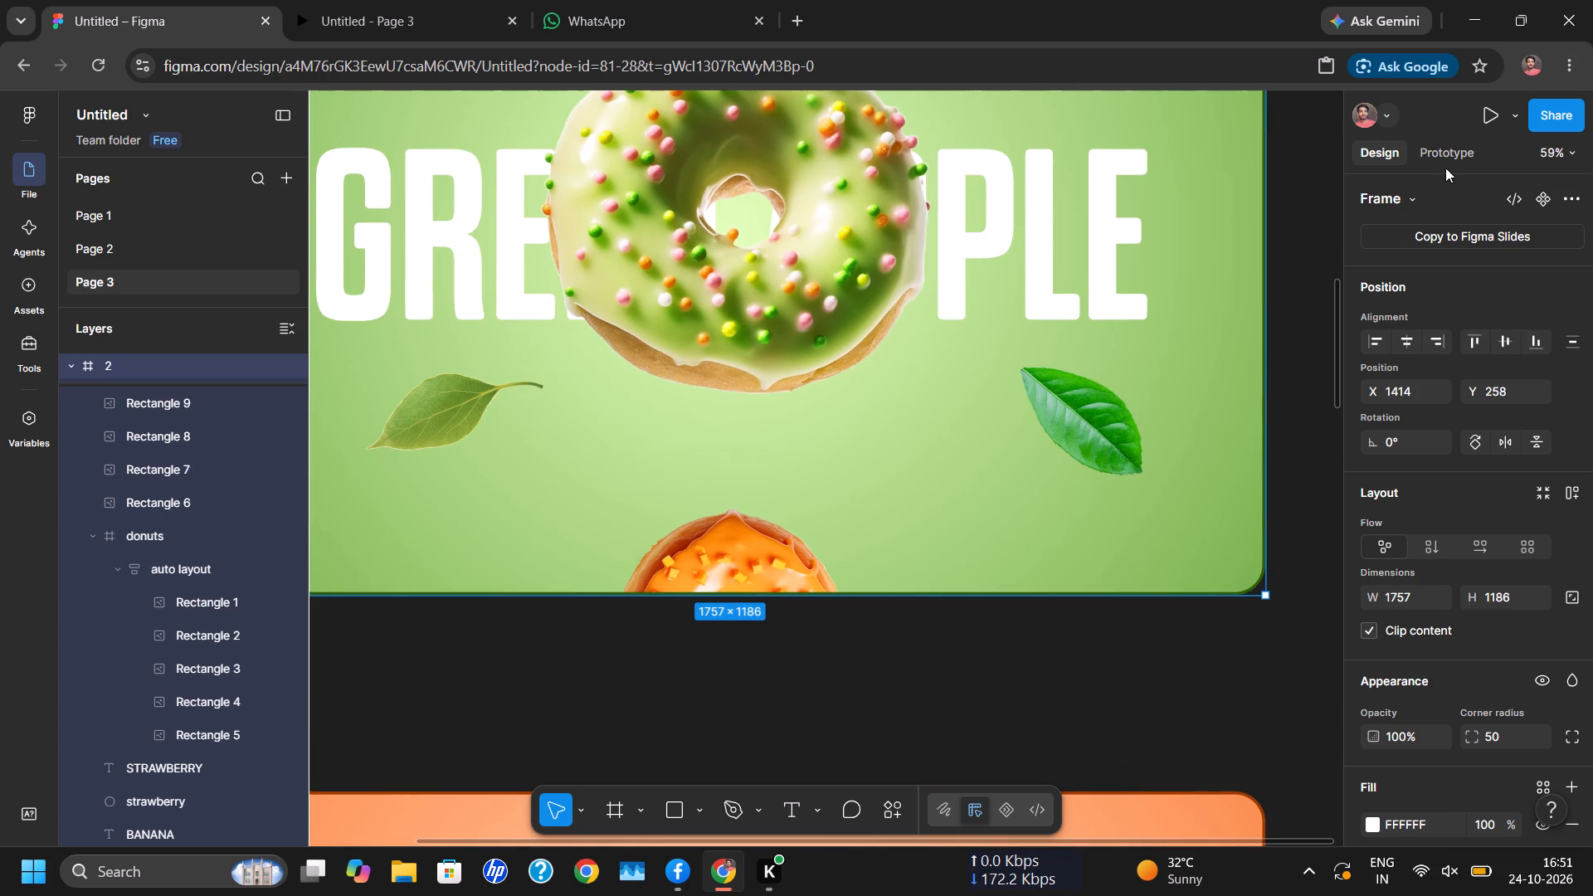
left_click(1445, 168)
left_click(1445, 153)
scroll(1013, 355, "right", 1)
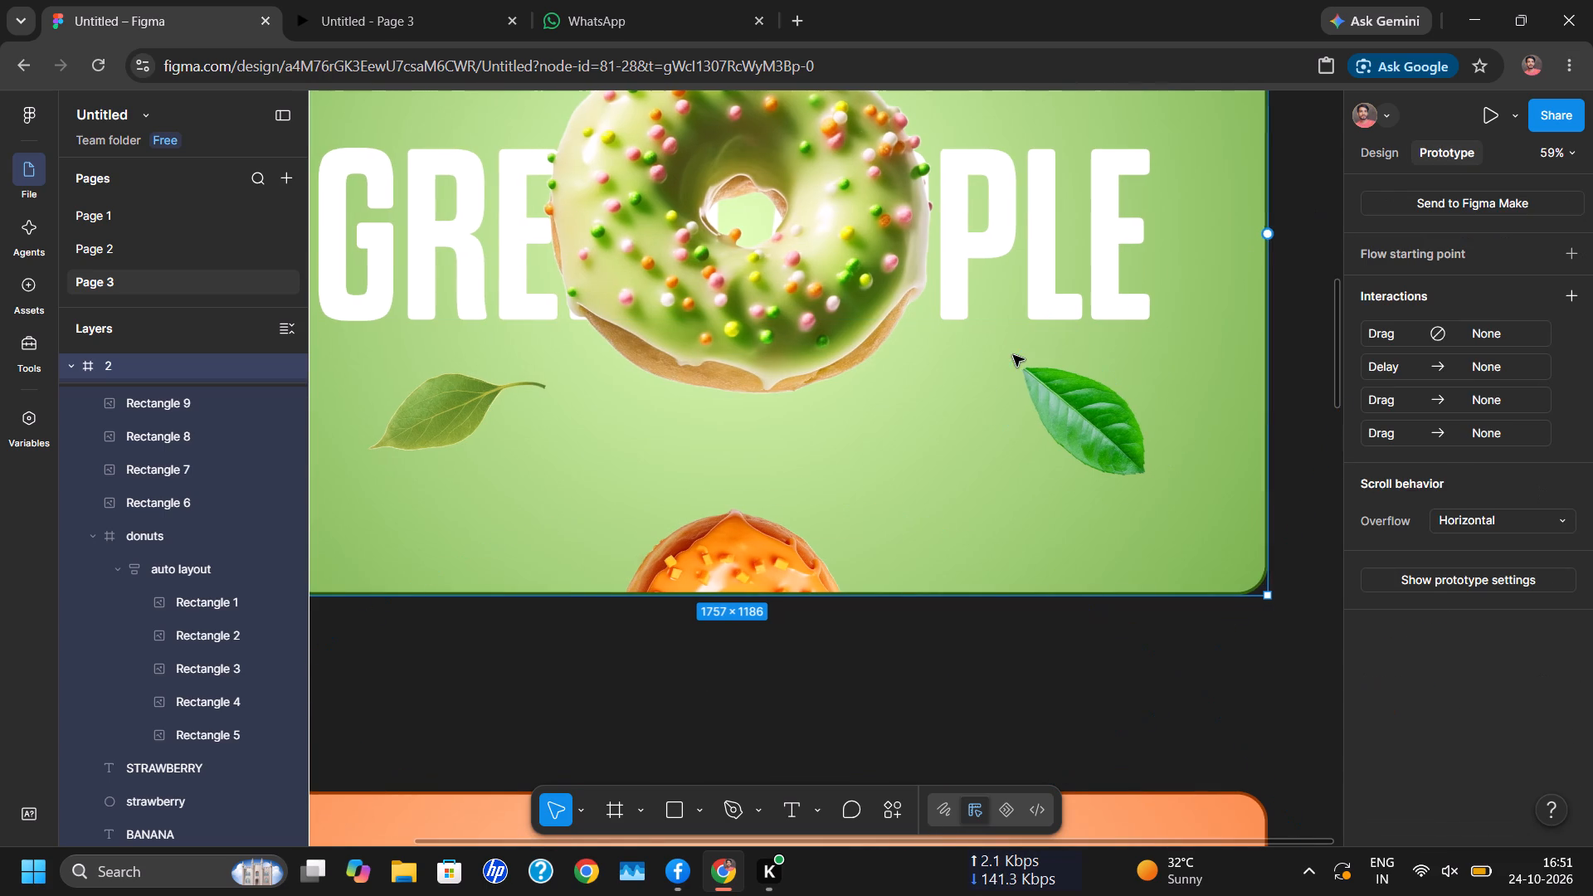
scroll(1013, 355, "right", 1)
left_click_drag(808, 582, 812, 617)
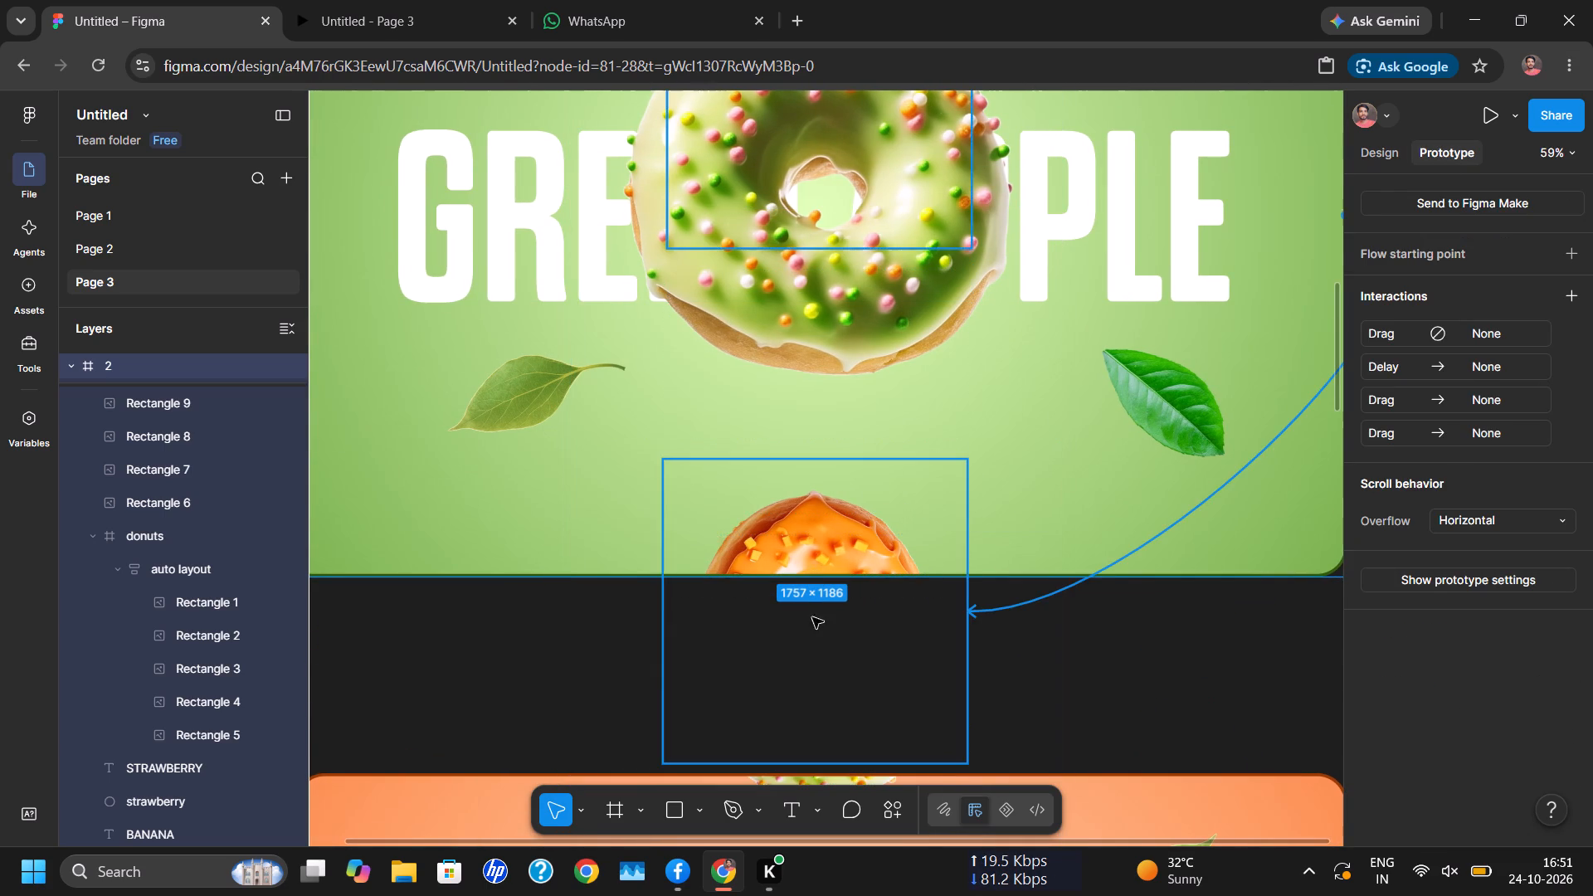
left_click_drag(812, 617, 816, 786)
scroll(816, 786, "down", 2)
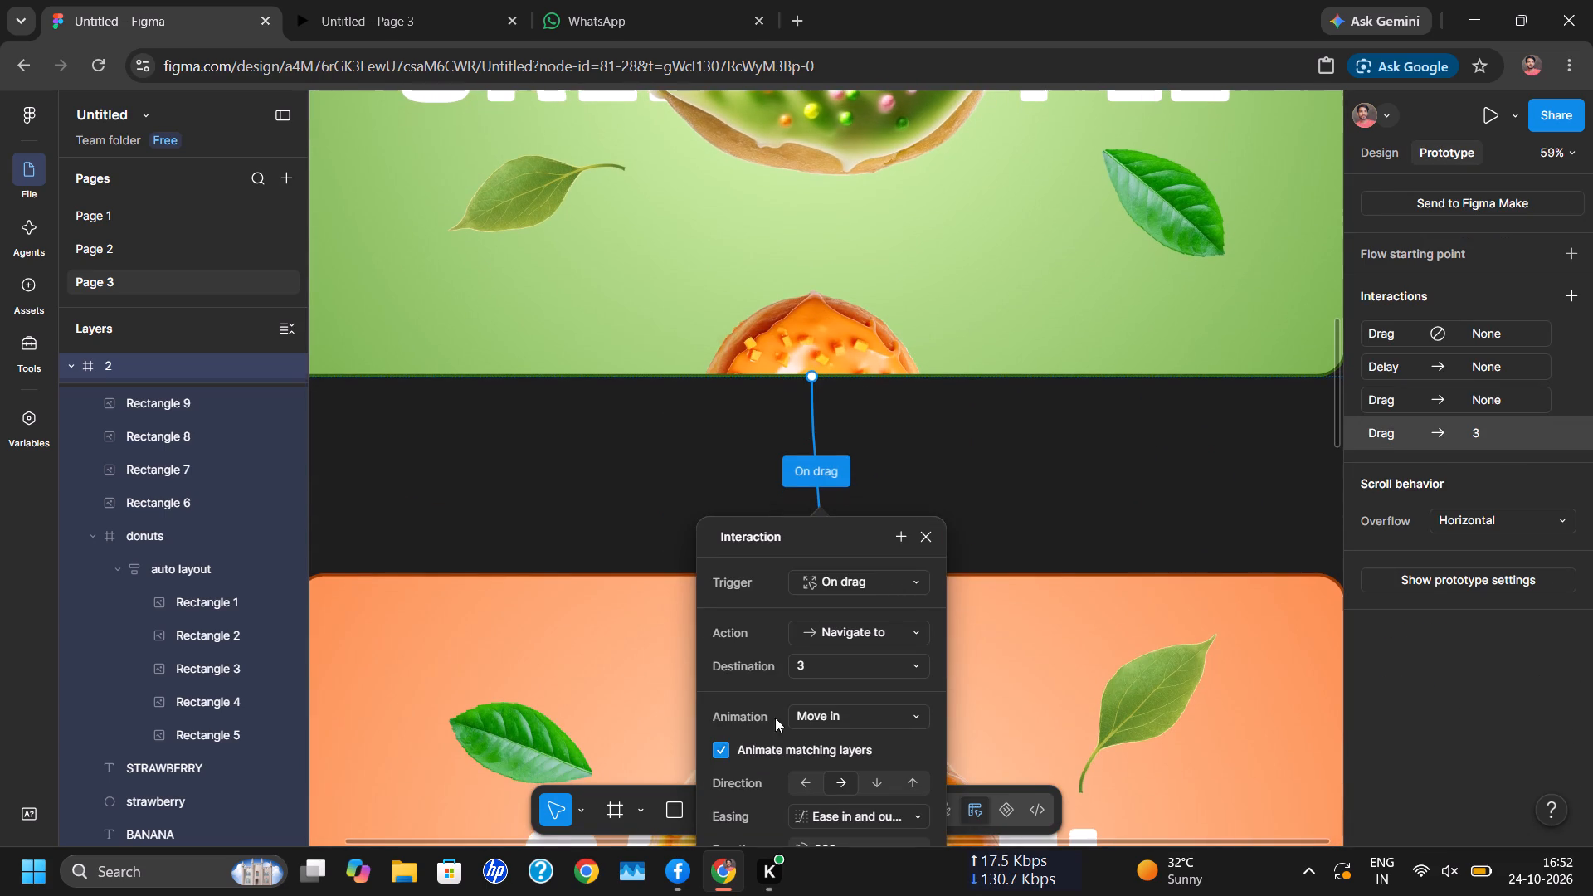
left_click(509, 513)
Link the Caramel frame back to the Green Apple frame 2 with an on-drag Navigate to interaction.
left_click(494, 611)
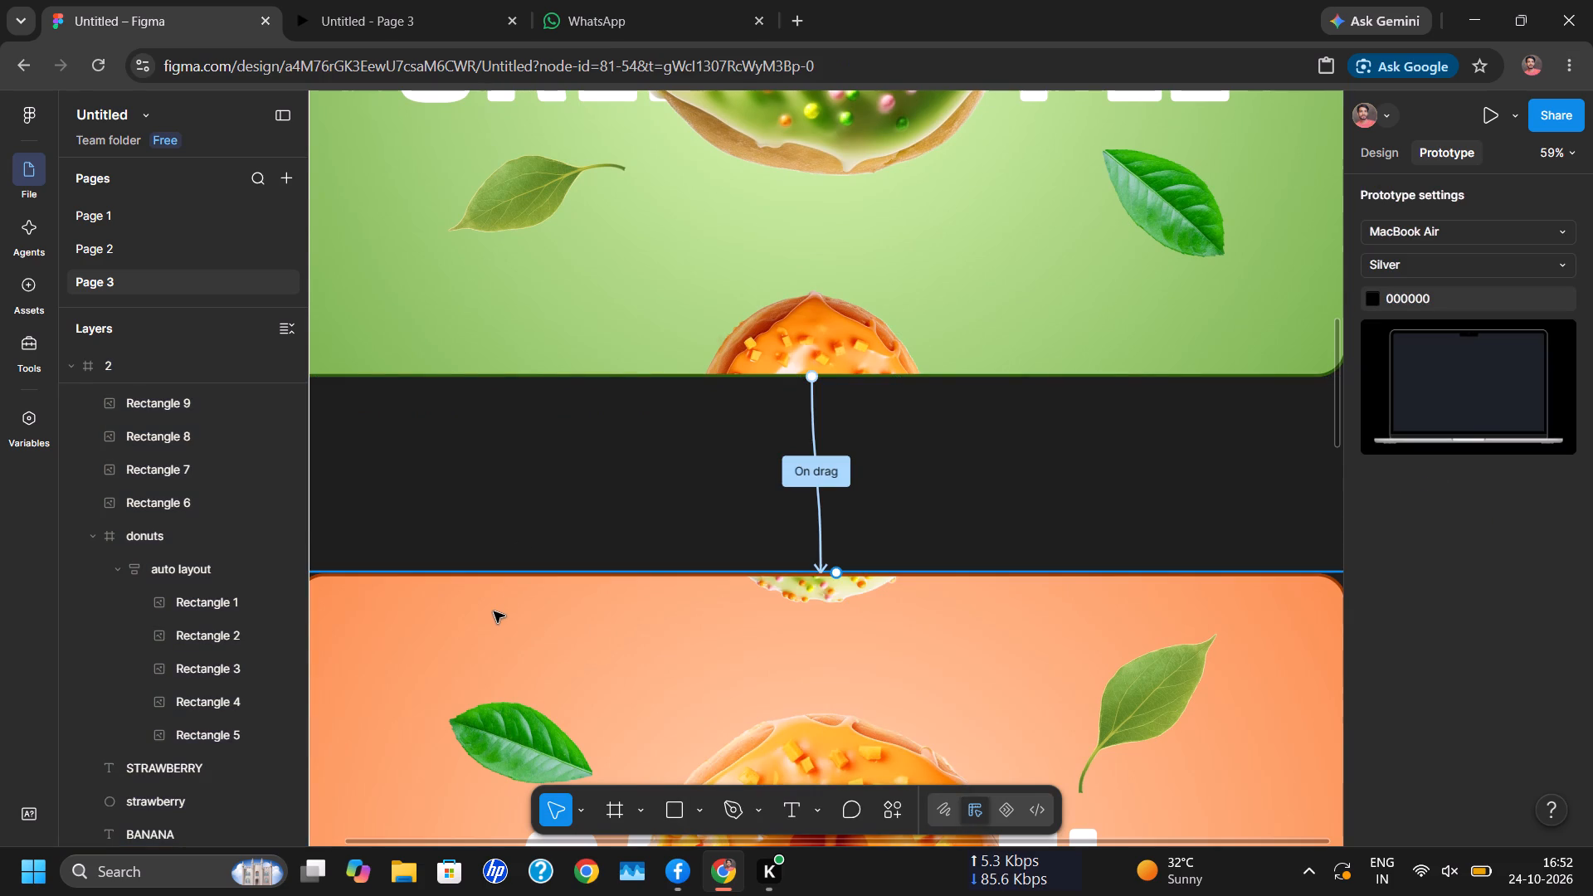
left_click_drag(840, 578, 812, 329)
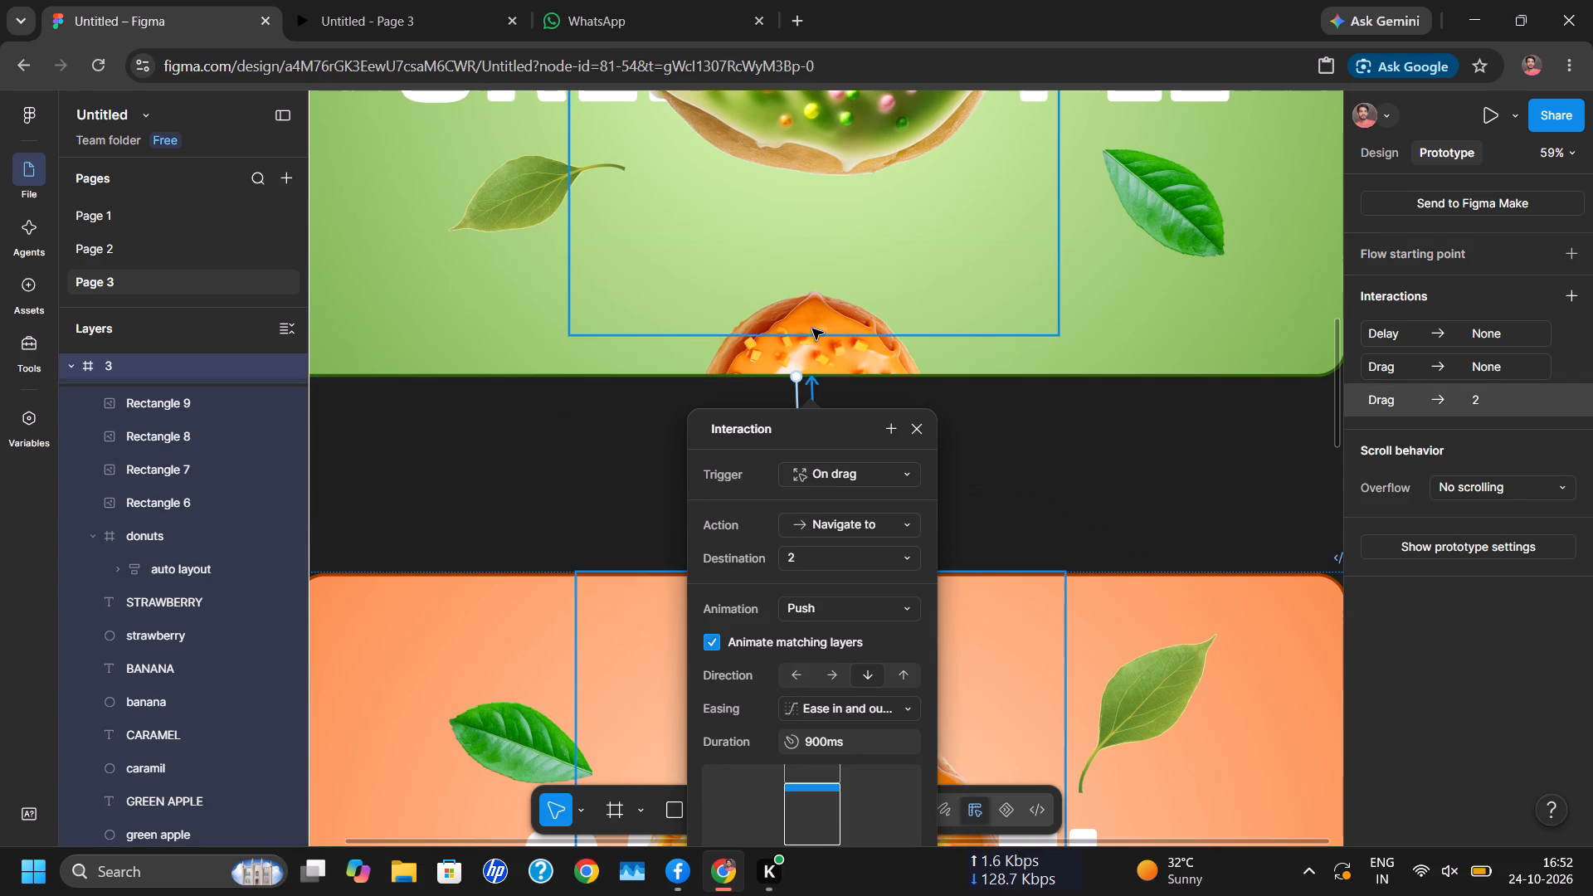
left_click(1217, 436)
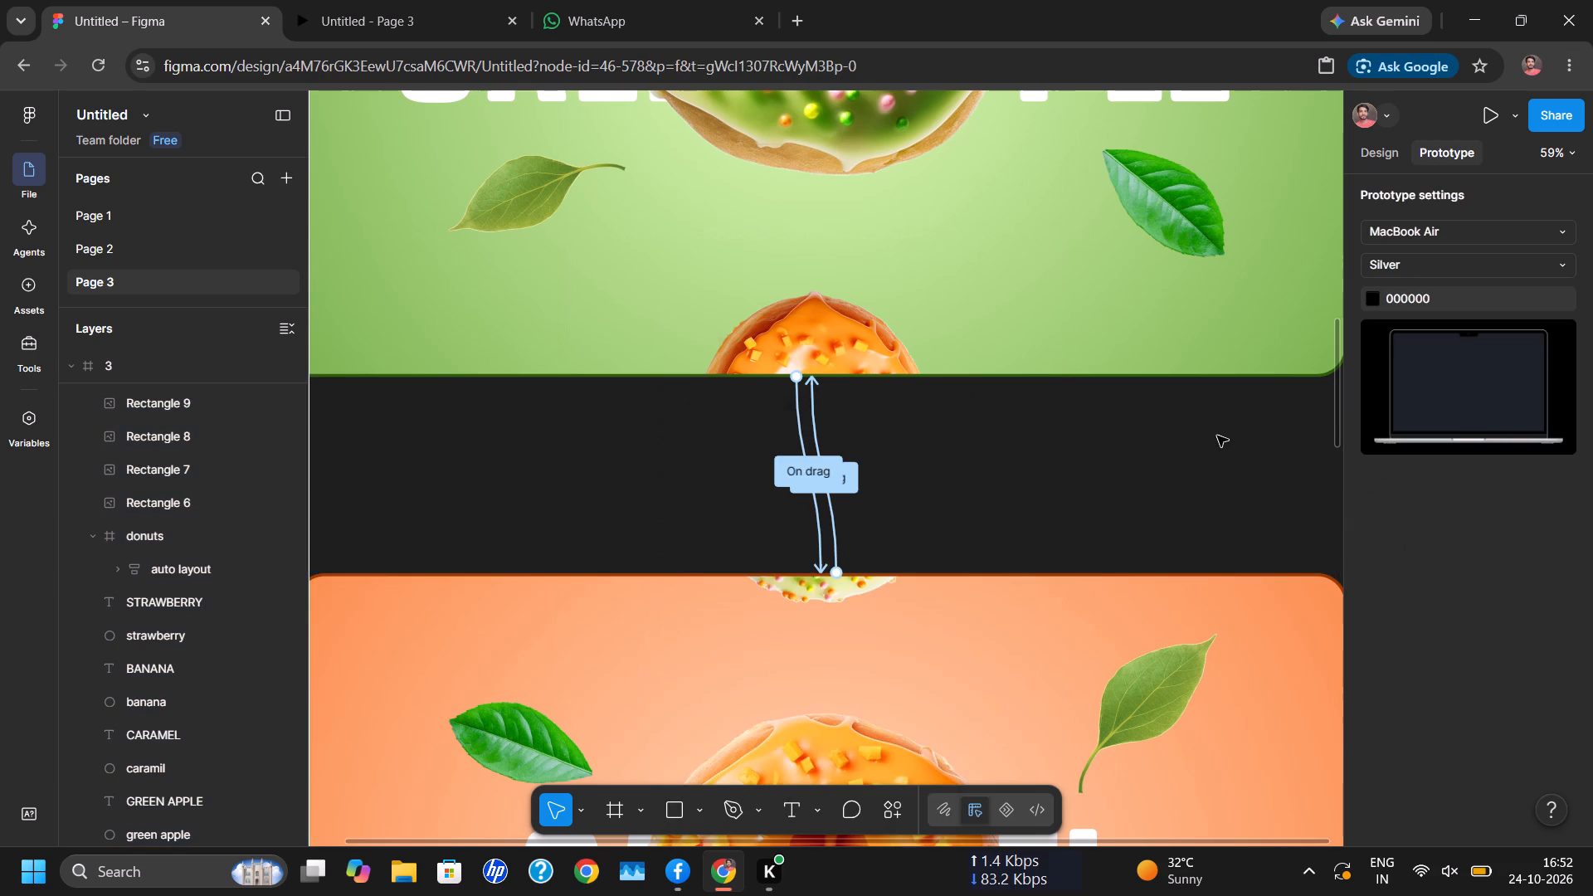
Link the donuts frame inside the Green Apple frame to the Blueberry frame 1 with an on-drag interaction.
scroll(1217, 436, "up", 3)
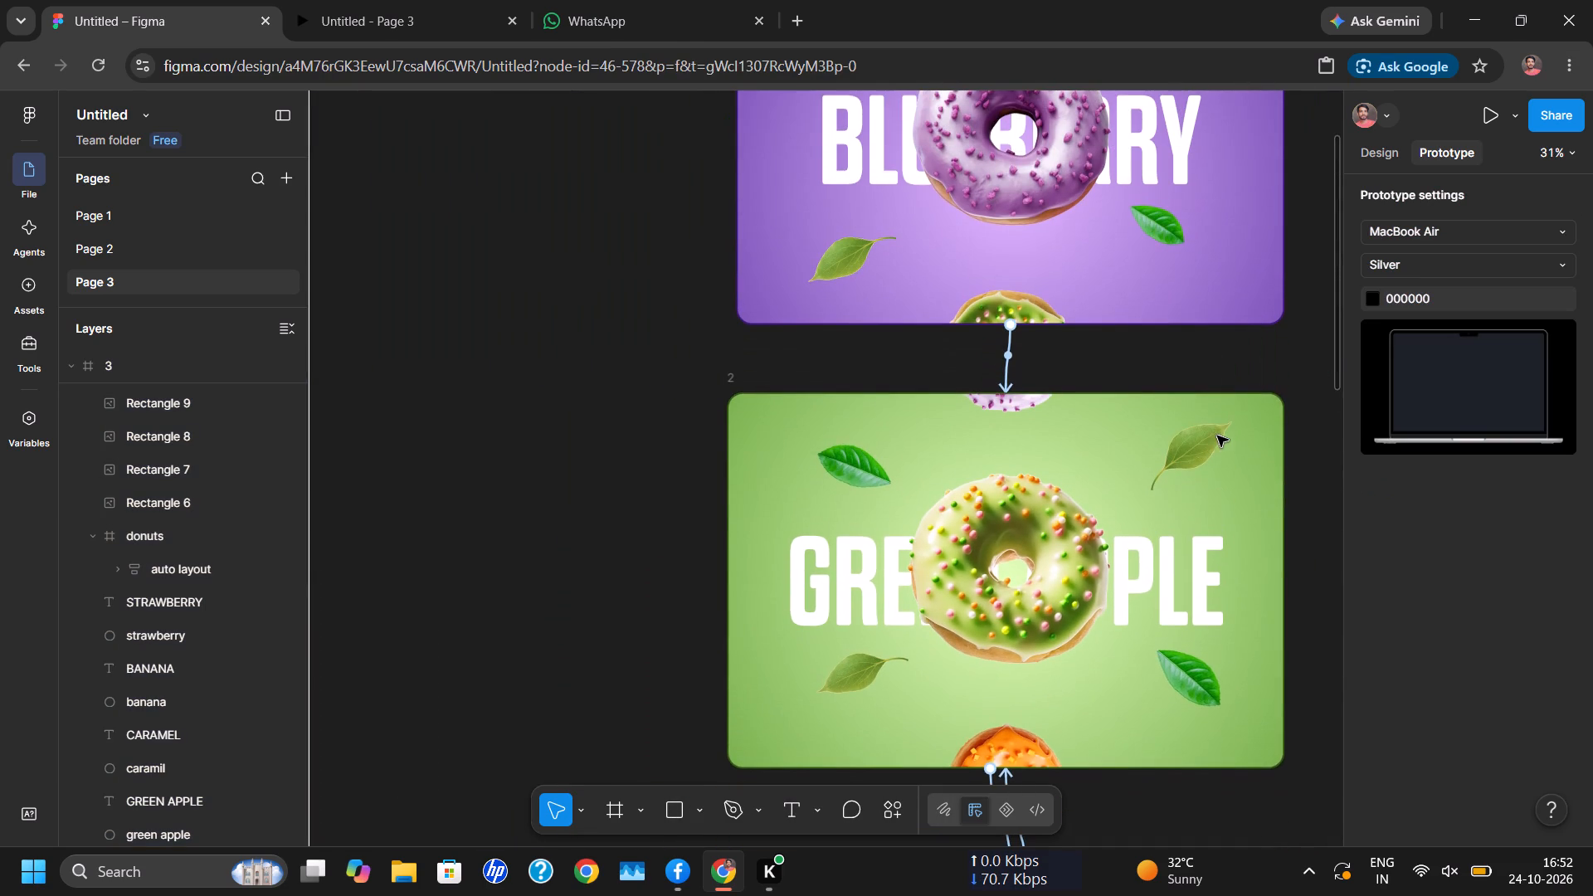
left_click(1078, 412)
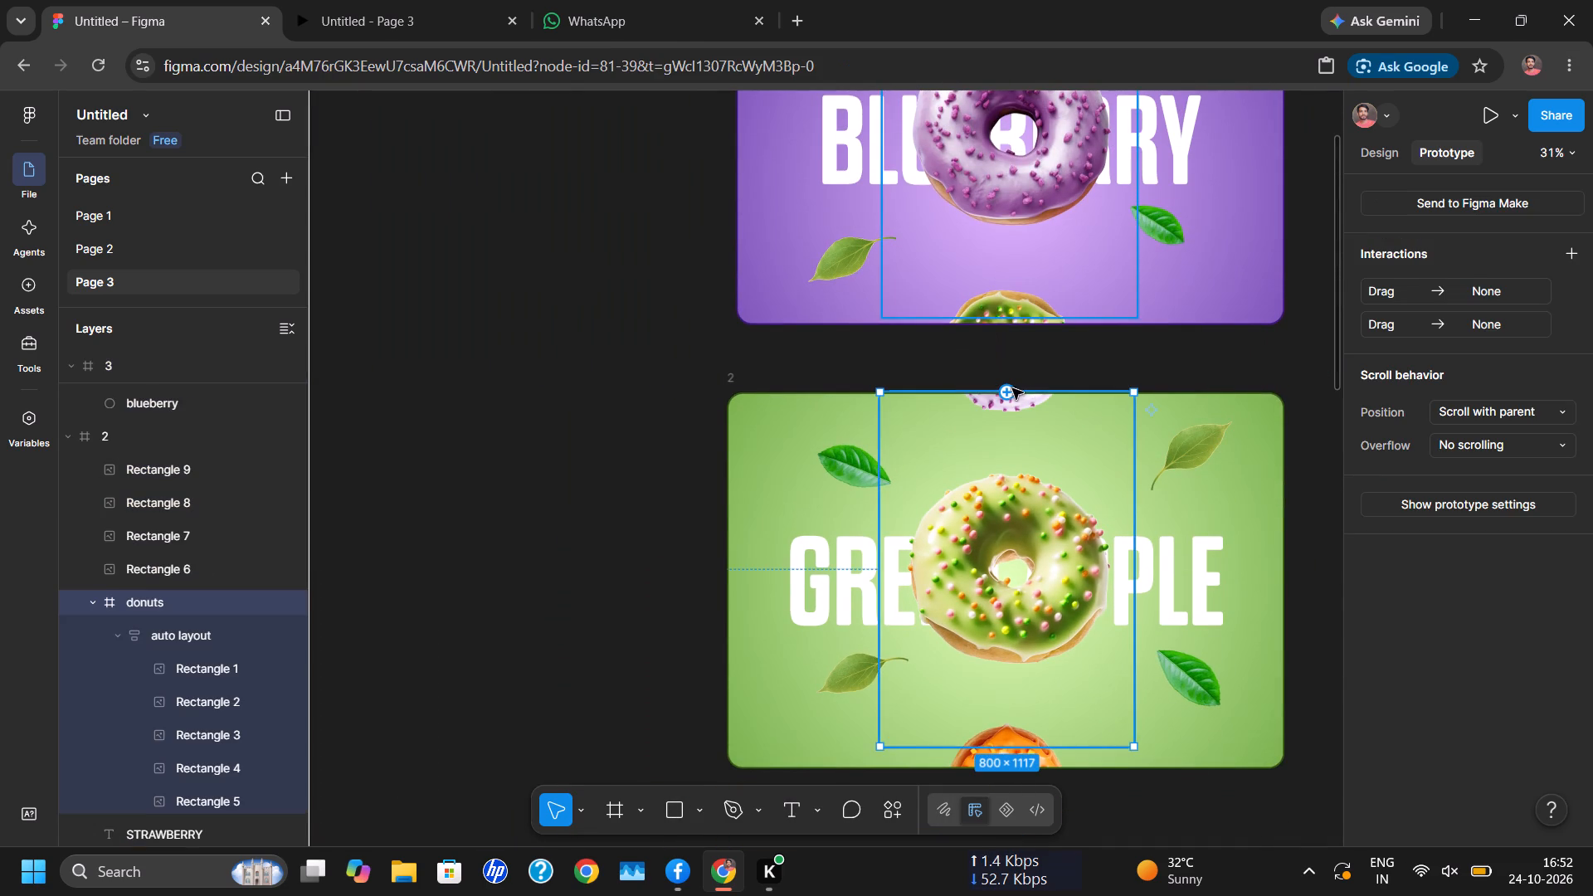
left_click_drag(1011, 390, 1011, 318)
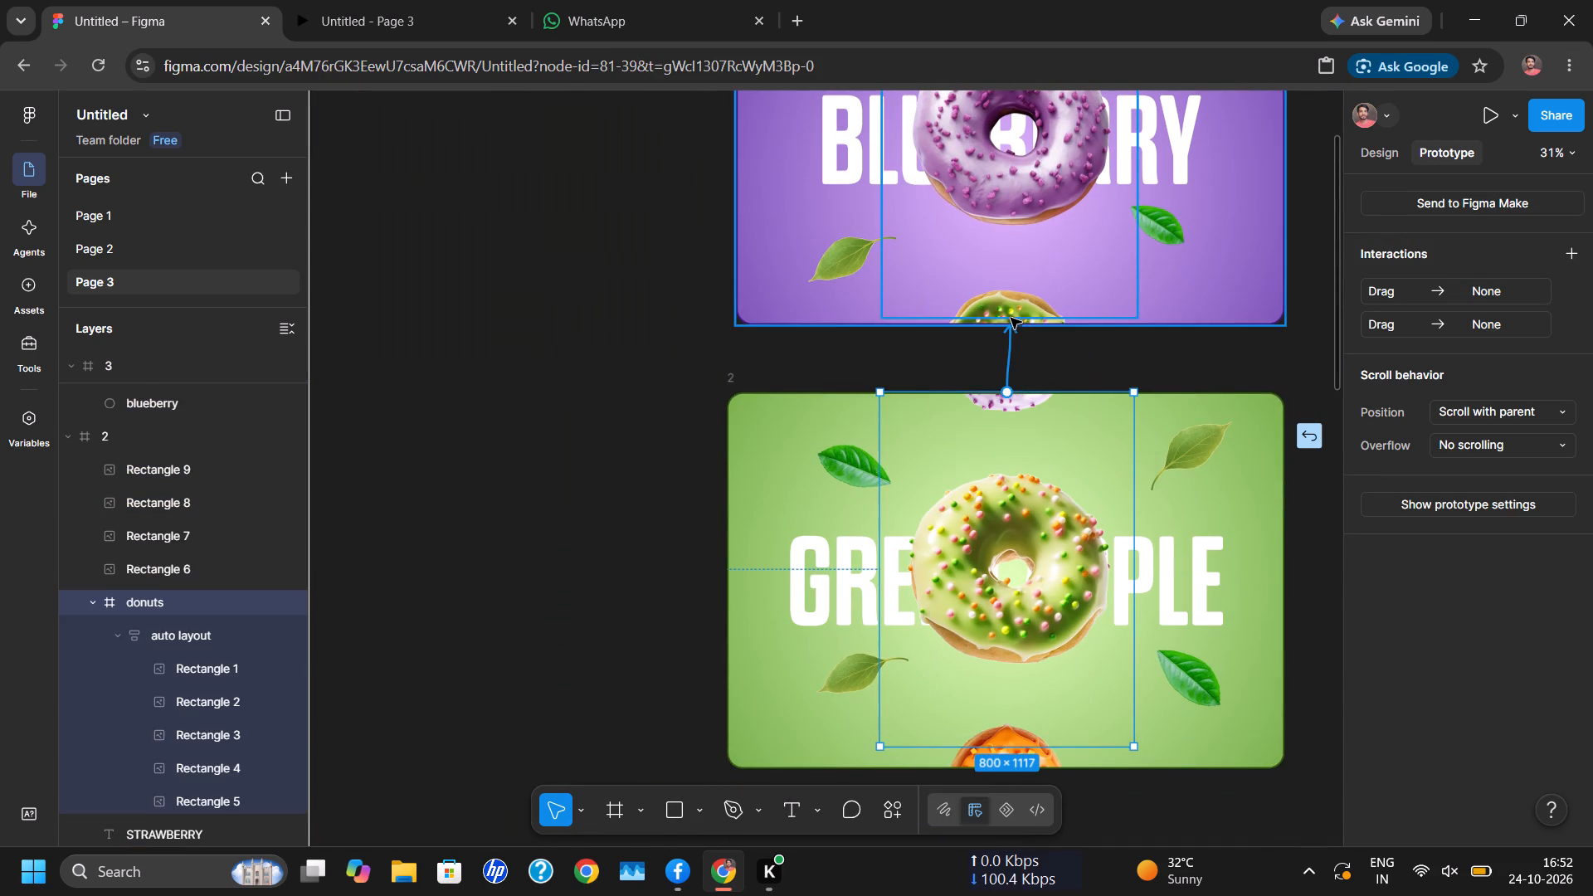
left_click(1181, 298)
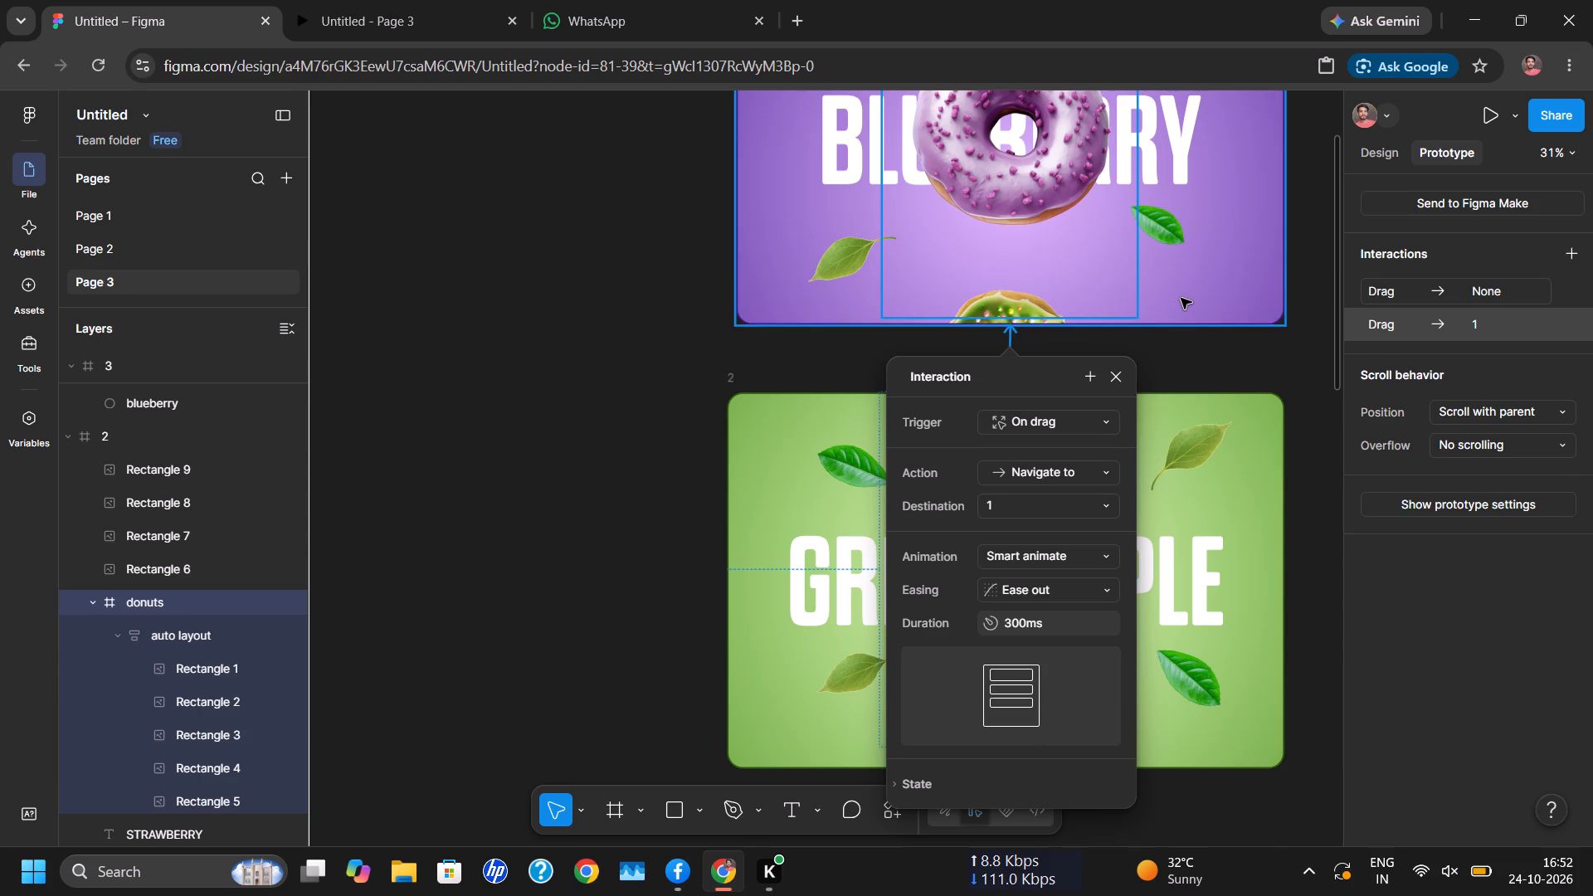
Link the Caramel frame to the Banana frame 4 with a prototype connection.
scroll(1065, 426, "down", 1)
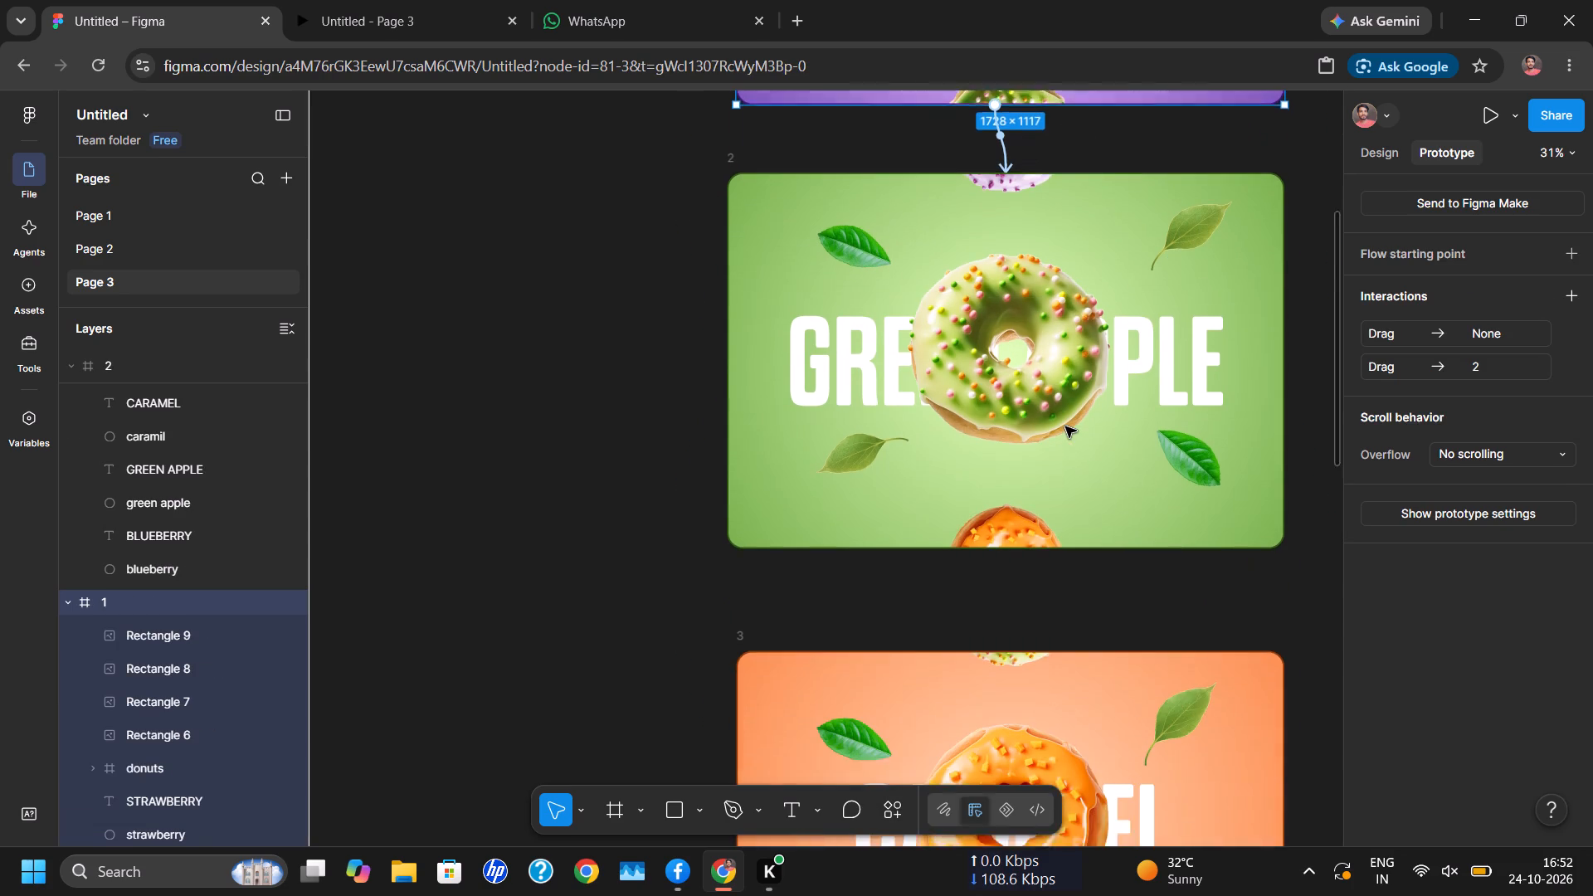
scroll(1065, 426, "down", 2)
left_click(1100, 460)
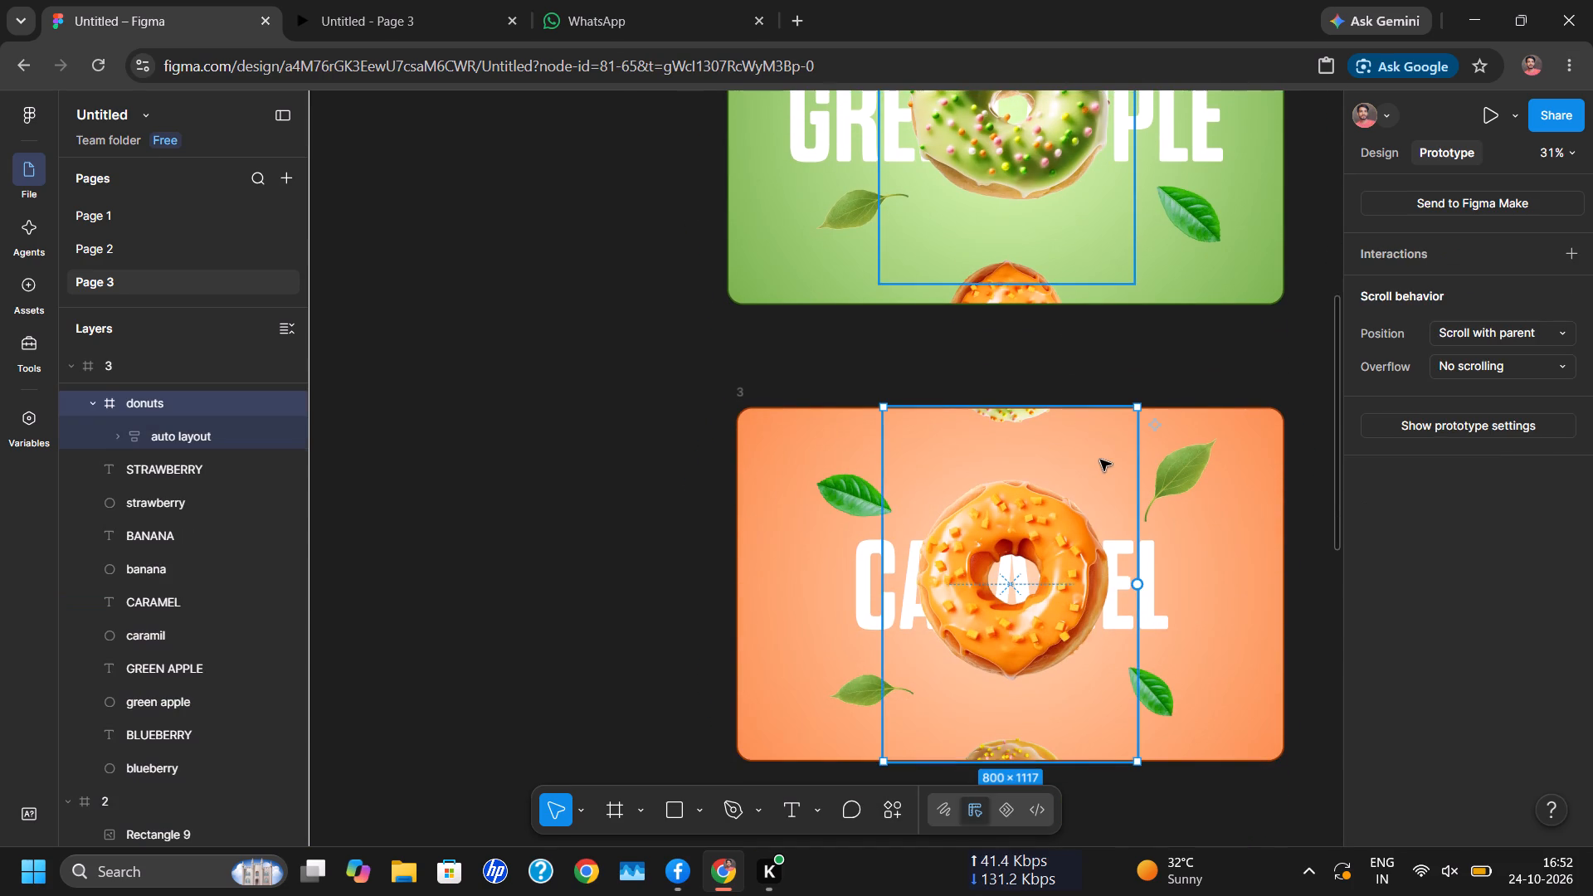
left_click(1211, 523)
scroll(1211, 523, "down", 1)
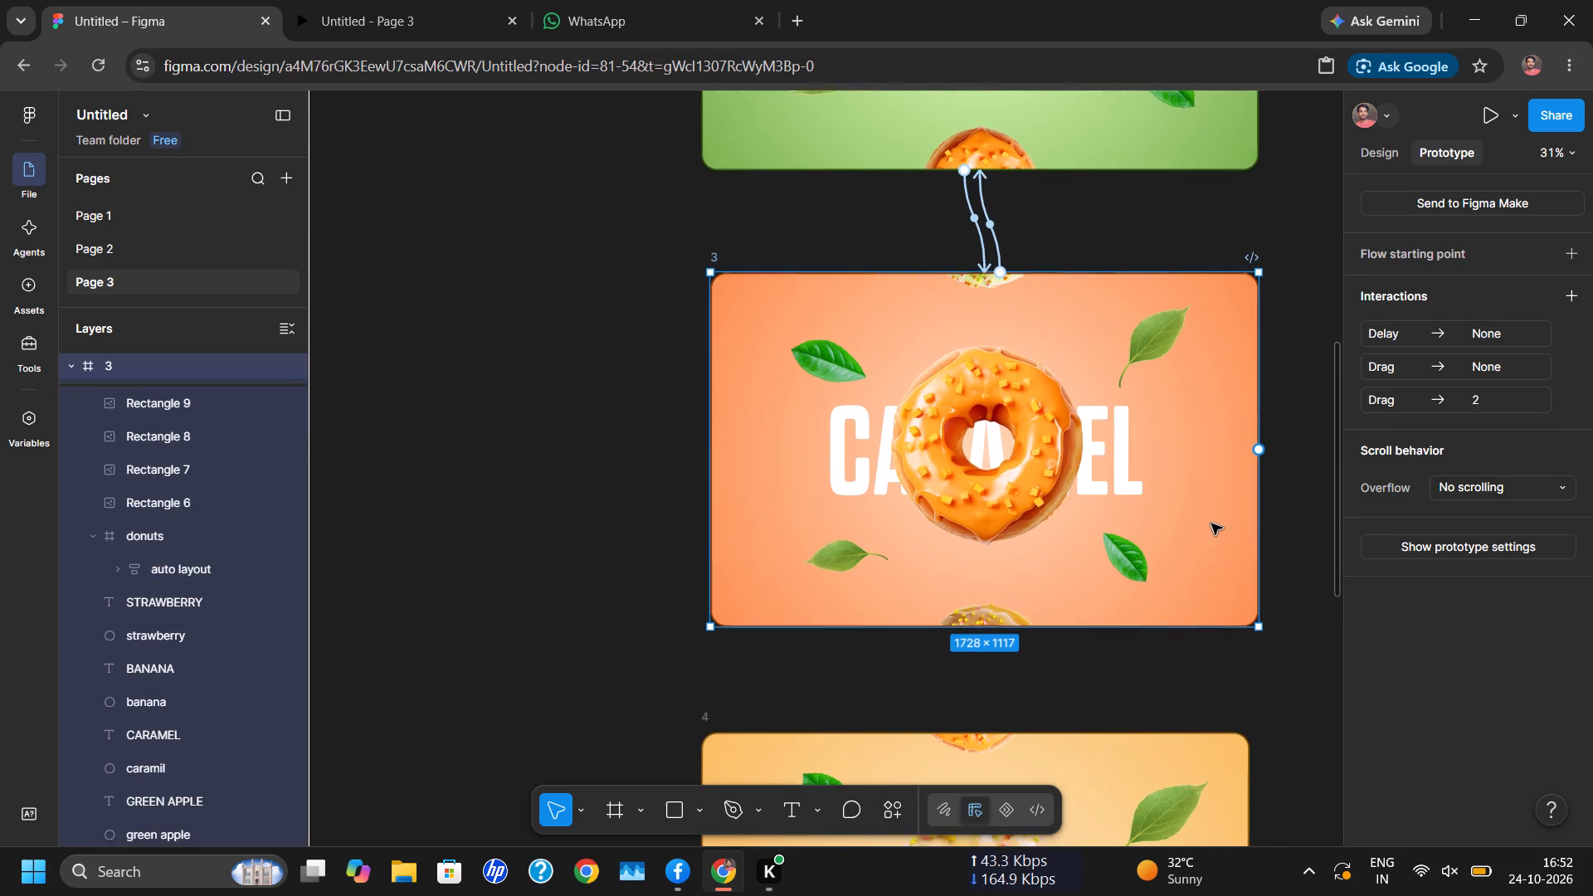
scroll(1211, 523, "down", 1)
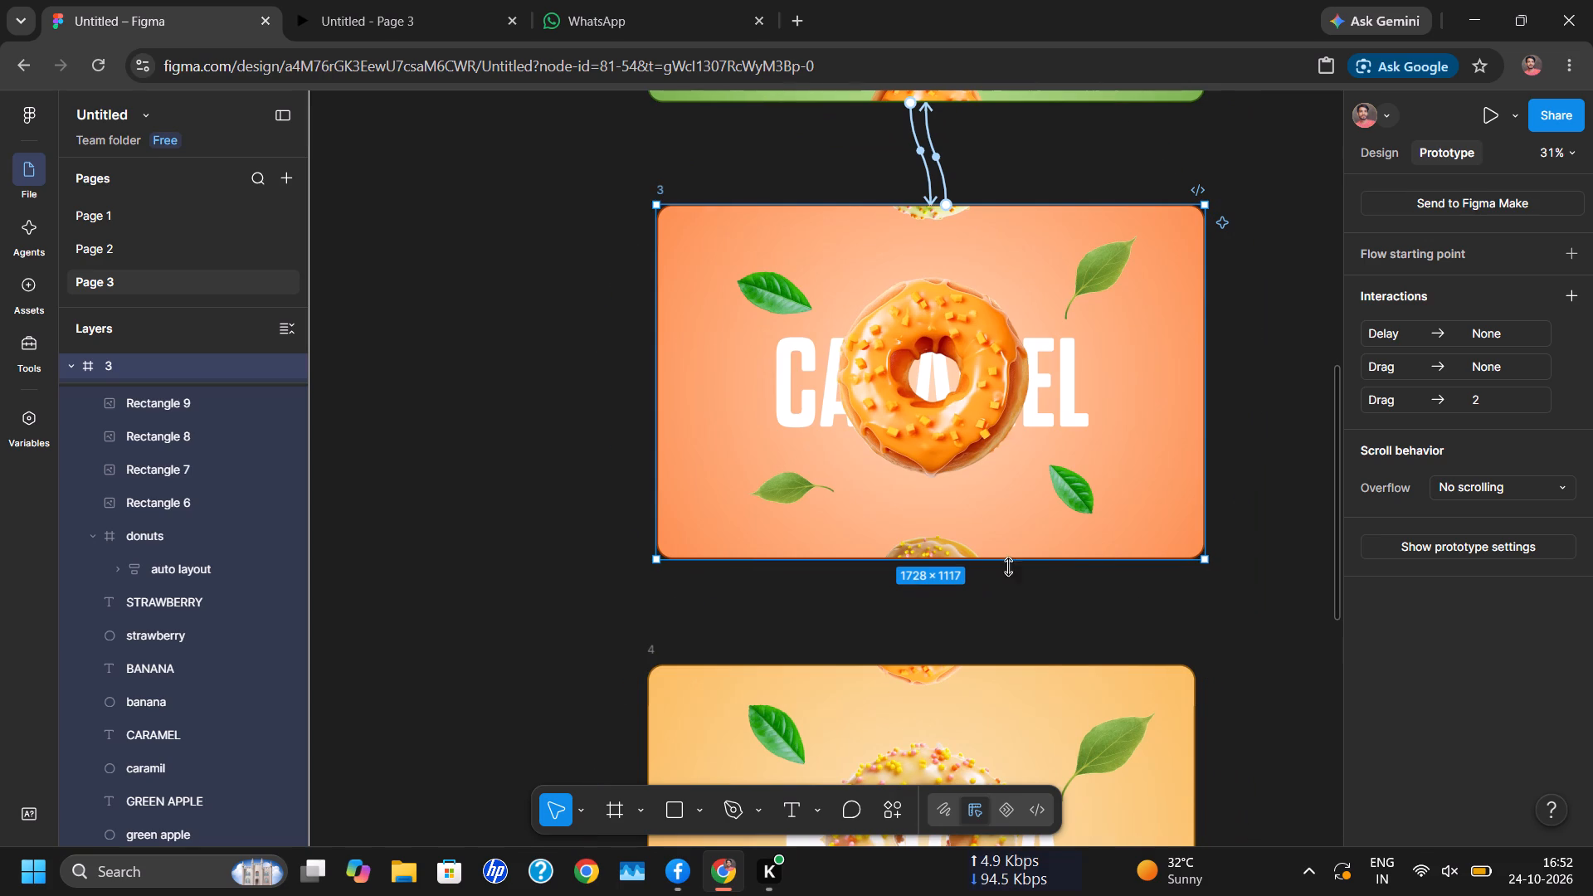
left_click_drag(930, 561, 920, 668)
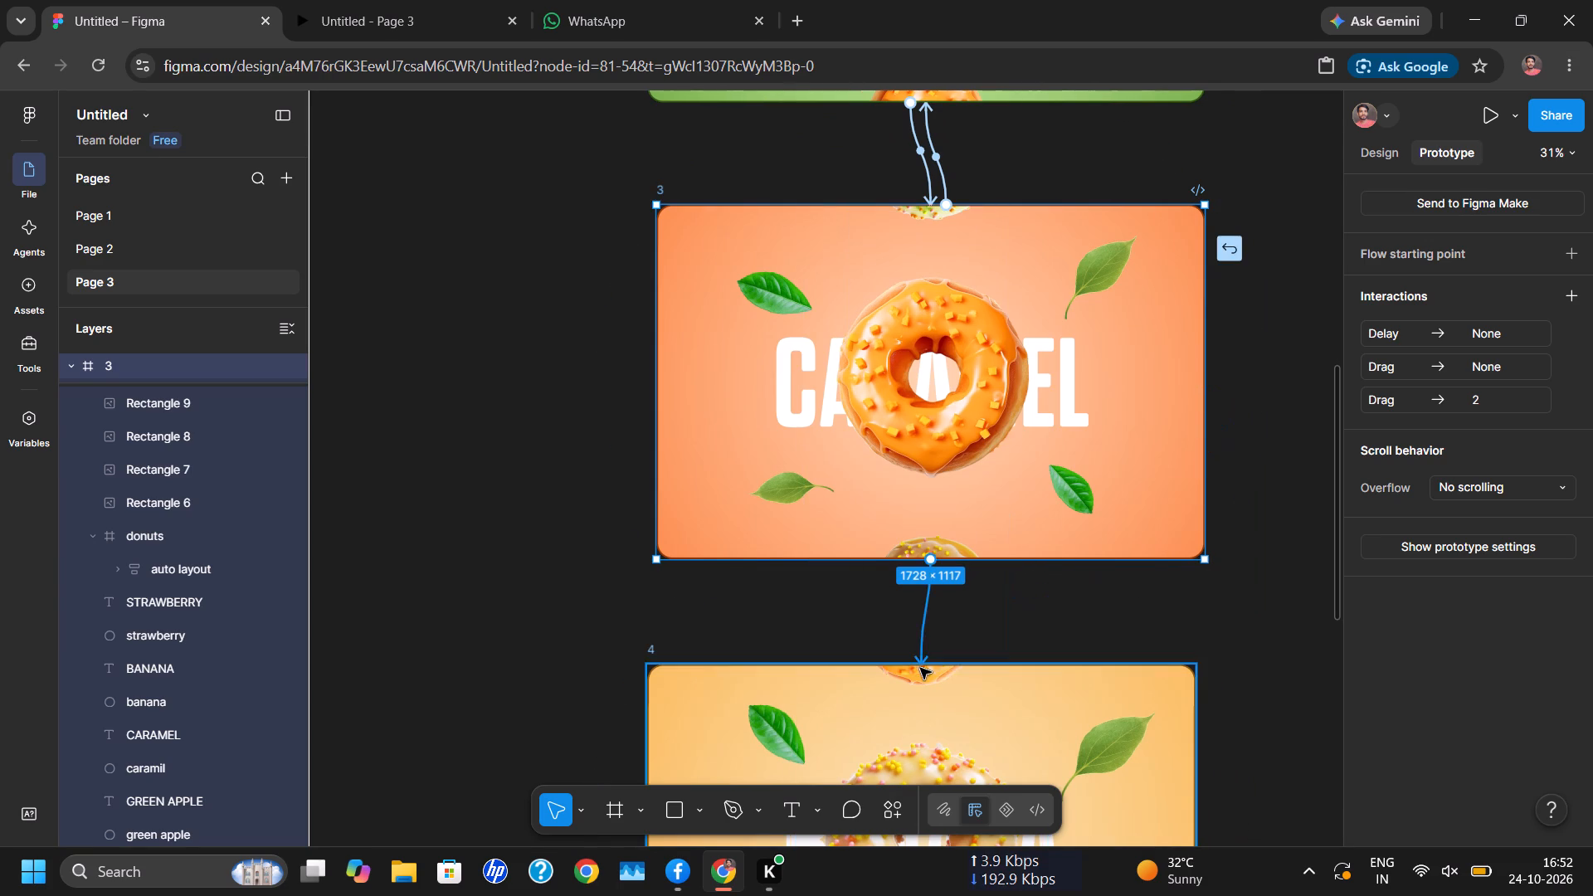
Link the Banana frame back to the Caramel frame 3 with an on-drag Navigate to interaction.
left_click(1084, 682)
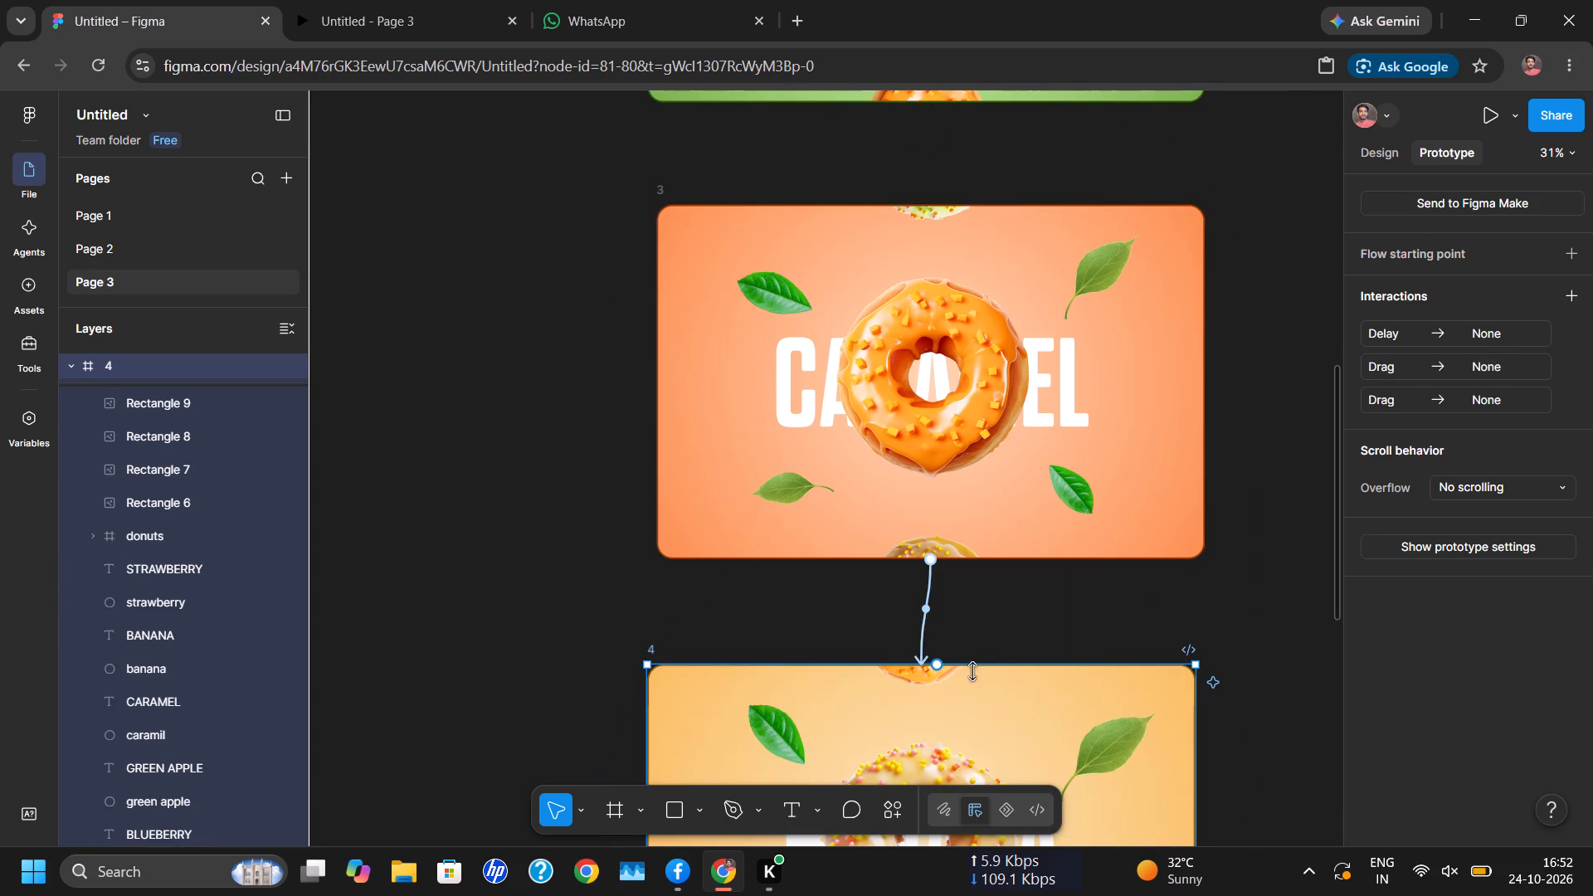
left_click_drag(940, 667, 963, 558)
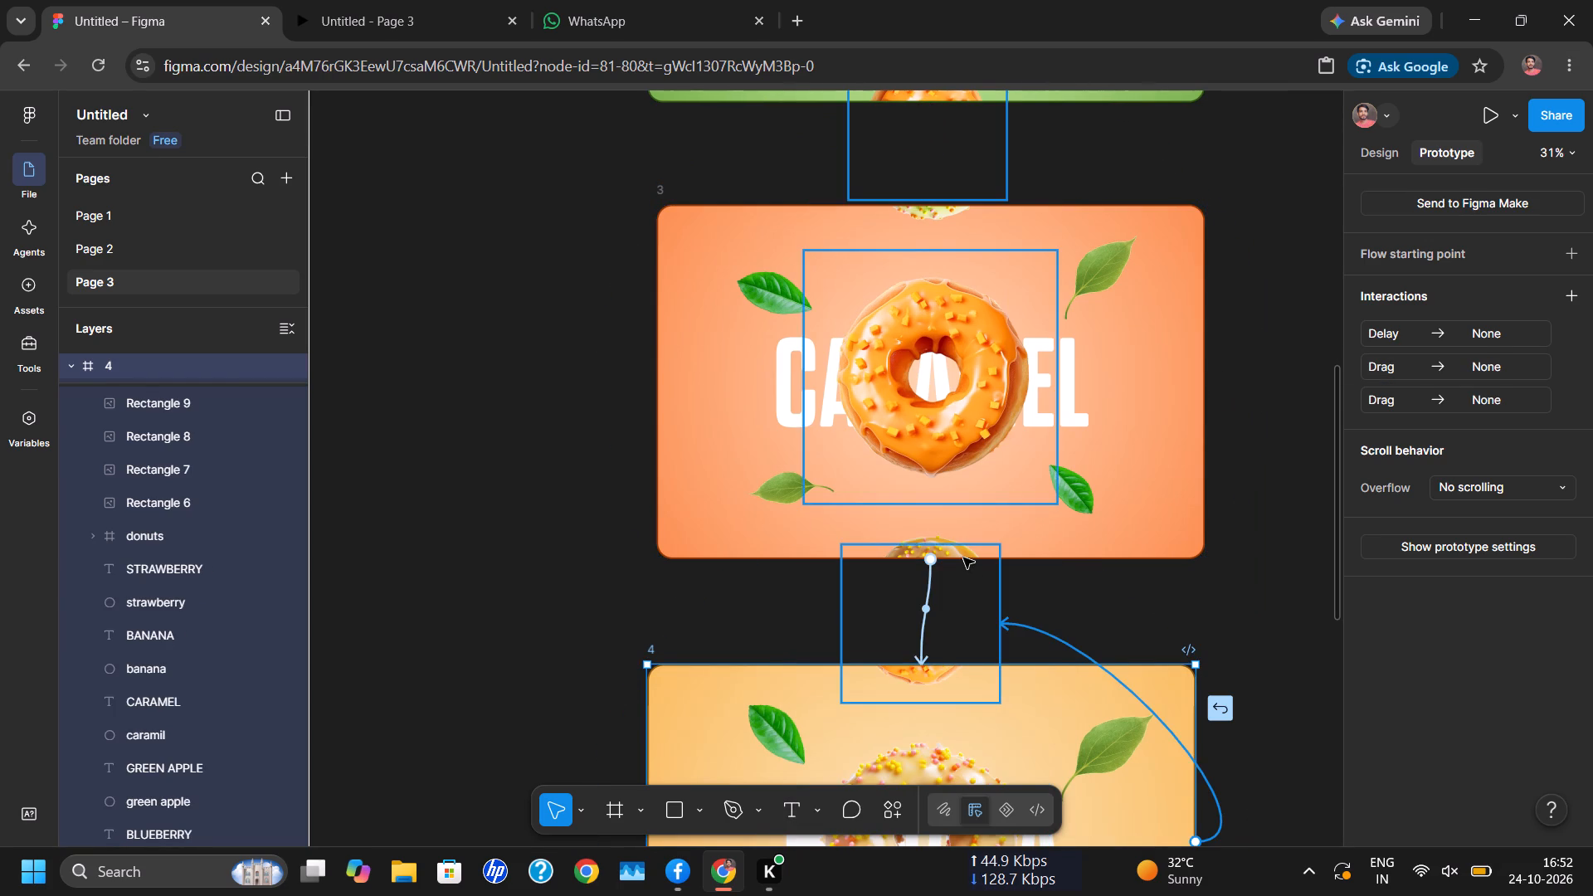
left_click_drag(963, 558, 962, 557)
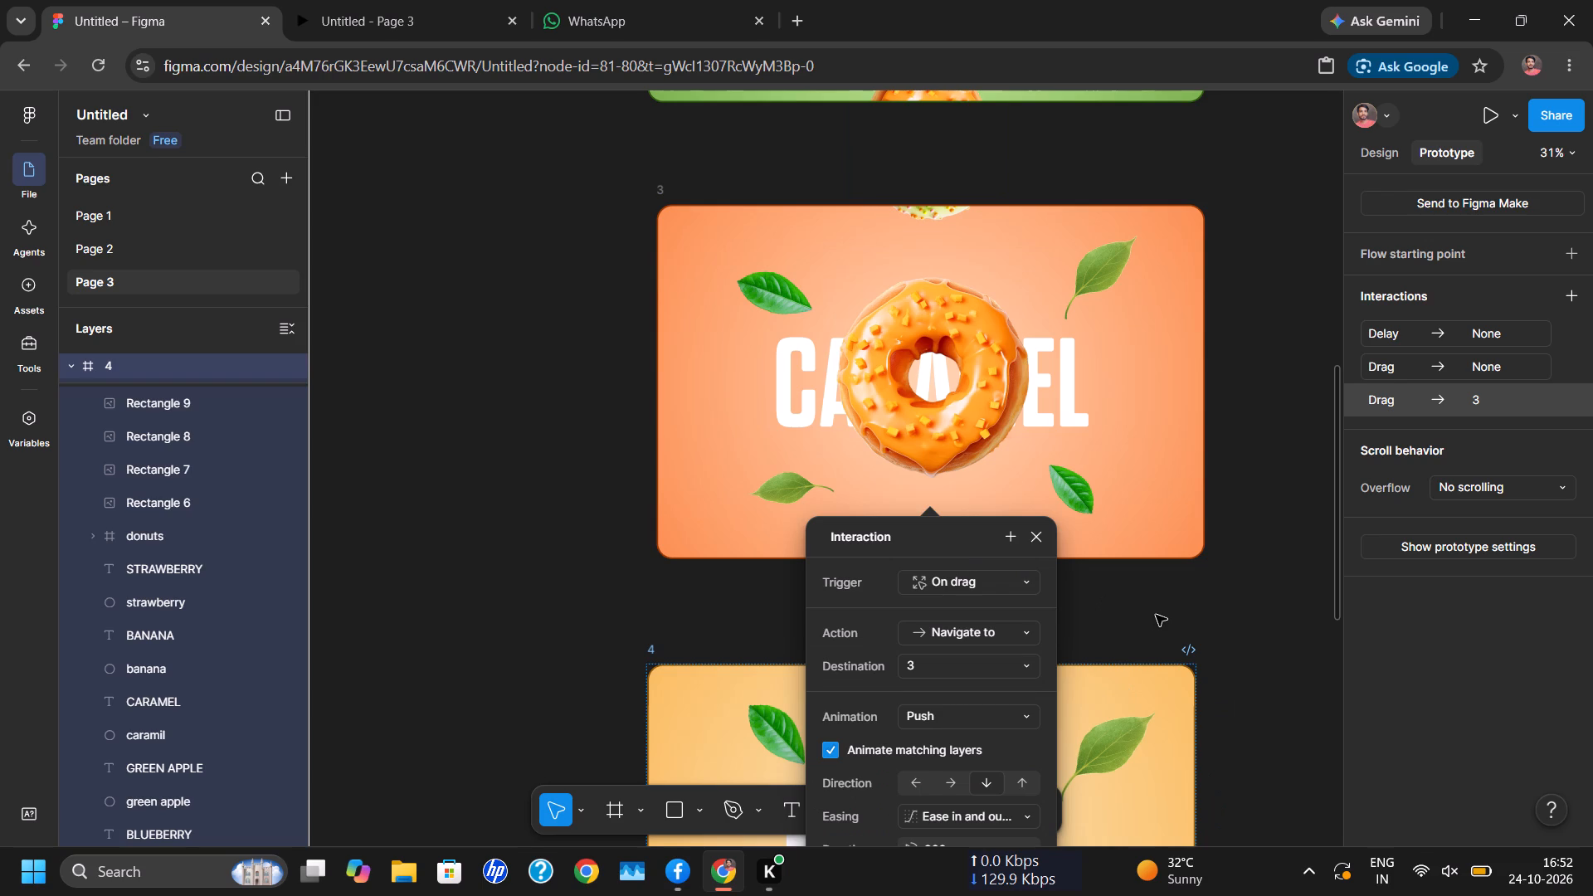
scroll(1201, 618, "down", 1)
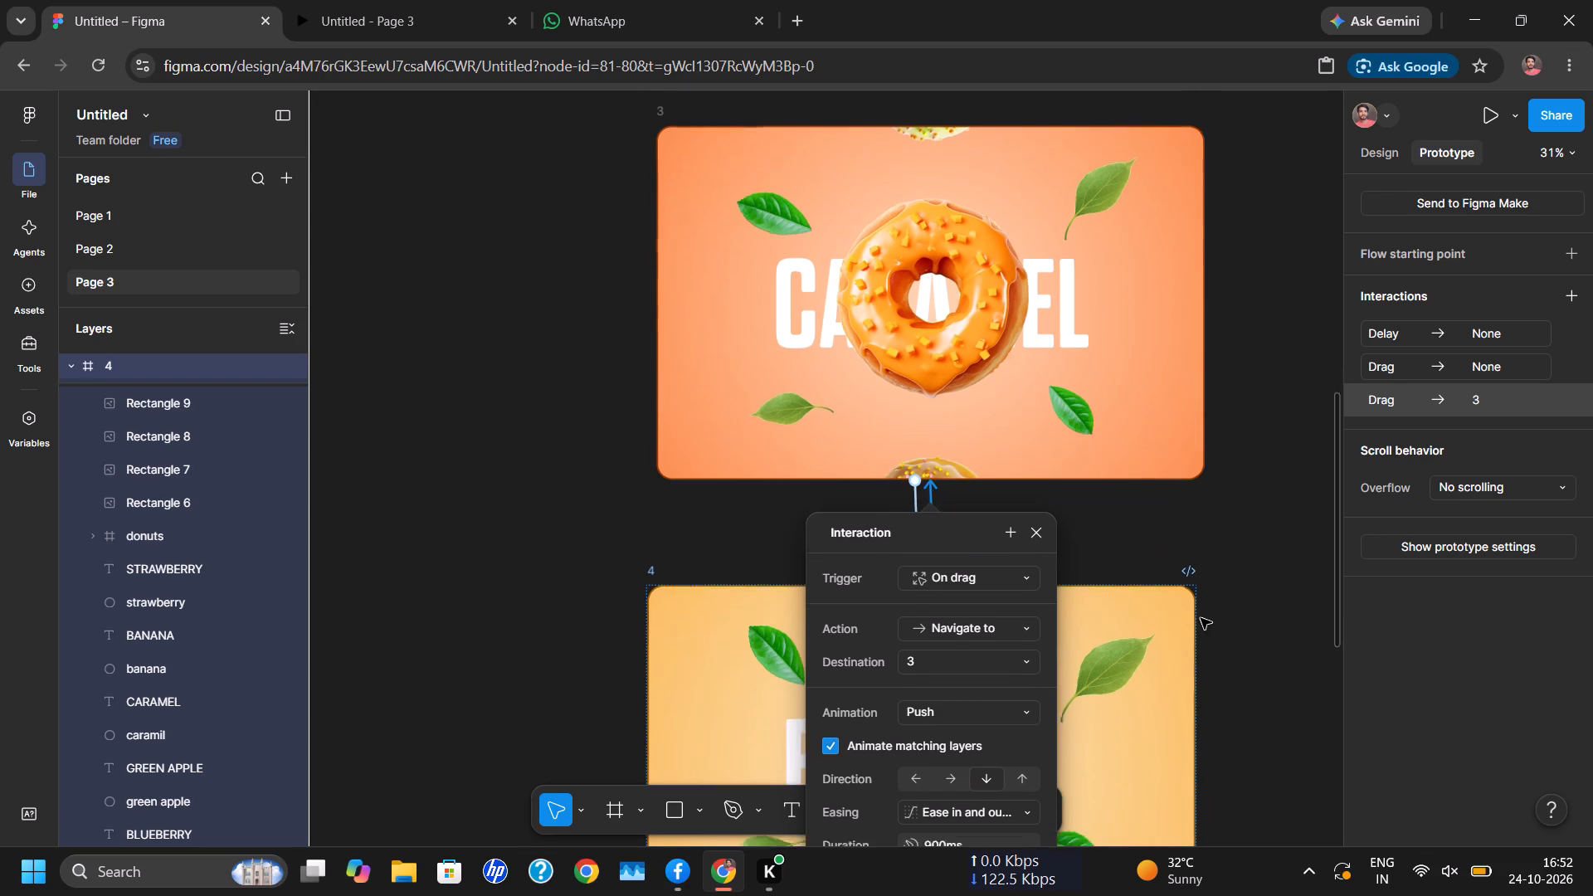
scroll(1201, 618, "down", 1)
left_click(1229, 618)
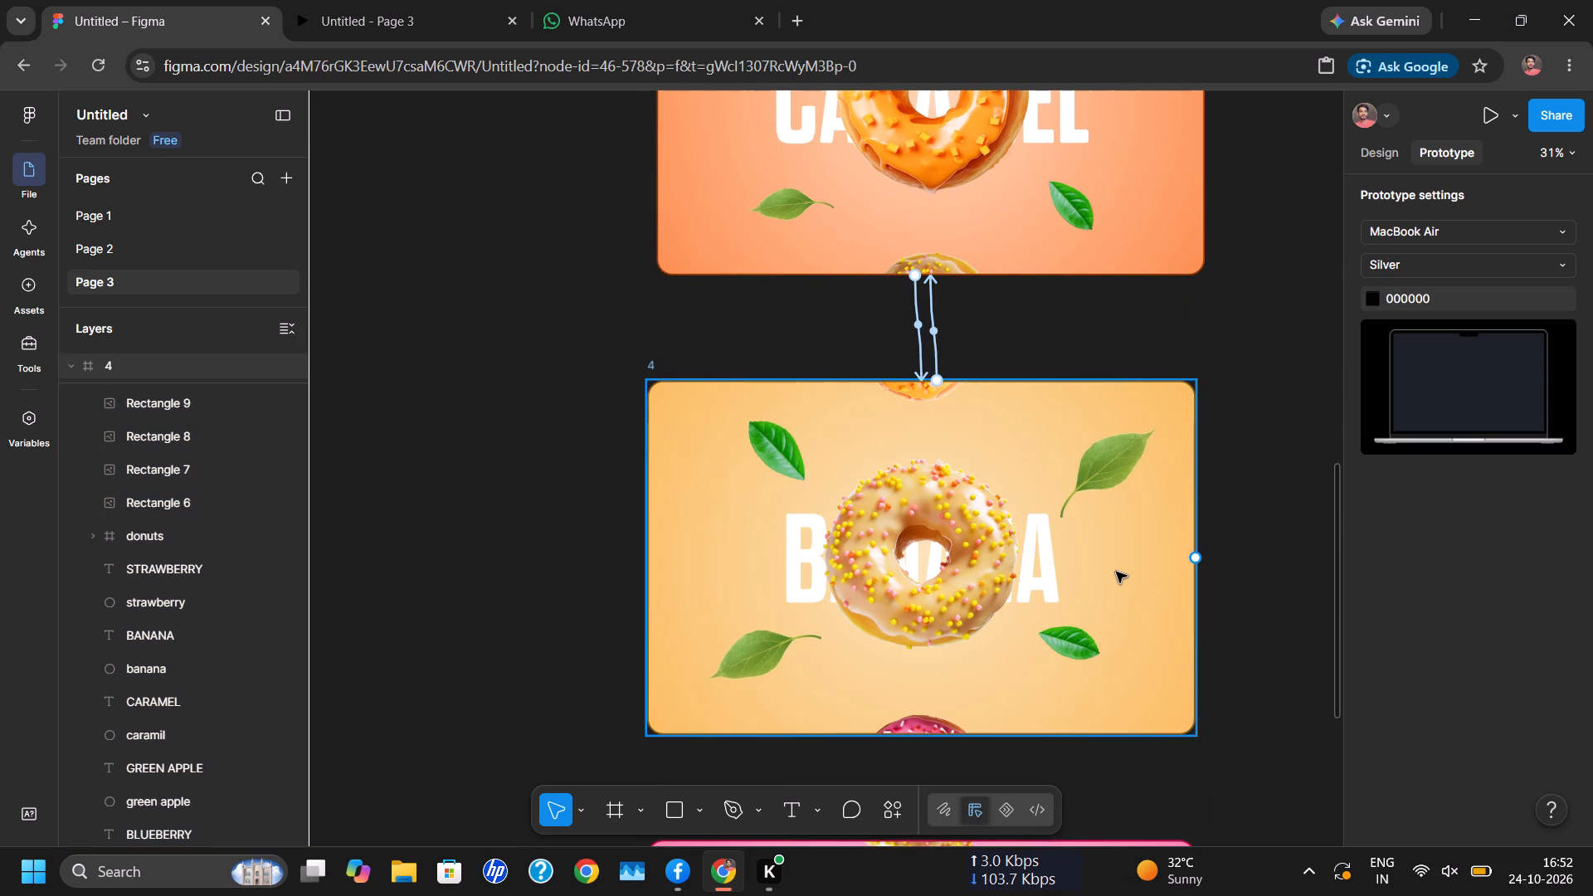
Link the donuts frame inside the Banana frame to the Strawberry frame 5 with an on-click Navigate to interaction.
left_click(1114, 572)
scroll(1068, 633, "down", 1)
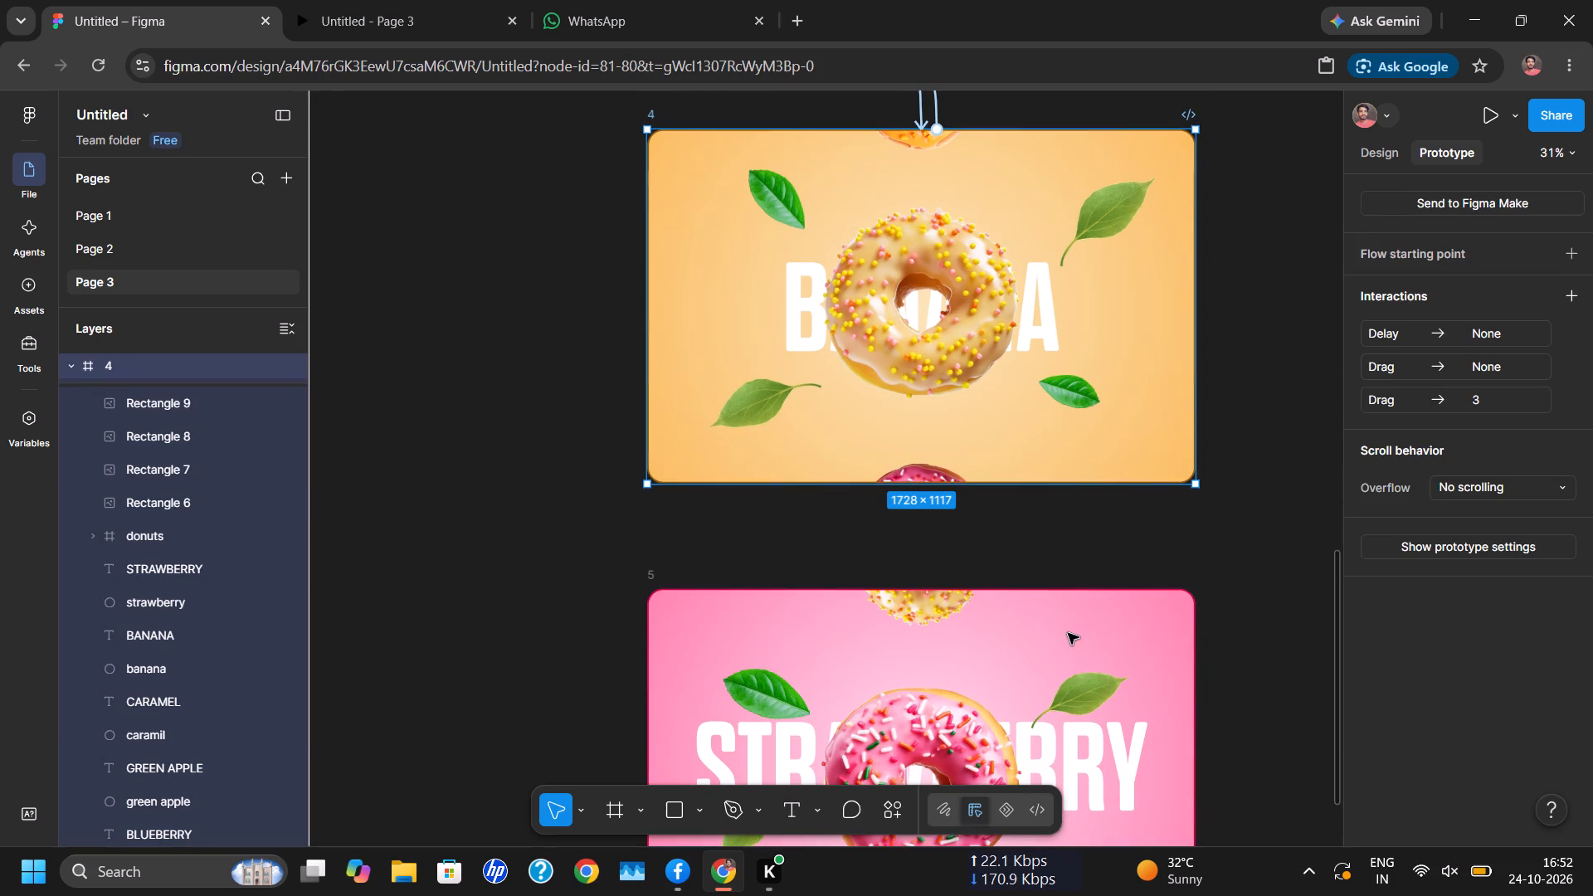
scroll(1068, 633, "down", 1)
left_click(1106, 439)
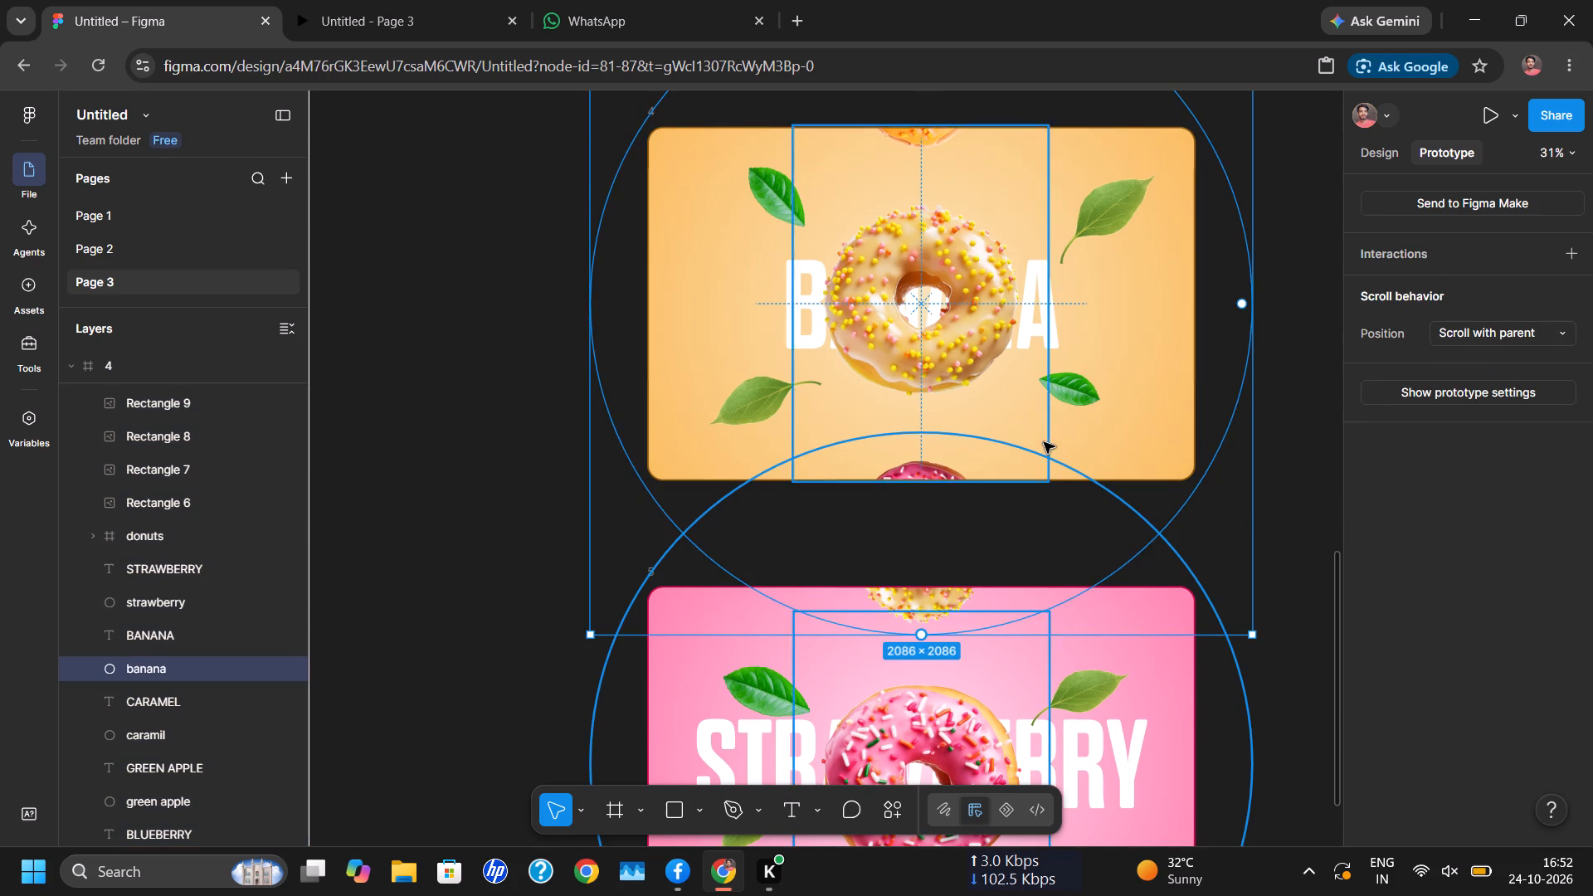
left_click(1107, 442)
left_click(1107, 442)
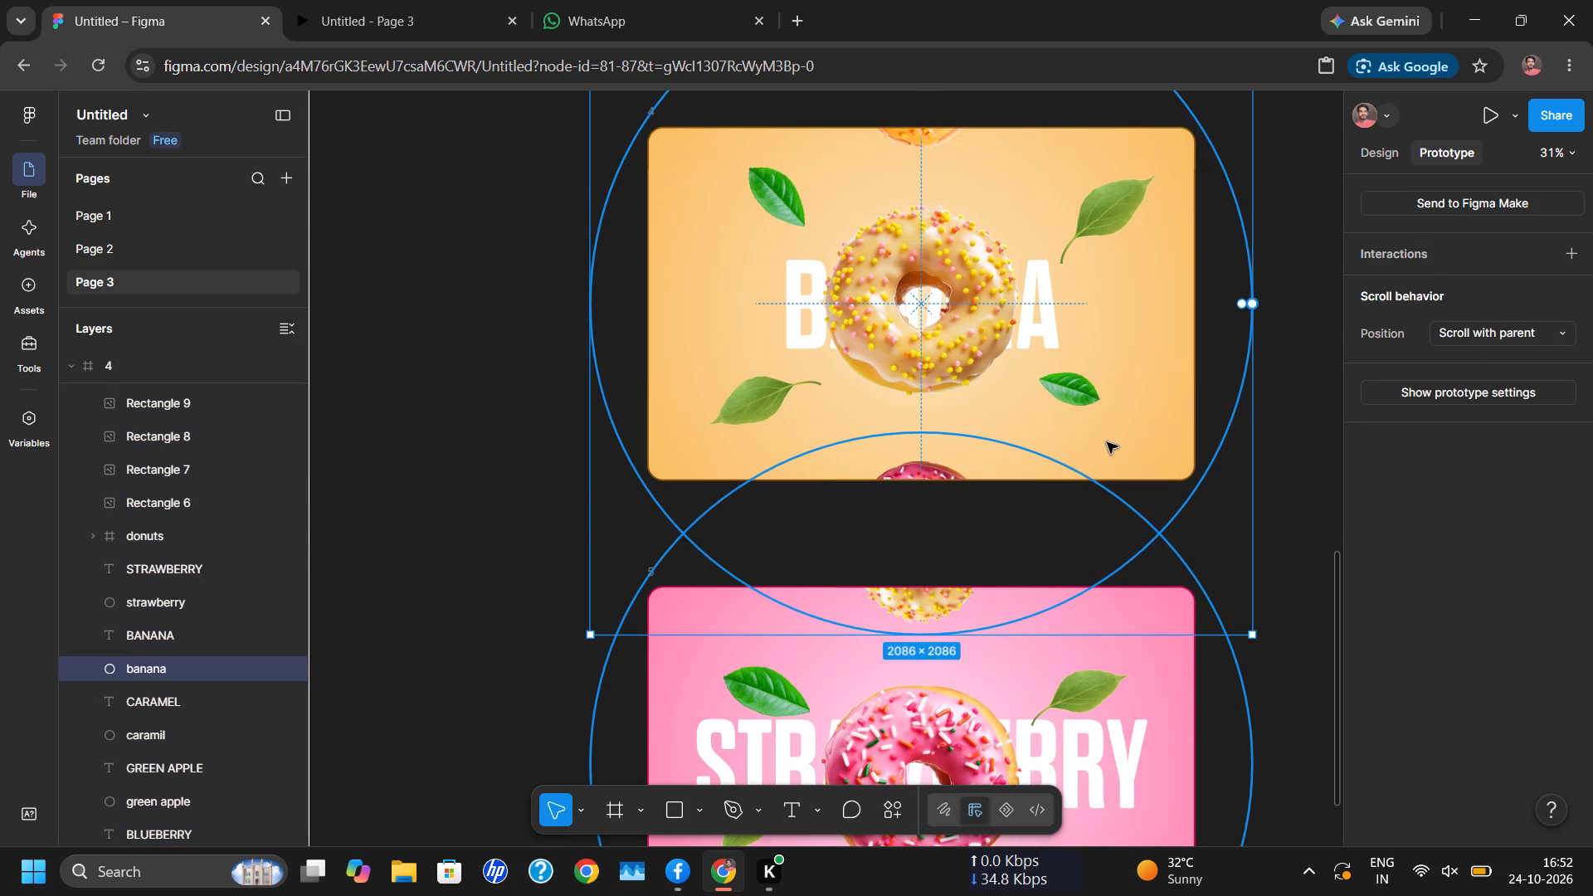
left_click(1135, 433)
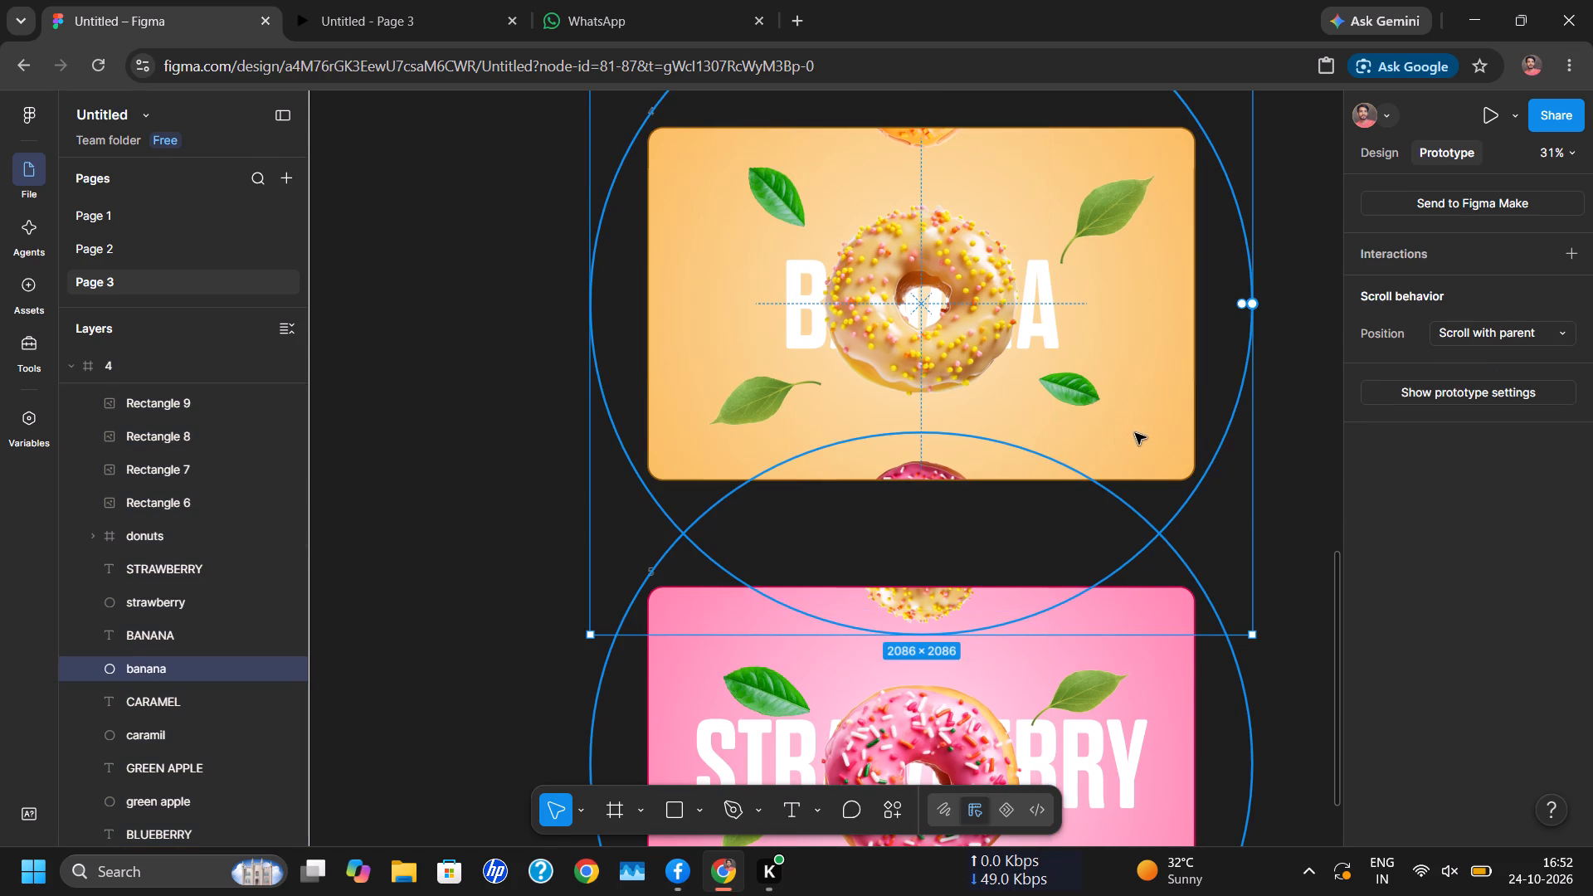
left_click(1135, 433)
left_click(1269, 500)
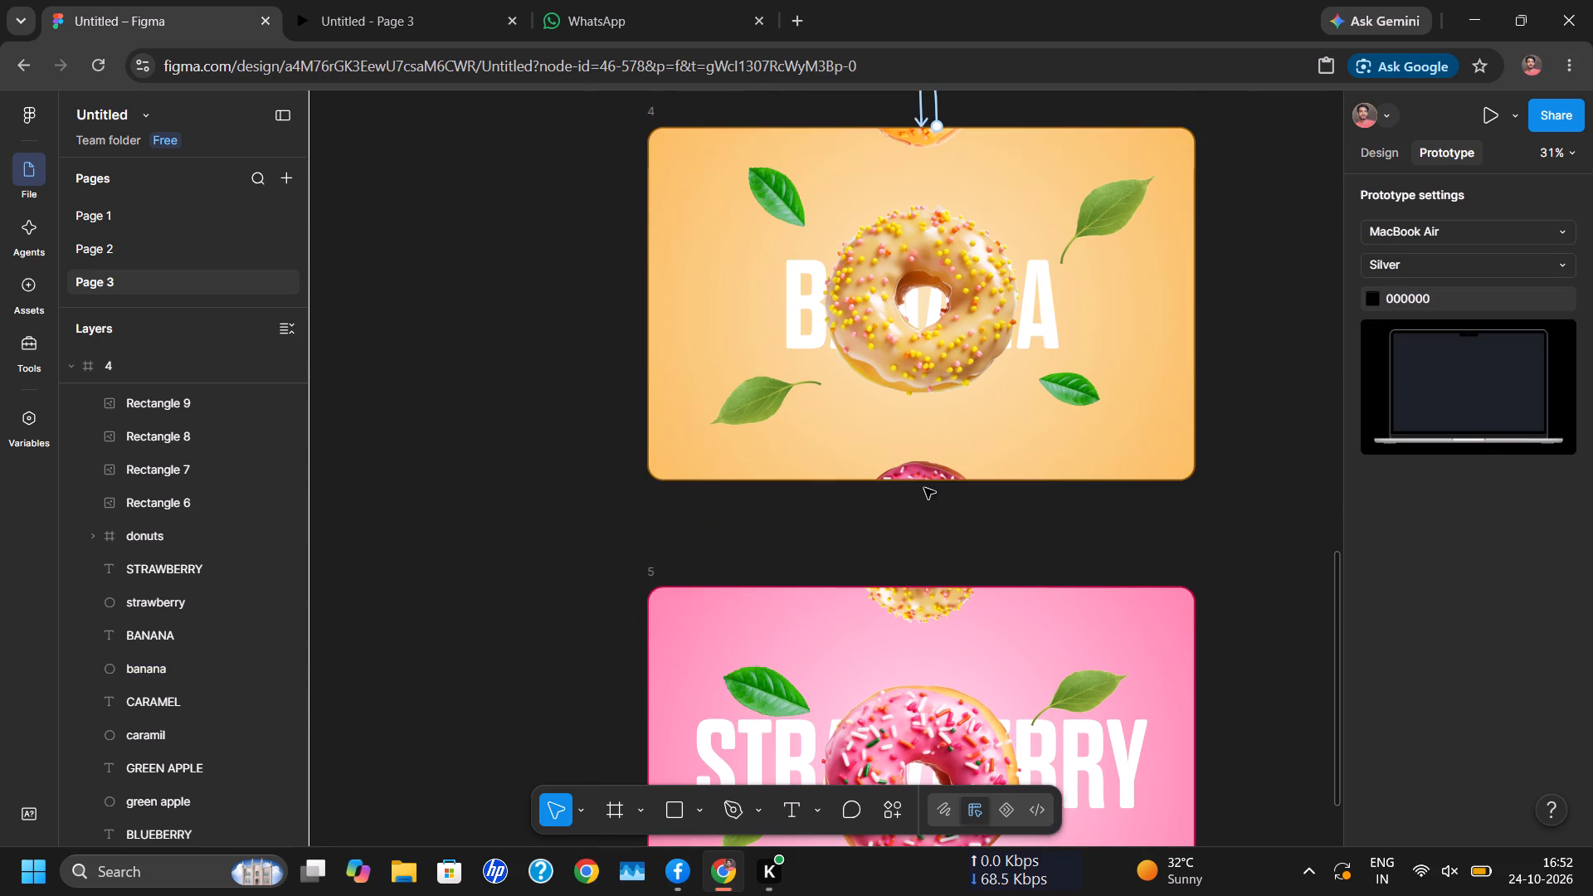
left_click_drag(922, 480, 914, 563)
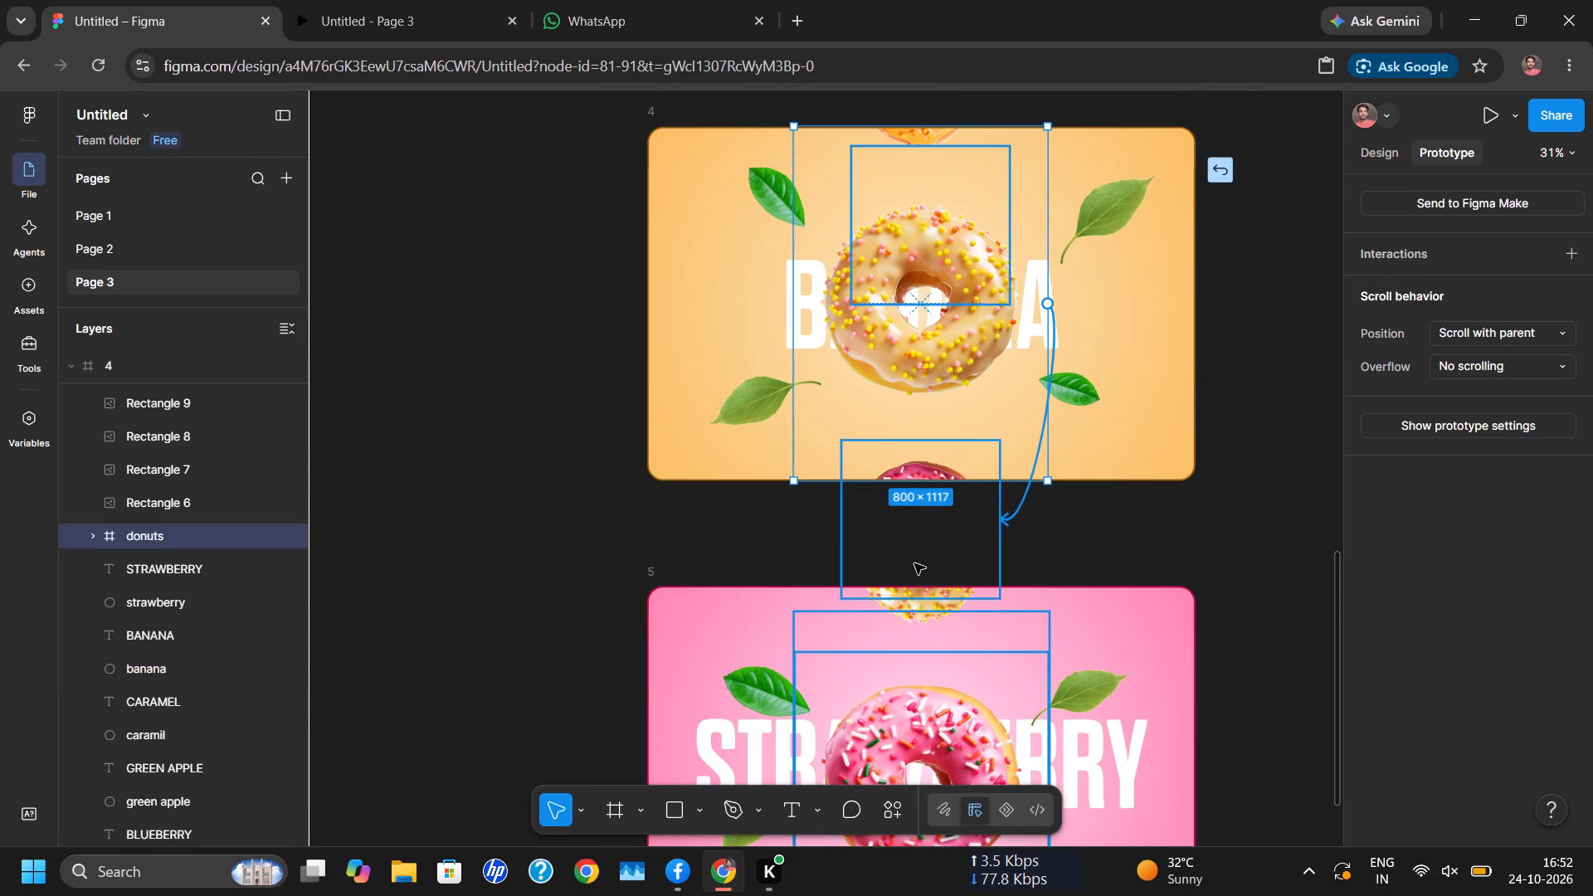
left_click_drag(914, 563, 918, 592)
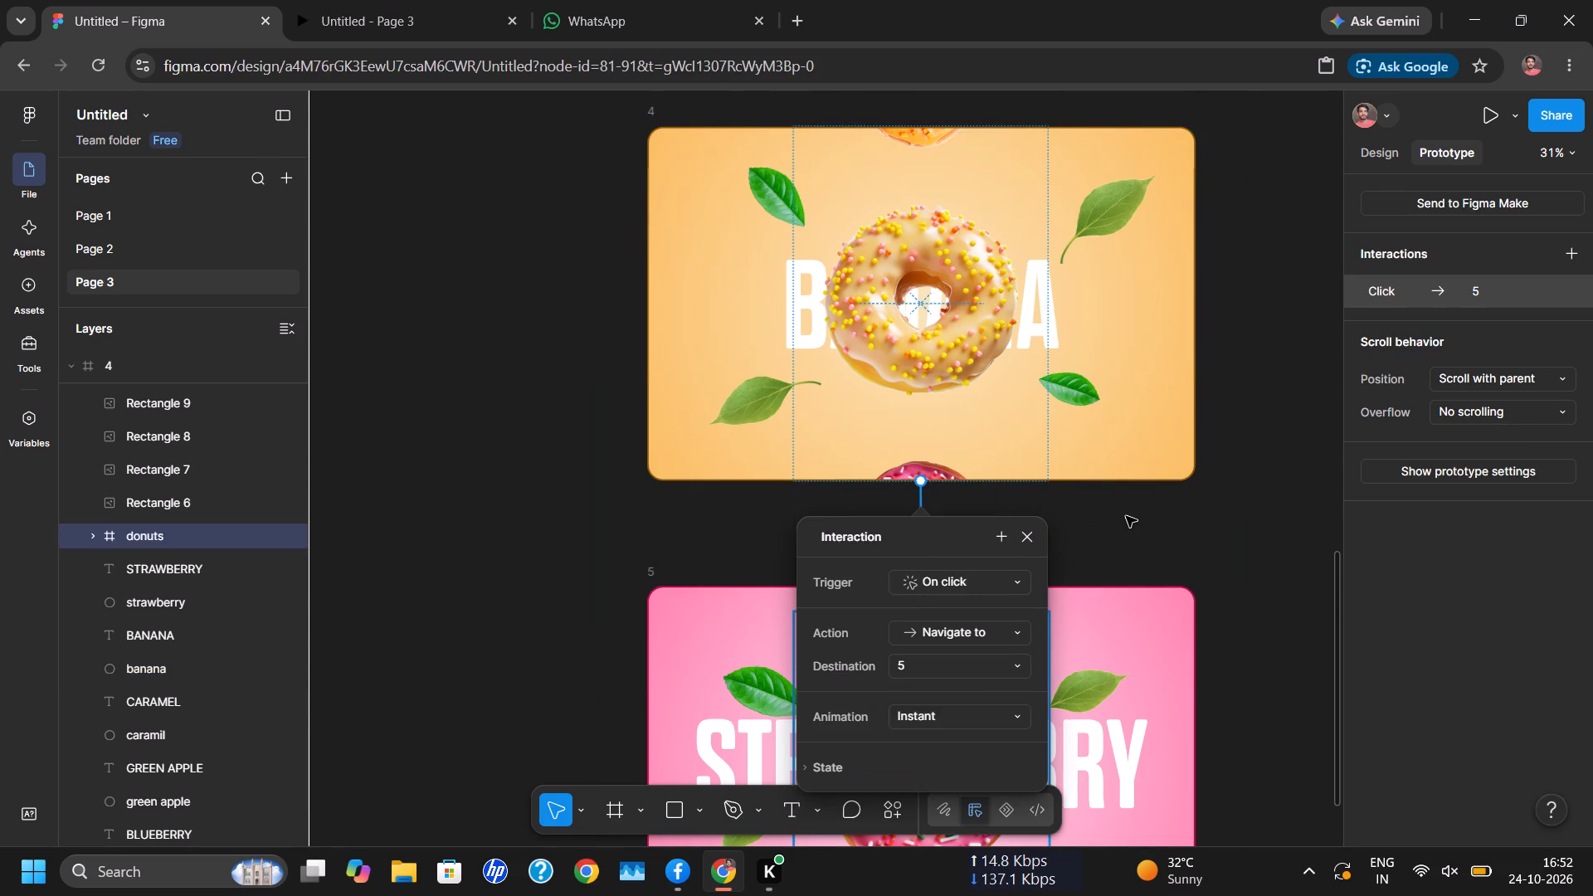
left_click(1129, 516)
Link the Strawberry frame back to the Banana frame 4 with a prototype connection.
left_click(1065, 613)
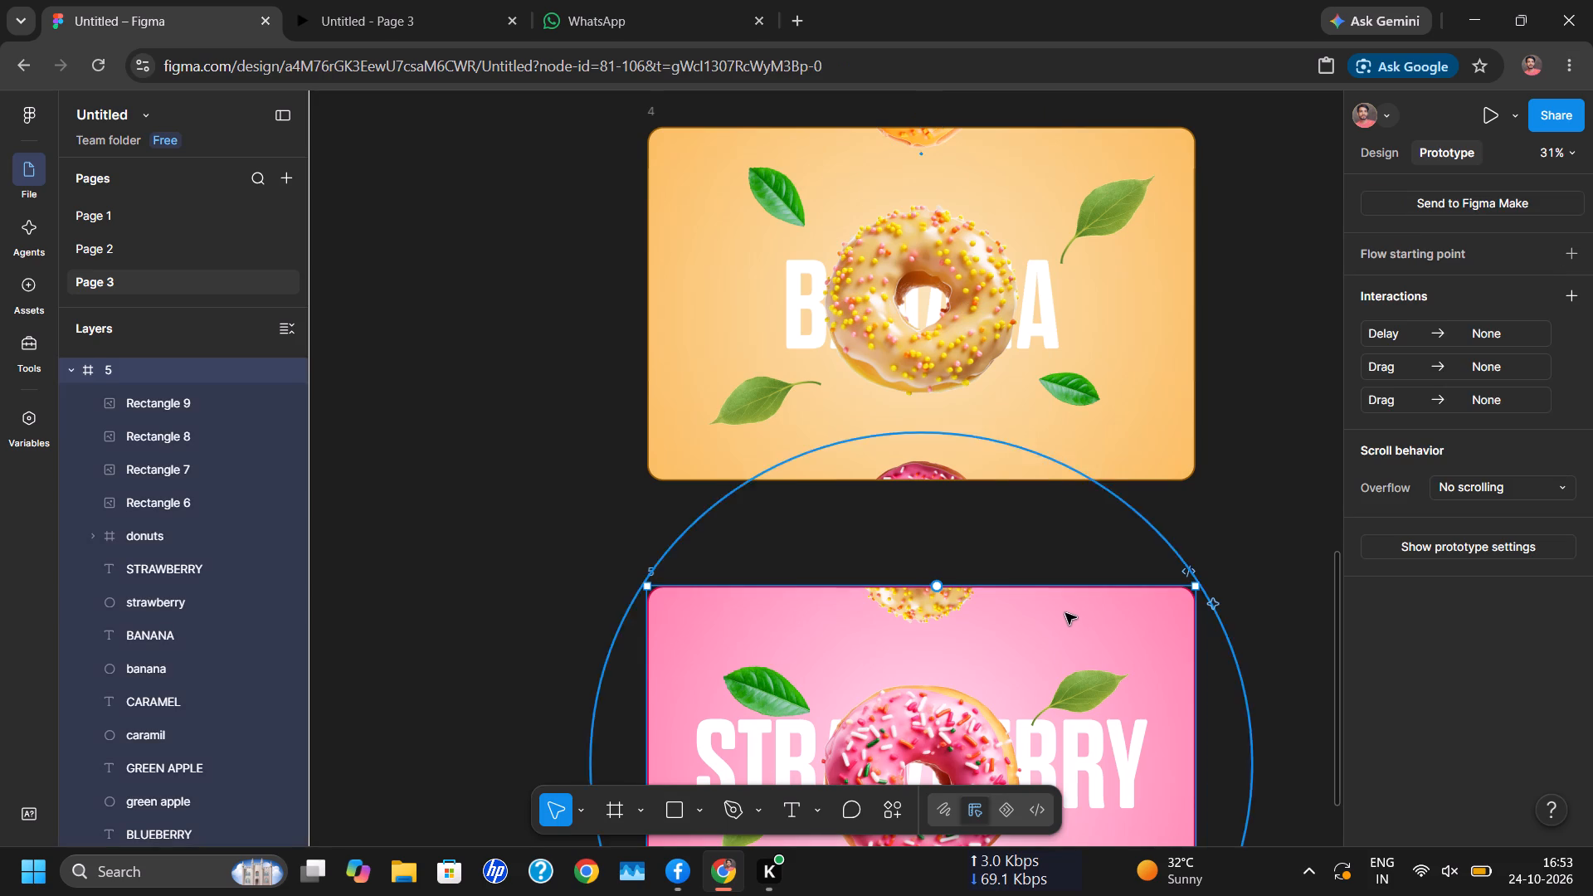
left_click_drag(939, 587, 940, 474)
left_click(1178, 550)
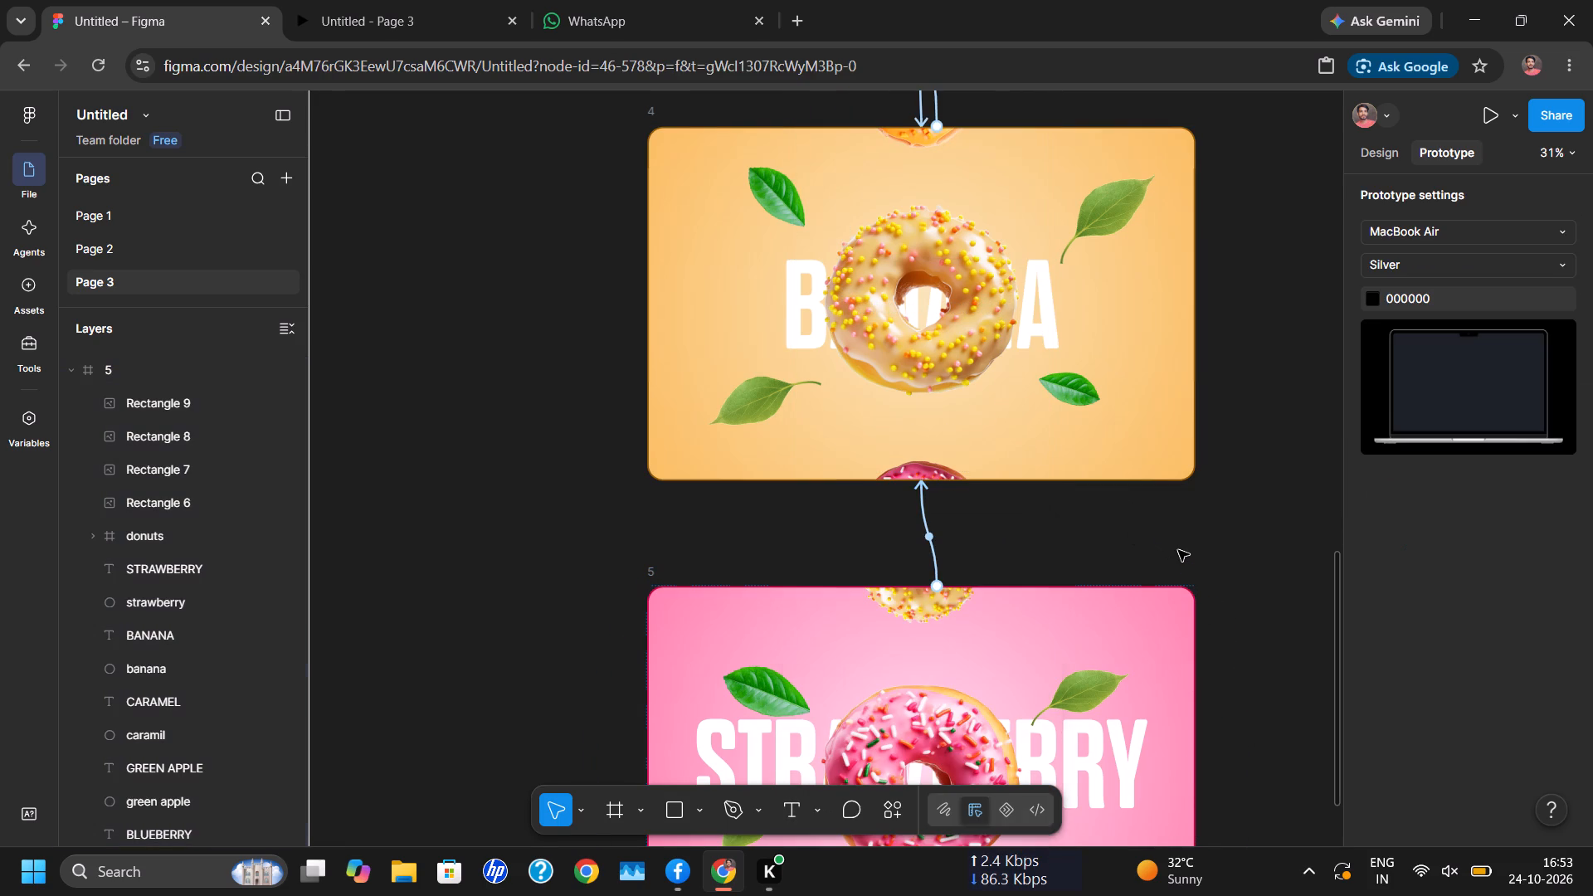
Run the prototype preview and step forward through the donut flavour frames from Blueberry to Strawberry, and back to Banana.
scroll(1178, 550, "down", 2)
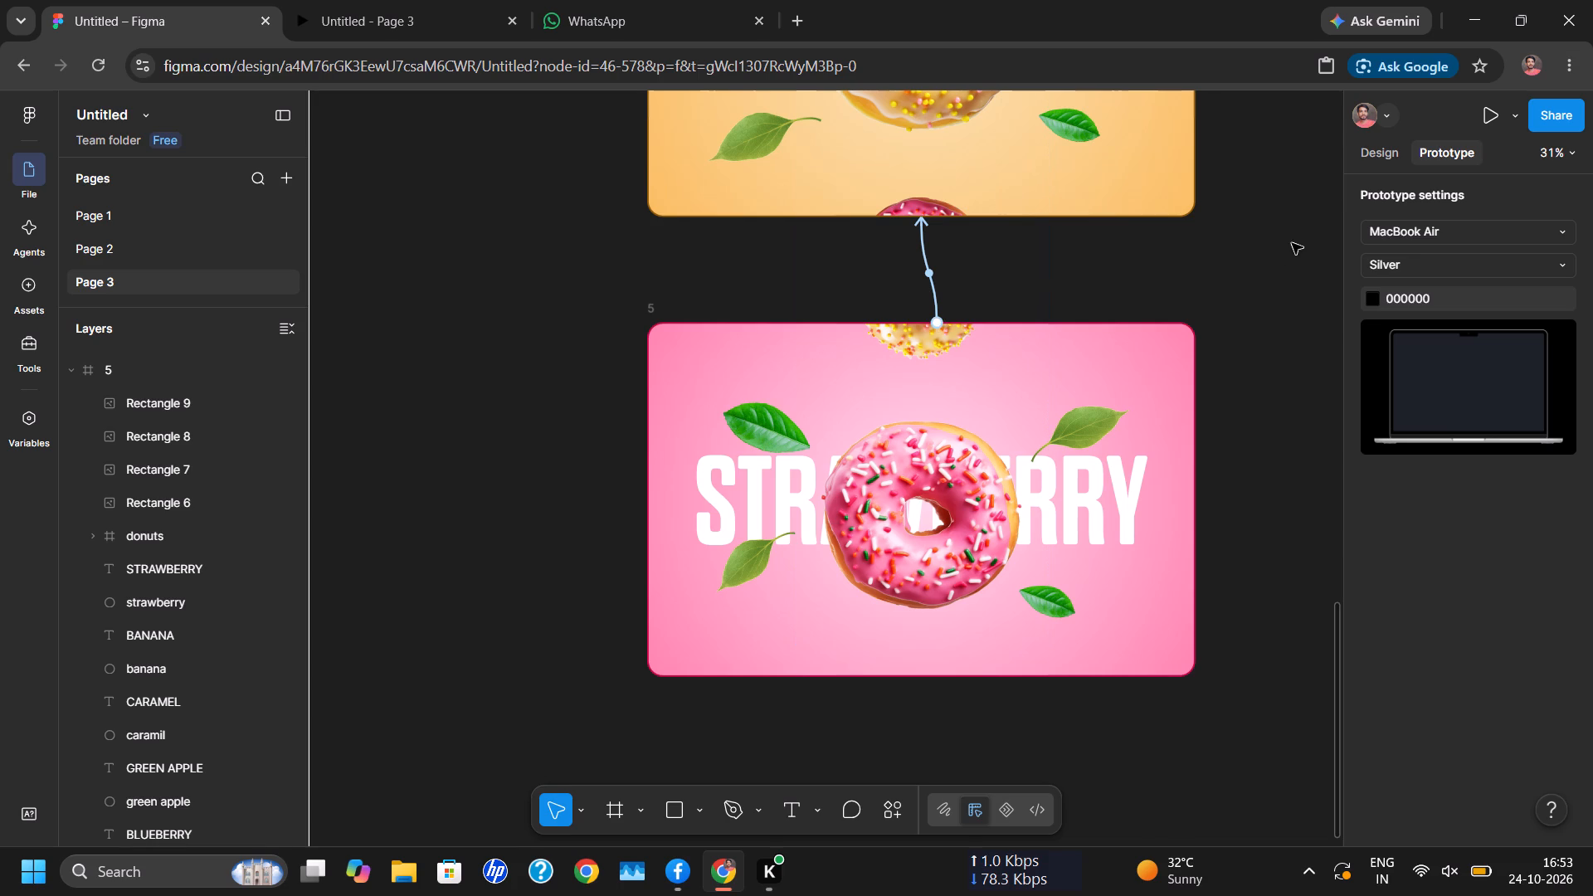
left_click(1487, 115)
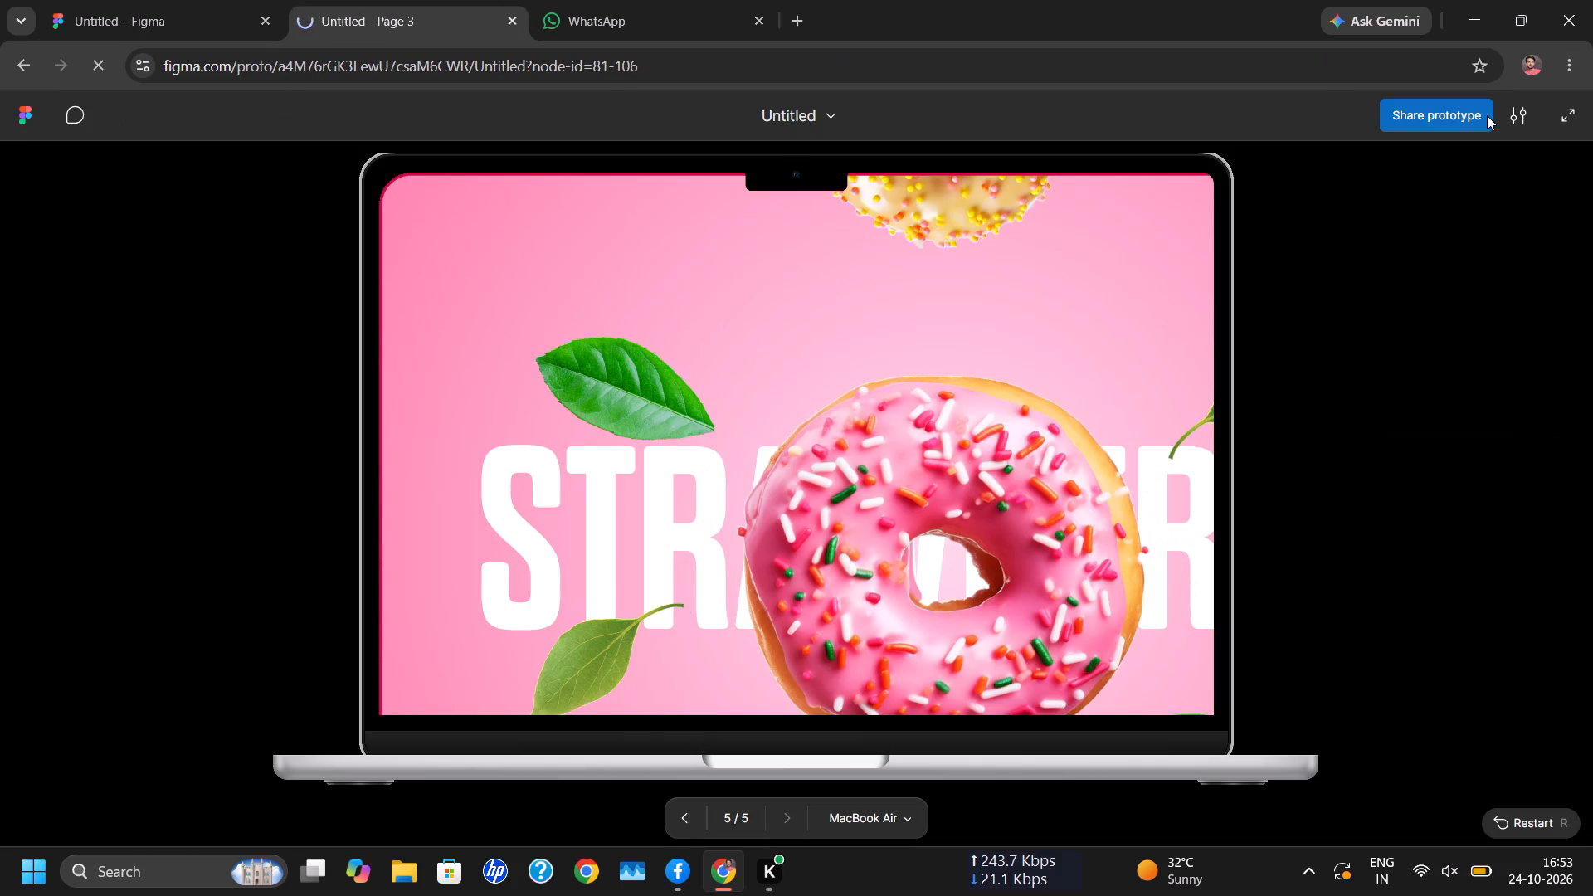
key("Right")
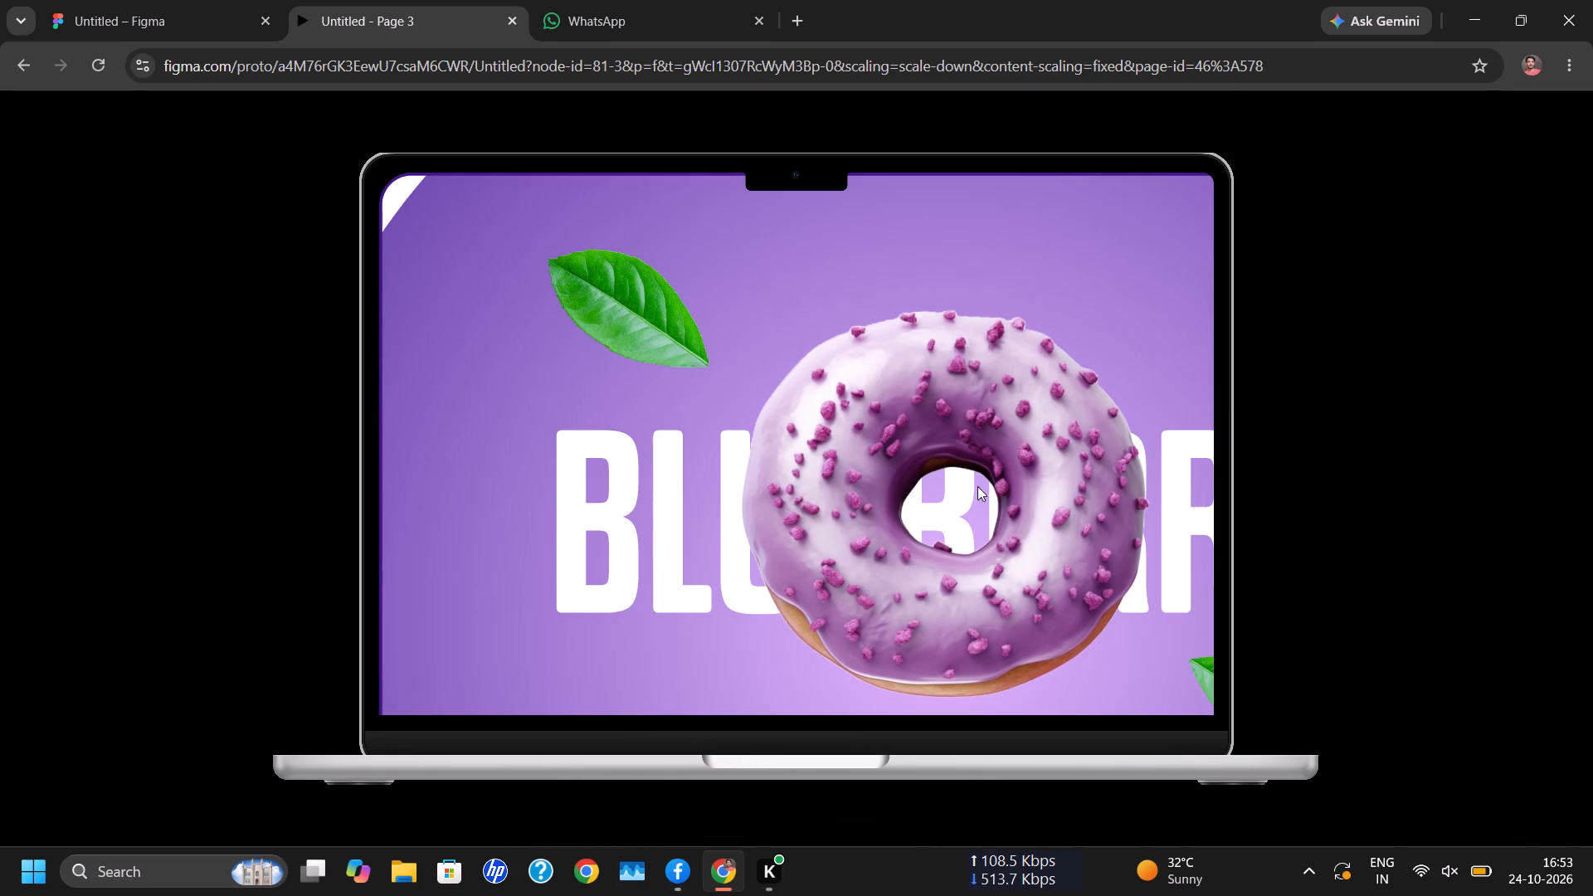
key("Right")
key("Right")
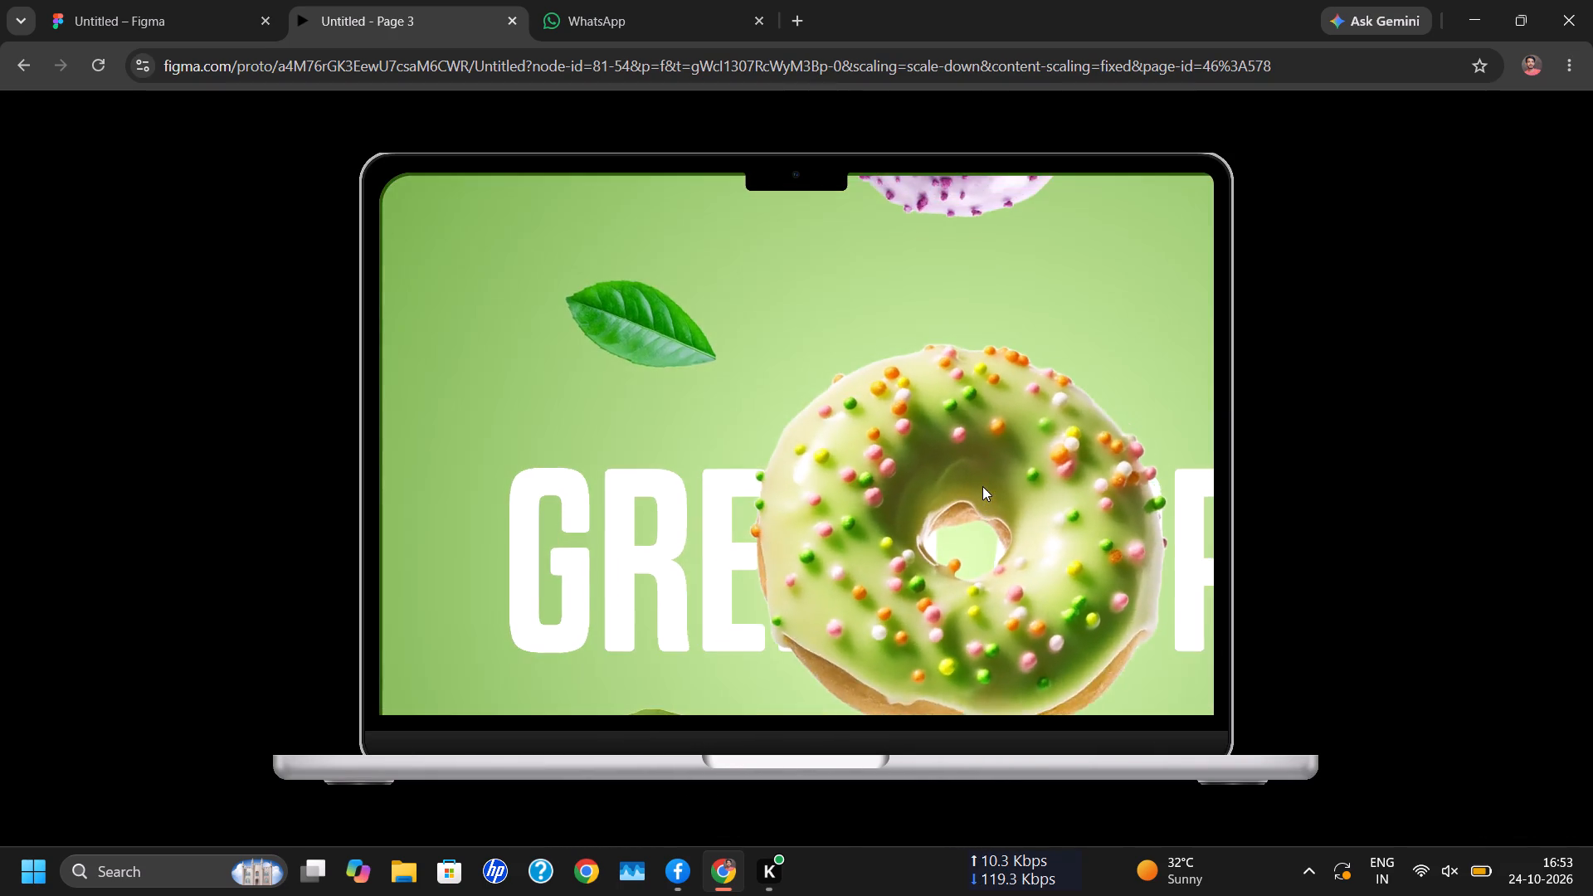
key("Right")
key("Right")
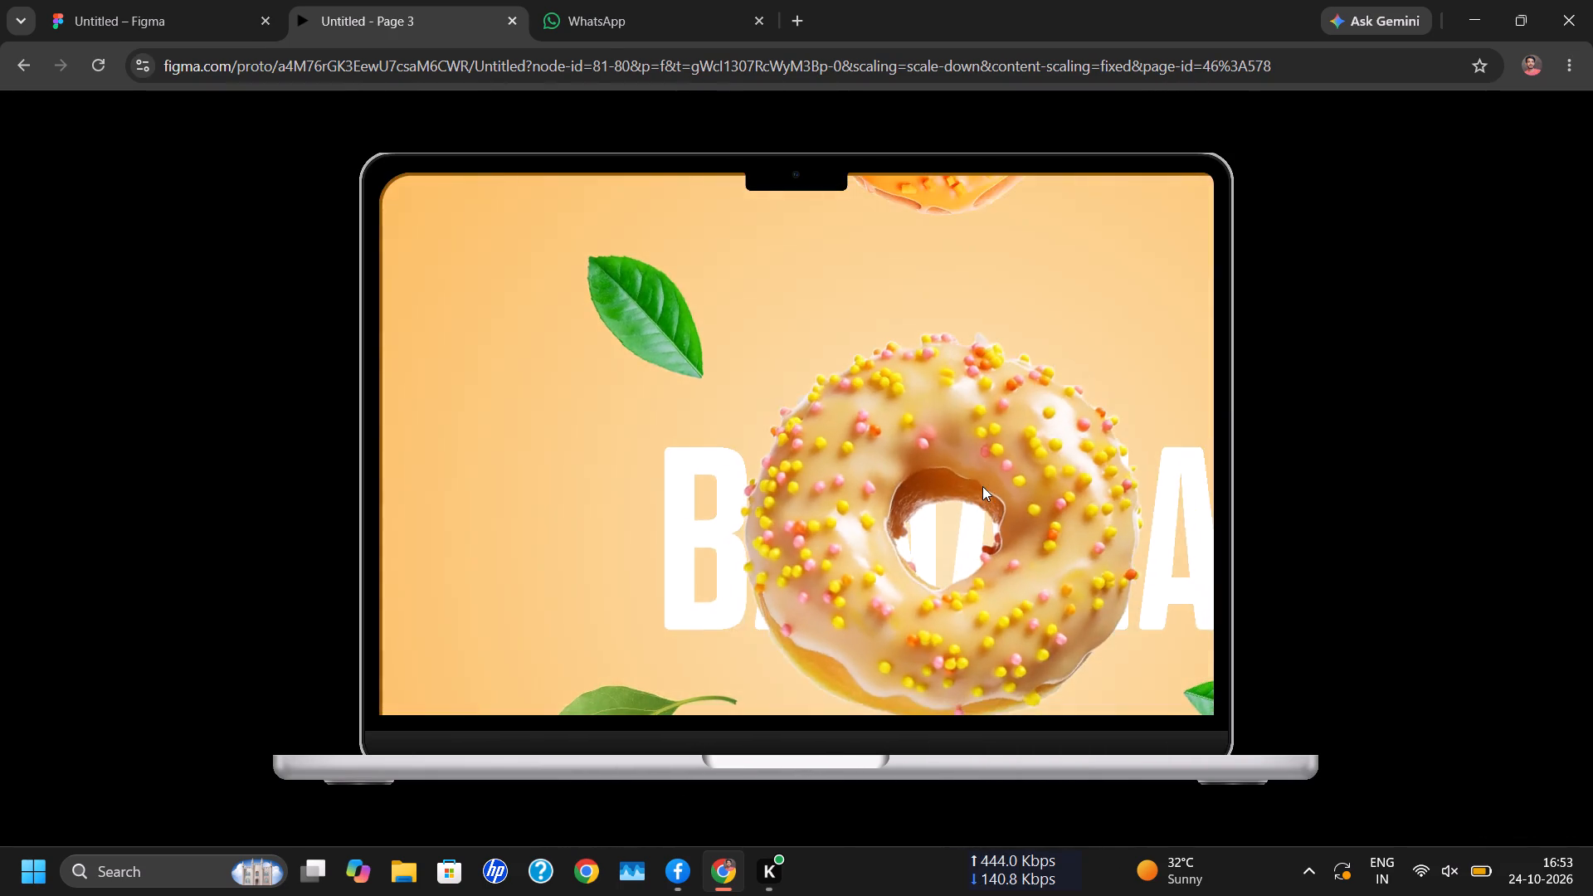
key("Right")
key("Right")
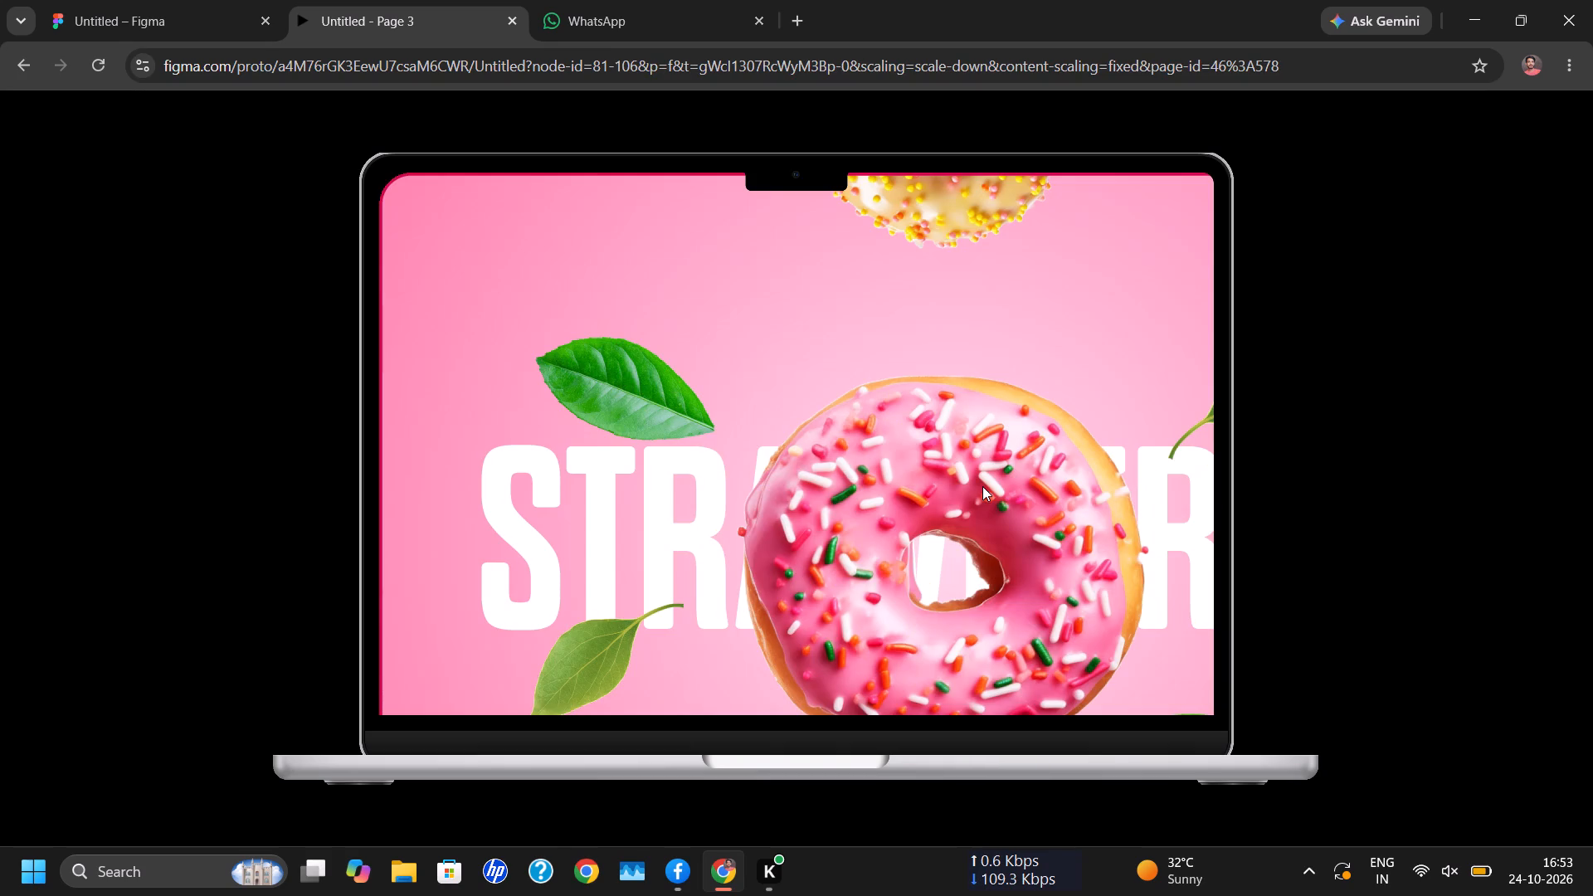
key("Left")
key("Left")
key("Left")
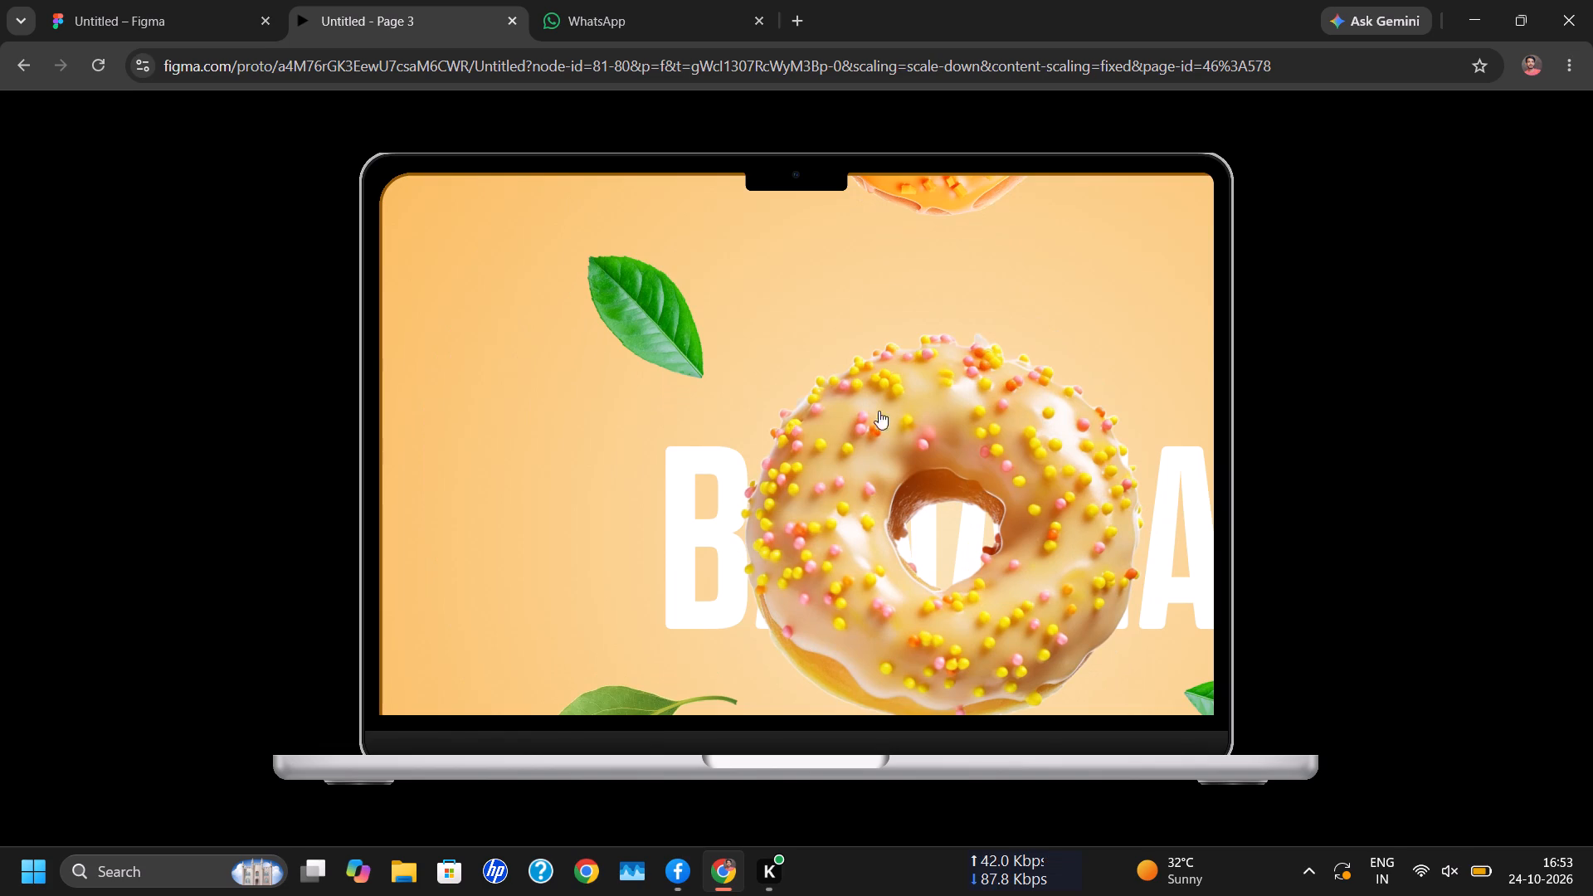
Return to the design file and review the prototype connections between the Caramel, Banana and Strawberry frames.
left_click(192, 10)
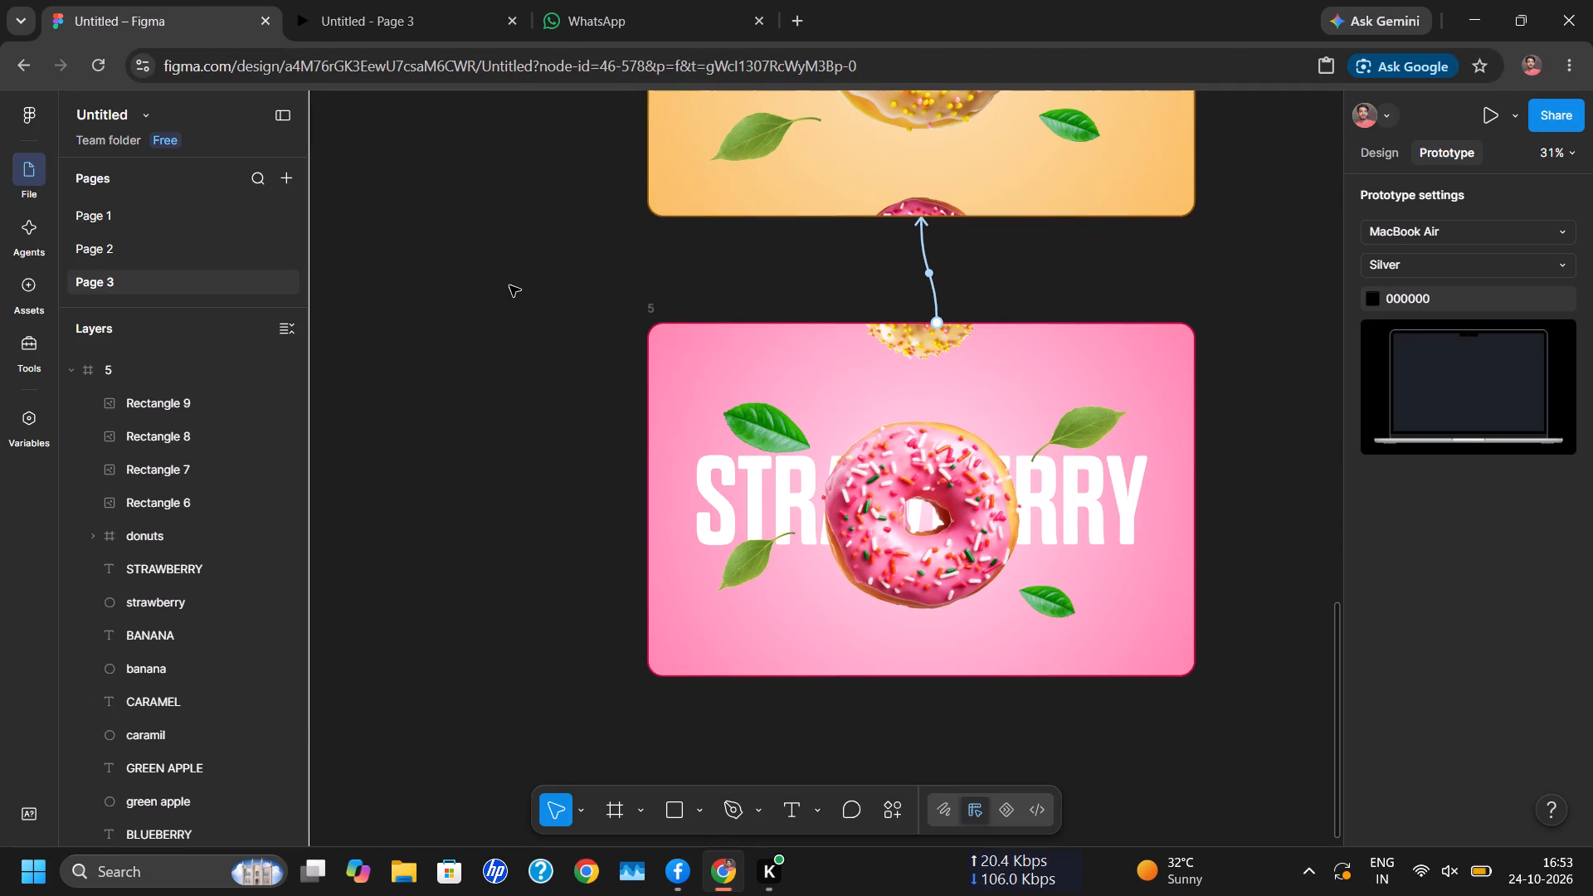
left_click(489, 295)
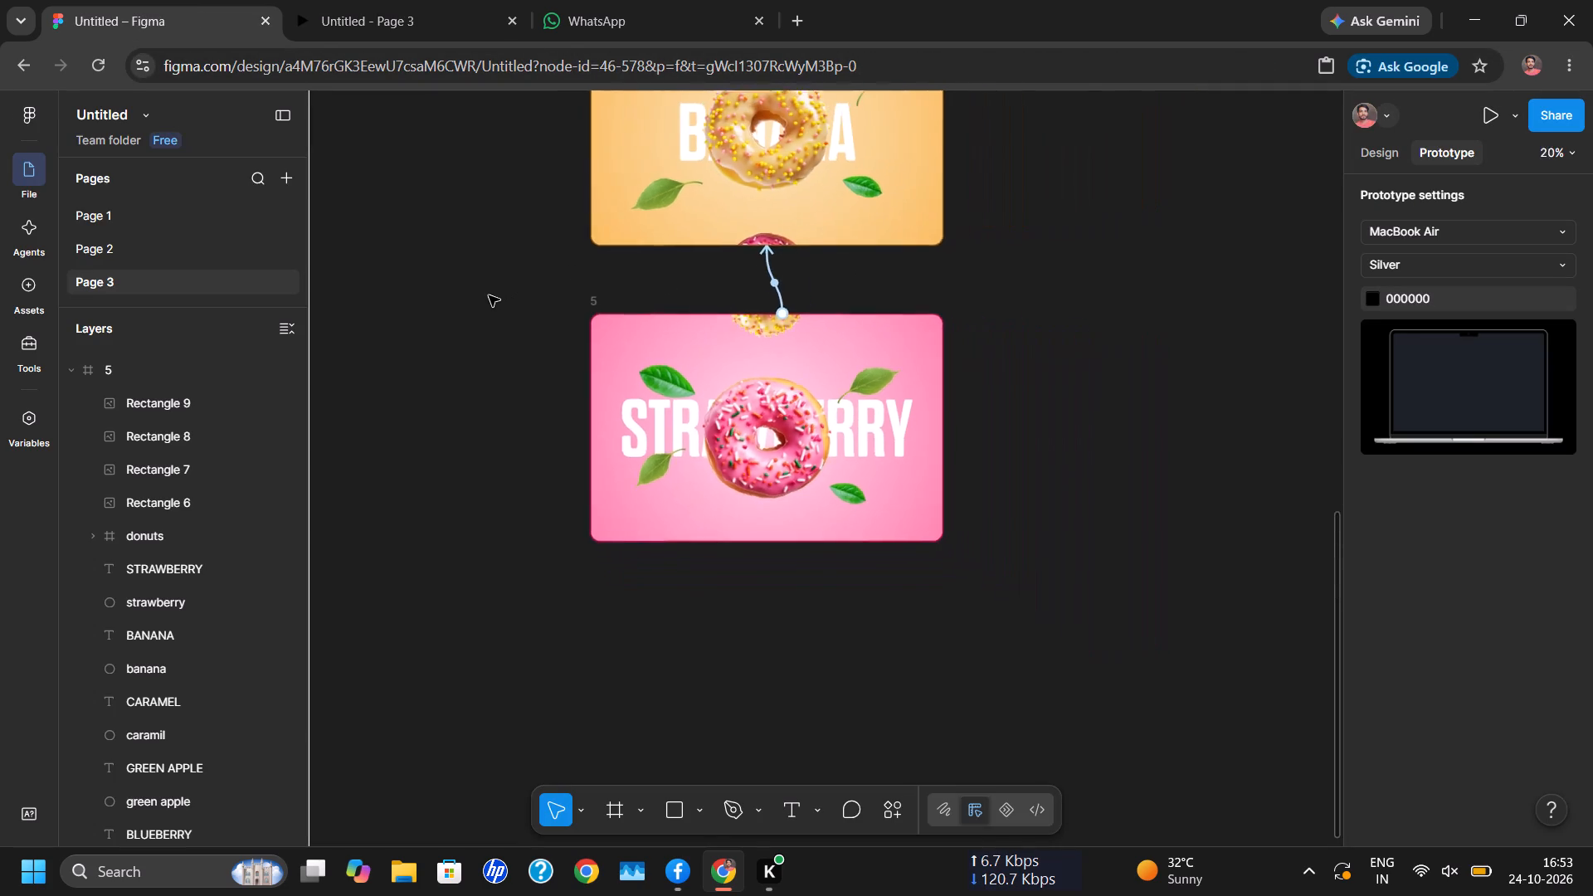
scroll(489, 295, "up", 1)
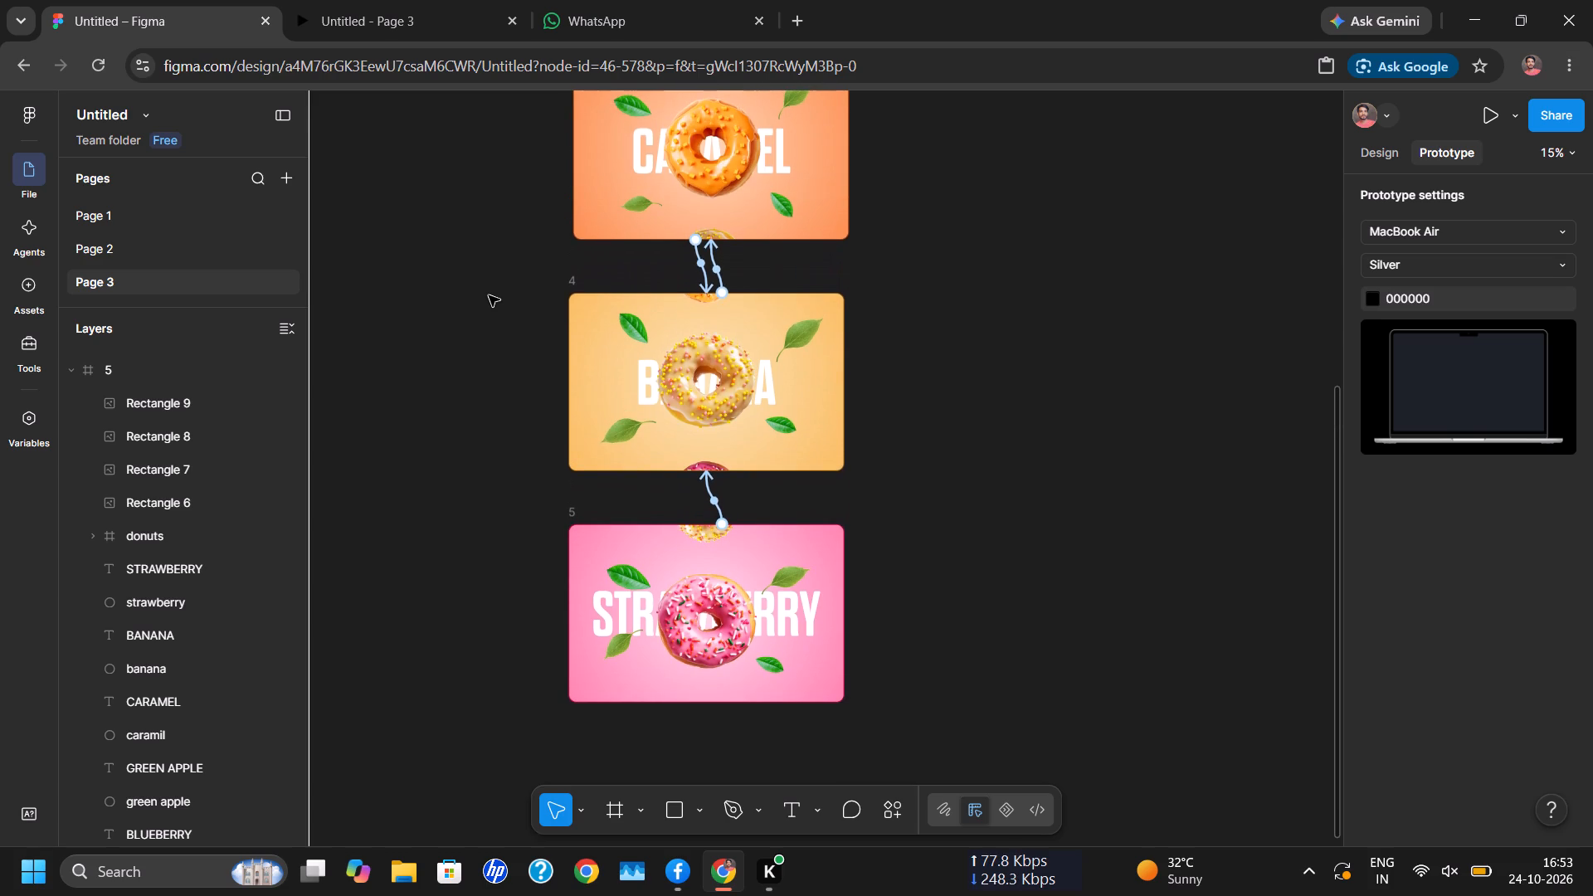
scroll(489, 295, "up", 1)
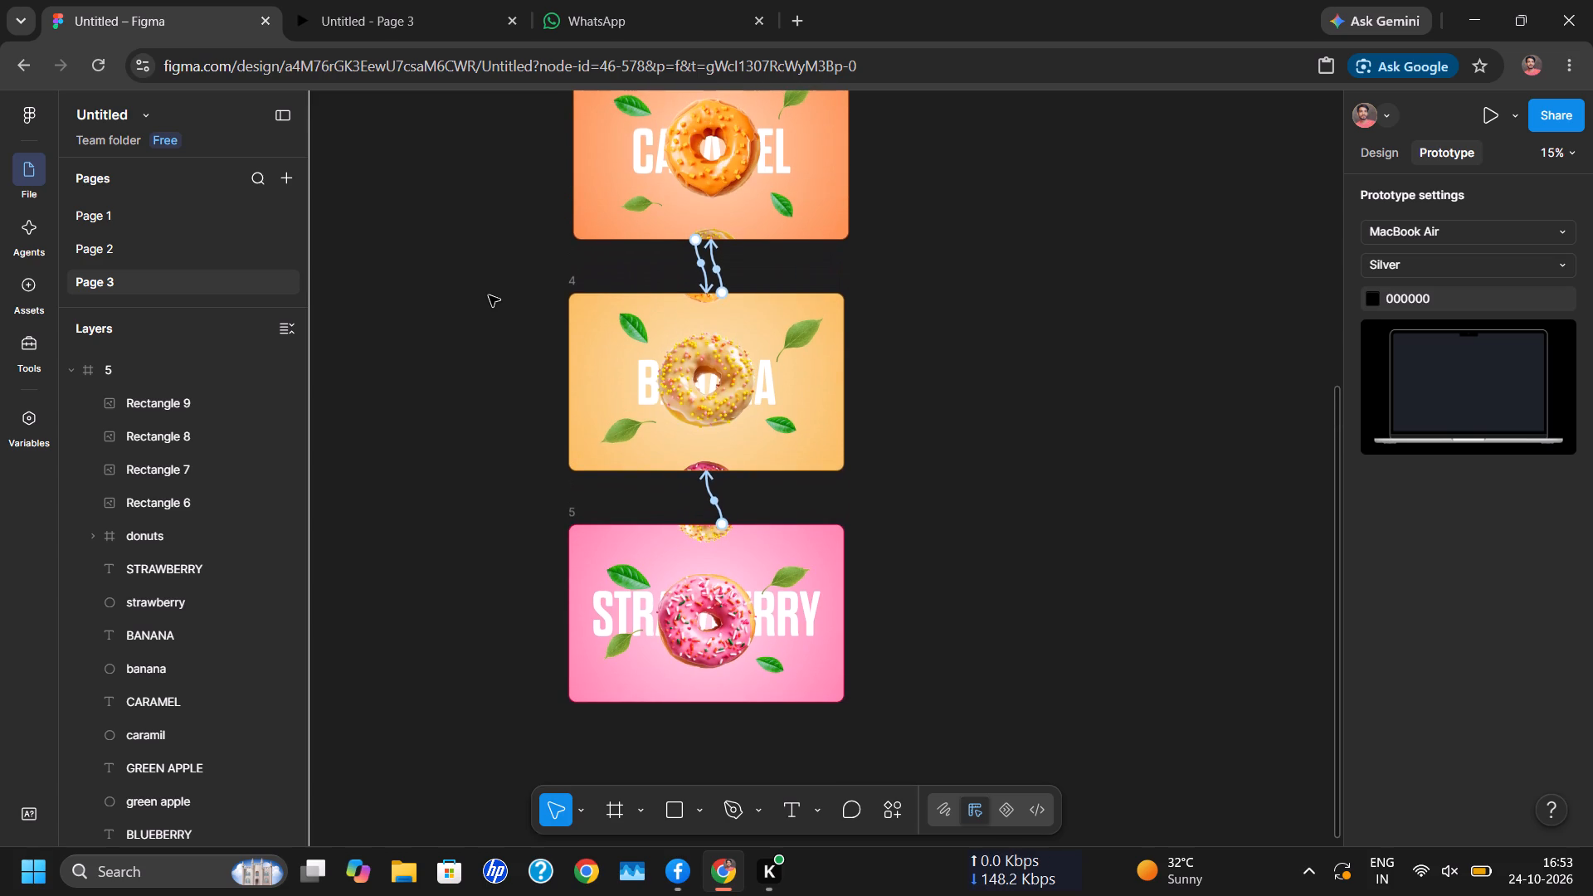